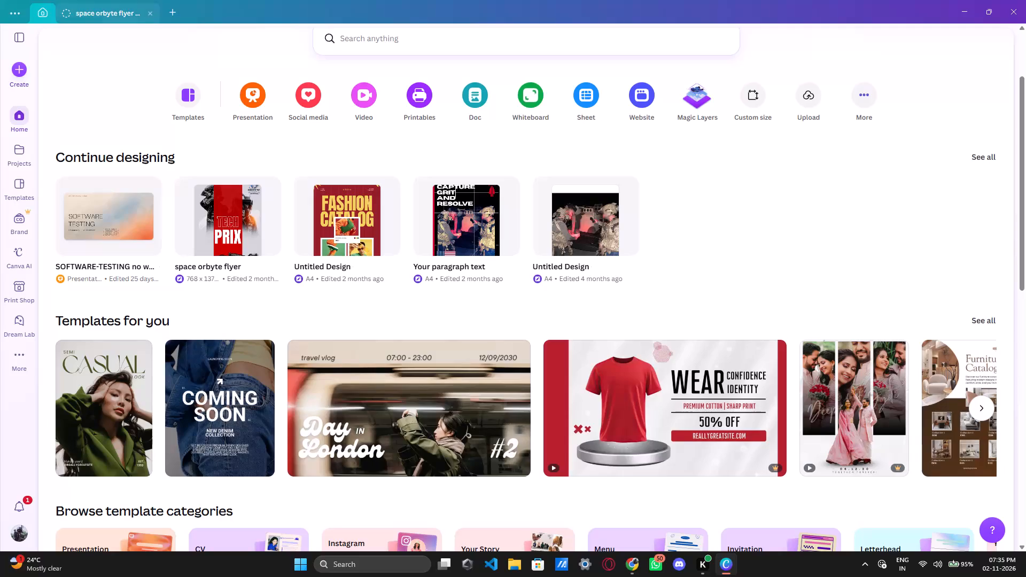
# Create a new blank design using the Instagram Post (4:5) format, 1080 × 1350 px.
pyautogui.click(18, 73)
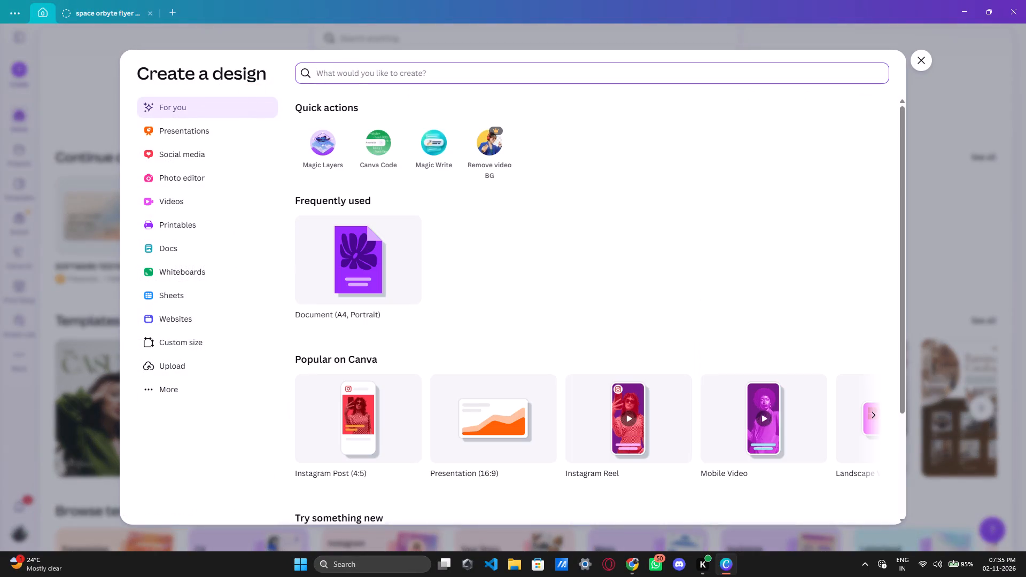
pyautogui.scroll(-2, 431, 428)
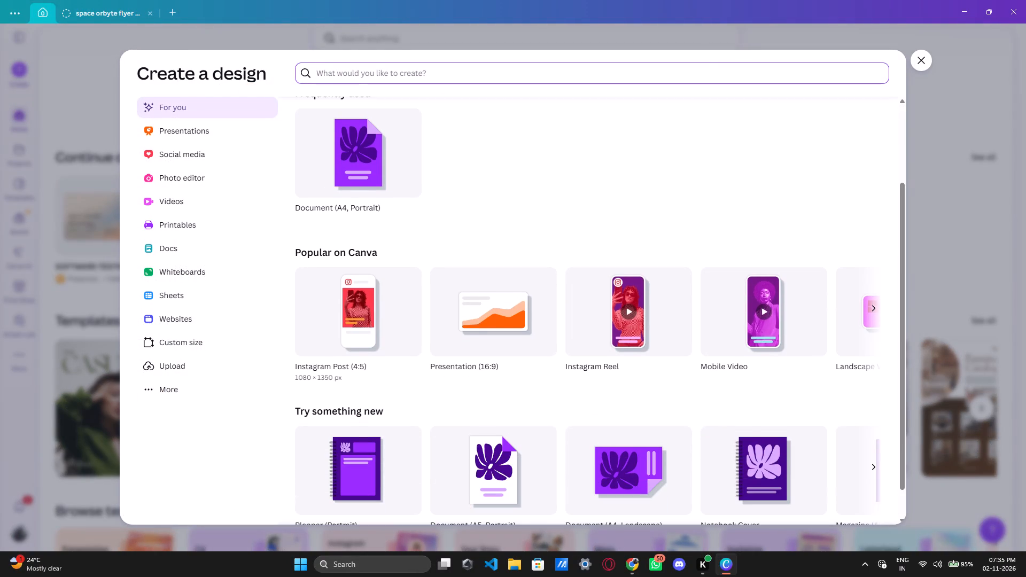
pyautogui.scroll(-2, 388, 340)
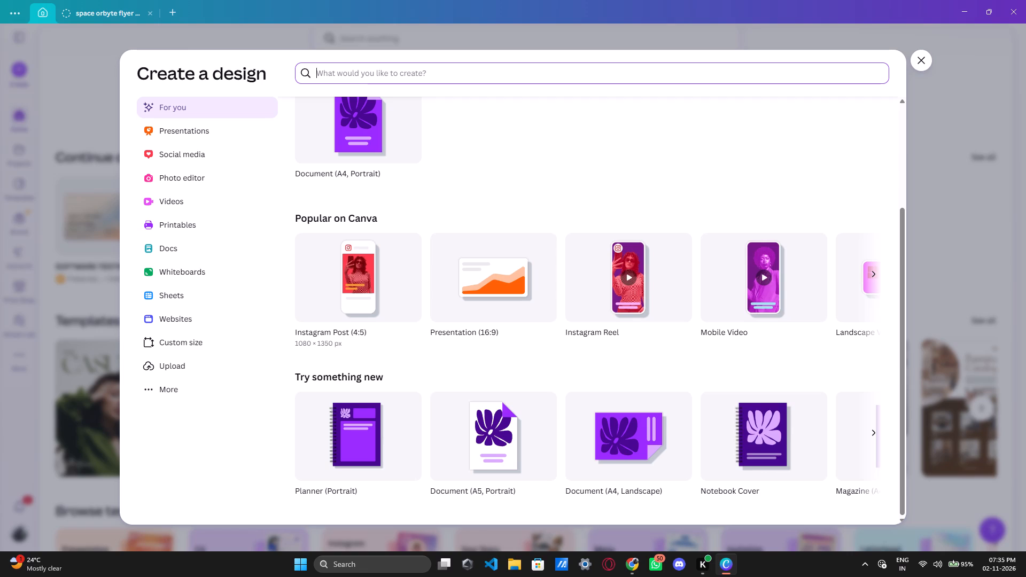
pyautogui.click(353, 274)
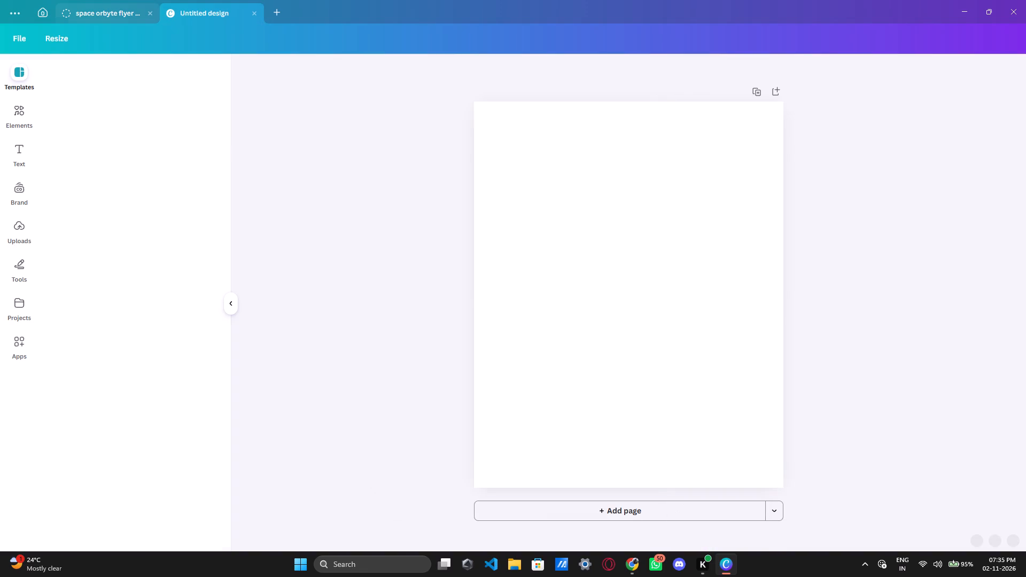
# Close the open space orbyte flyer design, keeping the new untitled design open.
pyautogui.click(147, 11)
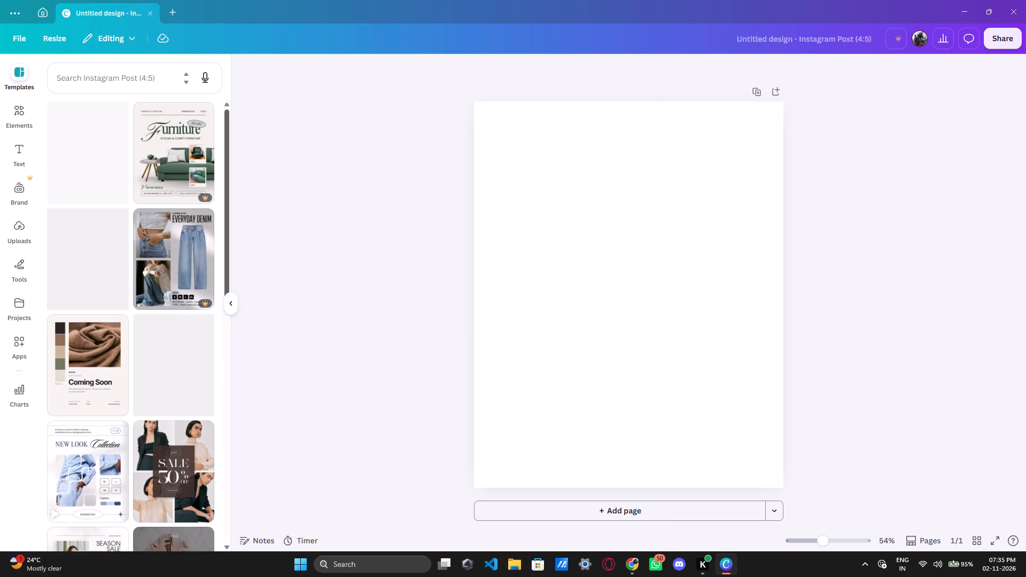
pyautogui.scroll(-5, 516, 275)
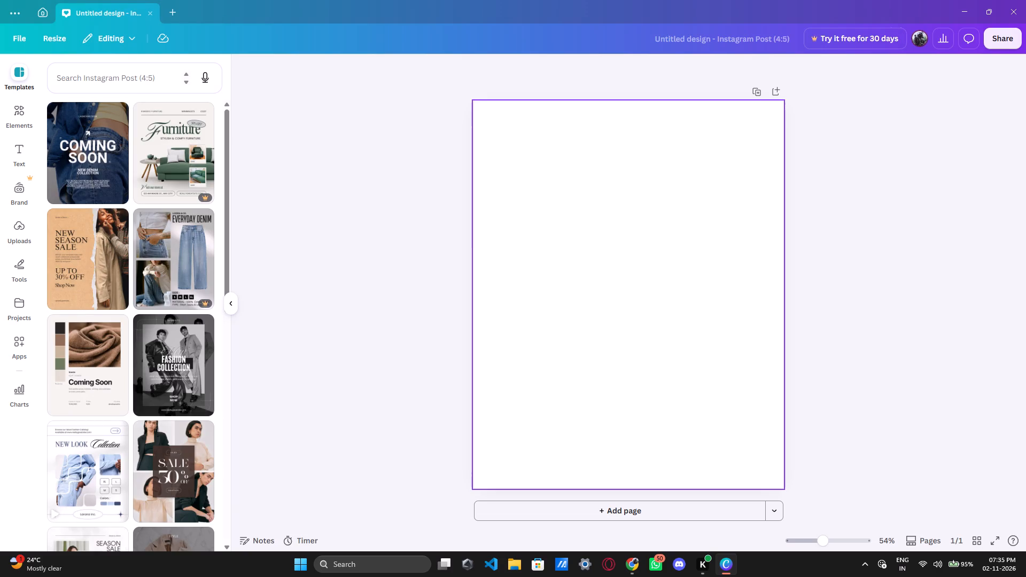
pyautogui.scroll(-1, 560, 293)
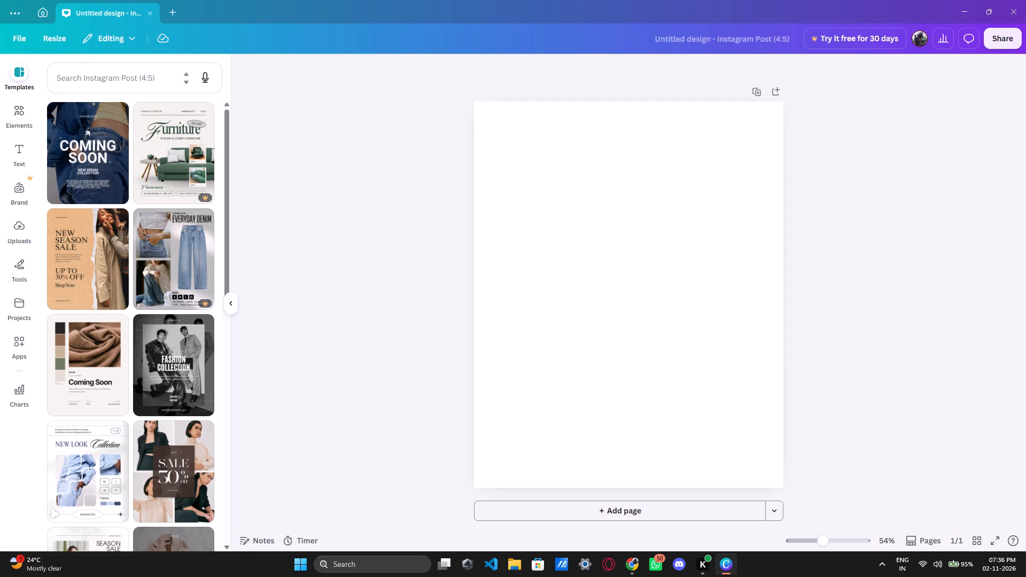
# Switch to the ChatGPT conversation "Fix black background color" in the Chrome browser.
pyautogui.click(635, 513)
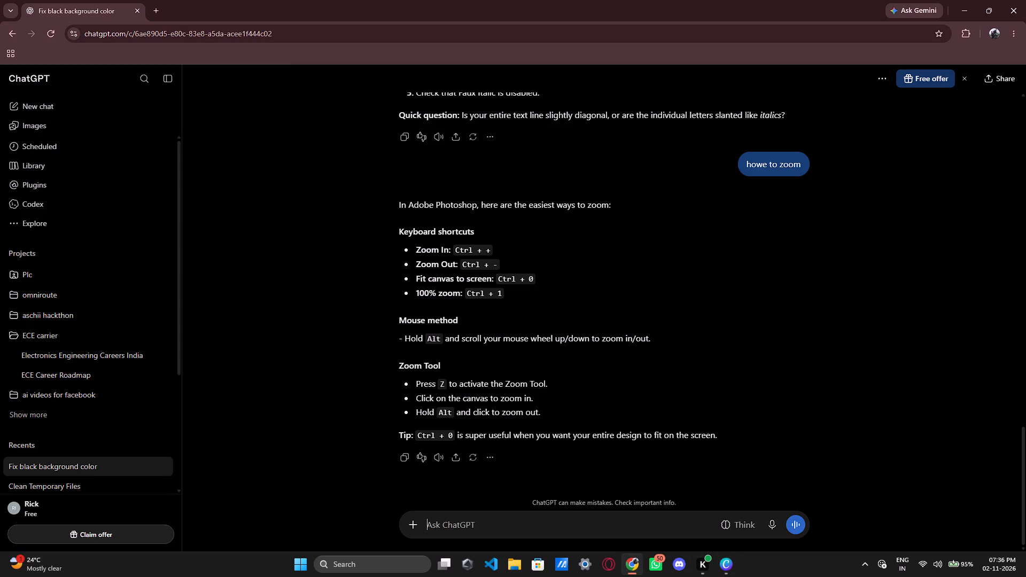
# Search the web for "porsche image png sideways" in a new browser tab.
pyautogui.click(161, 5)
pyautogui.click(402, 228)
pyautogui.write('porsche image png sideways')
pyautogui.press('Return')
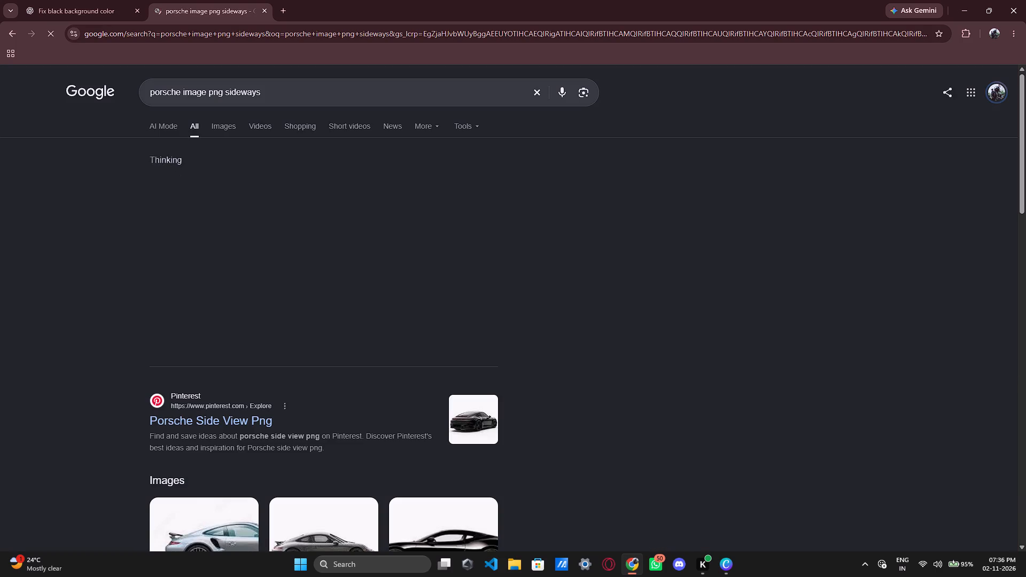
pyautogui.scroll(1, 316, 258)
pyautogui.scroll(-1, 316, 258)
pyautogui.scroll(1, 313, 215)
pyautogui.scroll(-1, 313, 215)
pyautogui.scroll(1, 313, 215)
pyautogui.scroll(-1, 313, 215)
pyautogui.scroll(6, 257, 162)
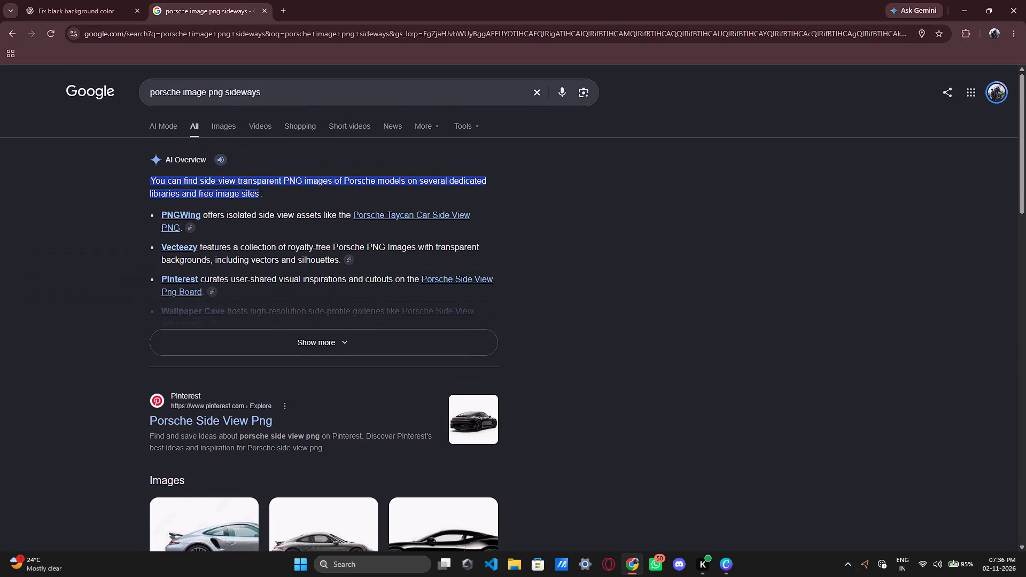
# Refine the search to "porsche image png sideways gt3rs" and show the image results.
pyautogui.click(284, 92)
pyautogui.press('space')
pyautogui.write('gt')
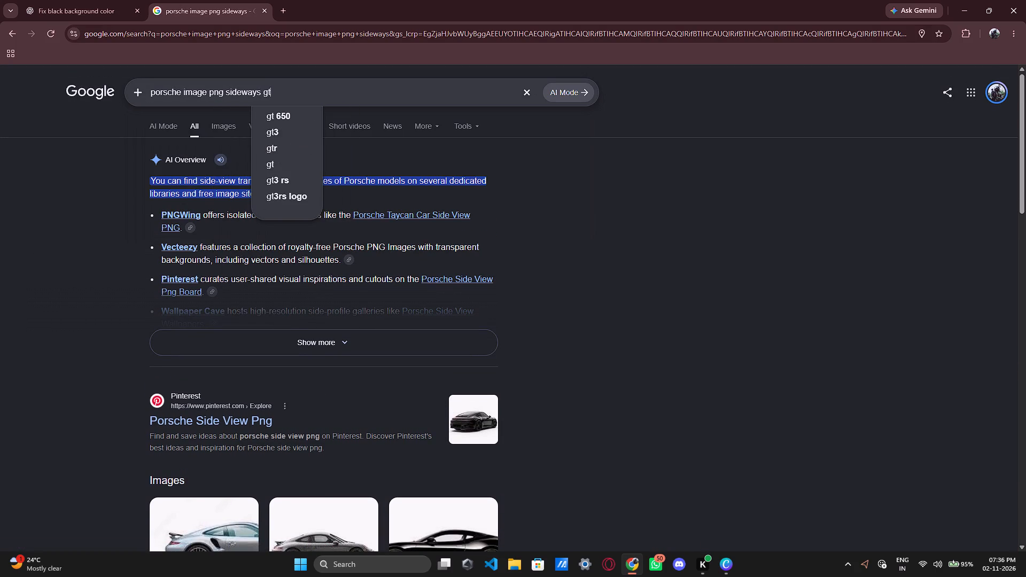
pyautogui.write('3rs')
pyautogui.press('Return')
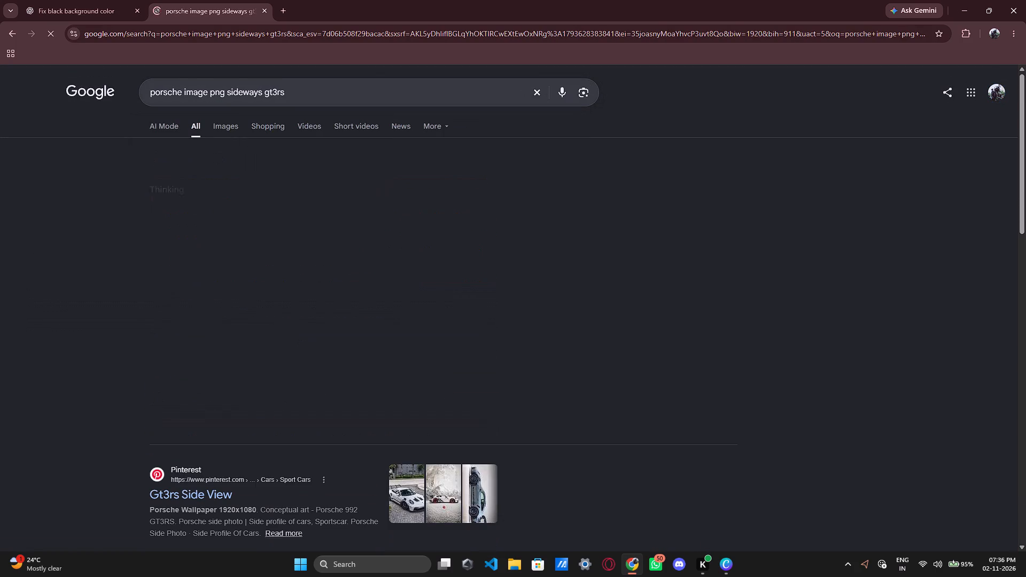
pyautogui.click(225, 128)
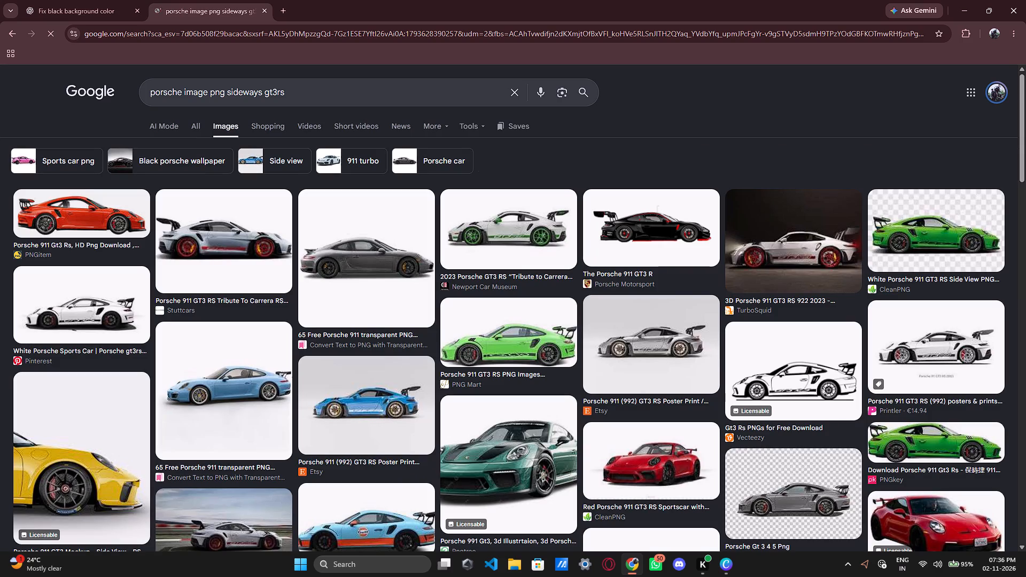
# Visit the Stuttcars page of the "Porsche 911 GT3 RS Tribute To Carrera RS" side-view image result.
pyautogui.click(238, 233)
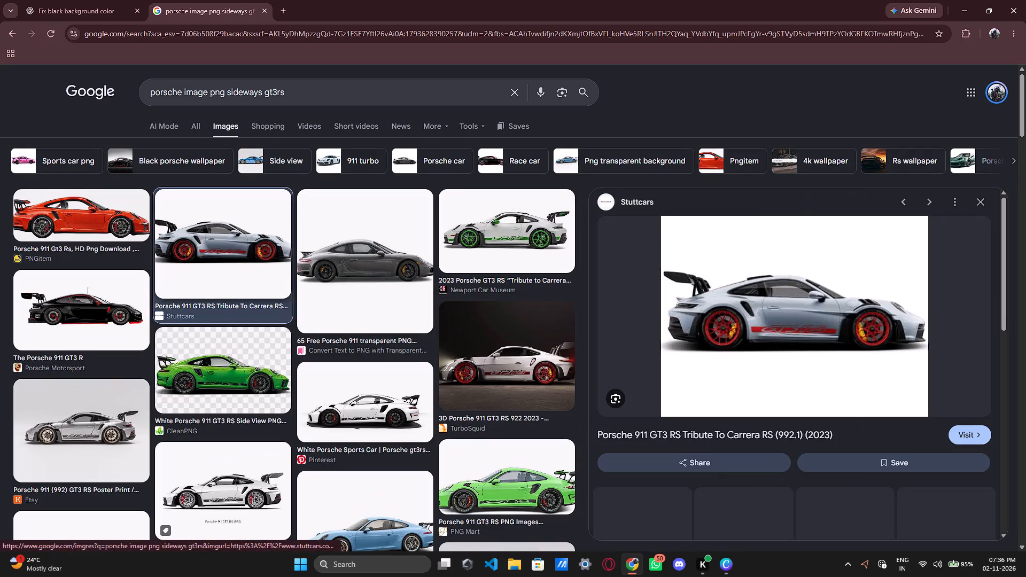
pyautogui.click(969, 428)
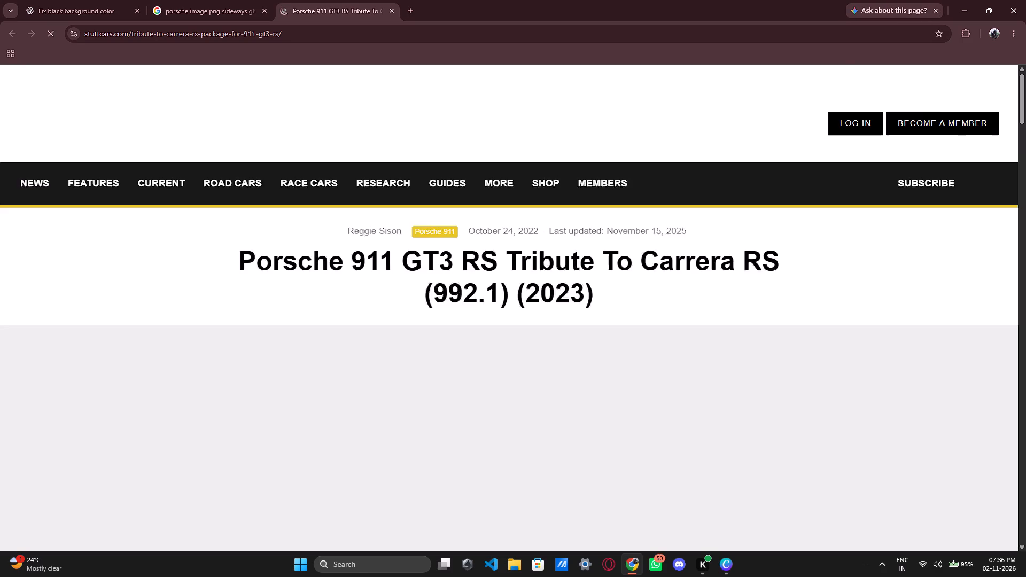
# Find the small side-view GT3 RS picture with red wheels in the article and open that image in its own tab.
pyautogui.scroll(-6, 612, 364)
pyautogui.scroll(1, 612, 364)
pyautogui.scroll(-1, 612, 364)
pyautogui.scroll(1, 612, 364)
pyautogui.scroll(-3, 612, 364)
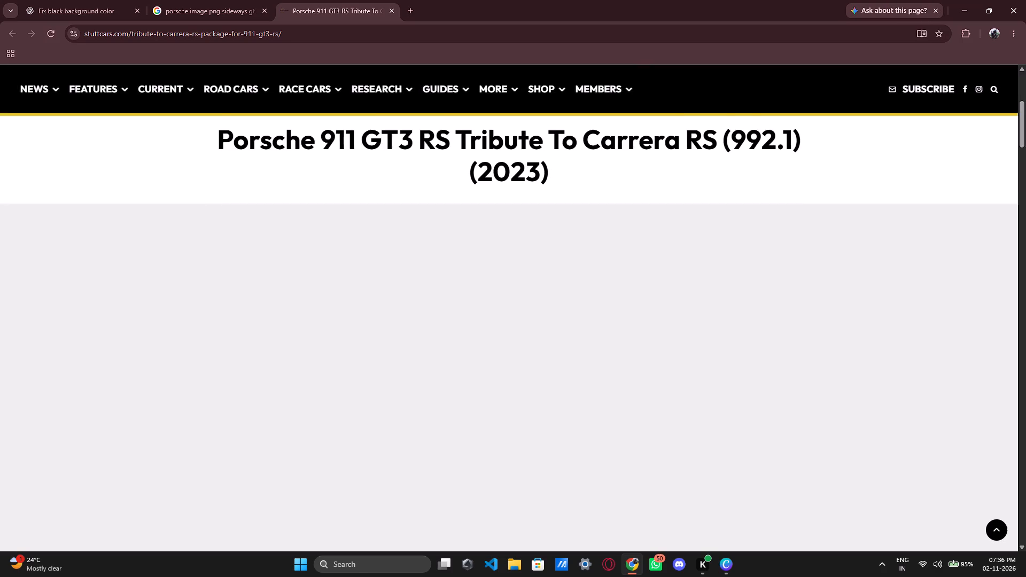
pyautogui.scroll(-1, 612, 364)
pyautogui.scroll(4, 612, 364)
pyautogui.scroll(-8, 612, 364)
pyautogui.scroll(6, 601, 361)
pyautogui.scroll(-8, 601, 361)
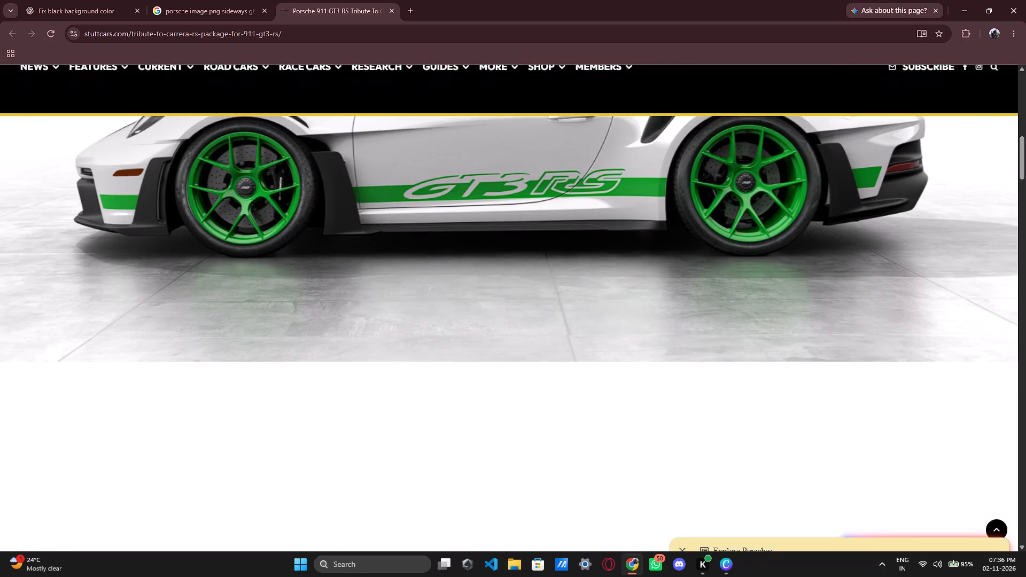
pyautogui.scroll(-3, 601, 361)
pyautogui.scroll(-2, 383, 344)
pyautogui.rightClick(244, 241)
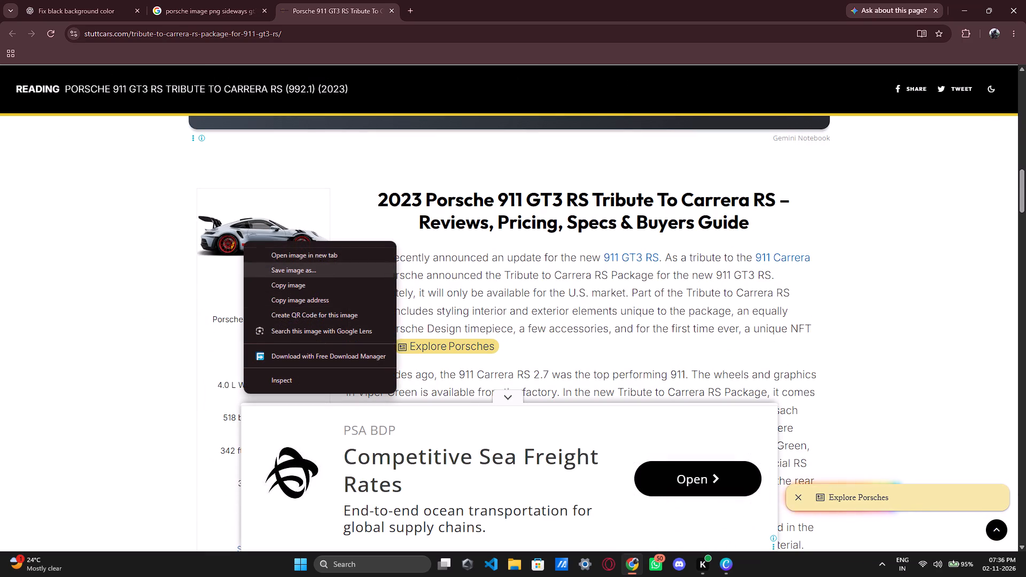
pyautogui.click(308, 252)
pyautogui.click(472, 15)
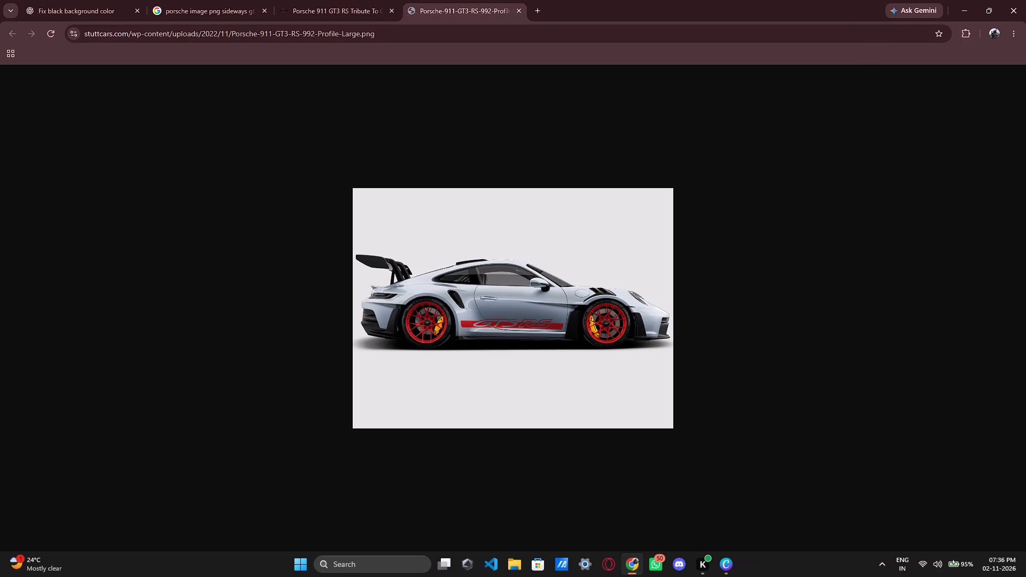
# Download Porsche-911-GT3-RS-992-Profile-Large.png with Free Download Manager into Downloads, and open the Downloads folder in File Explorer.
pyautogui.rightClick(524, 317)
pyautogui.click(599, 428)
pyautogui.click(508, 556)
pyautogui.click(409, 153)
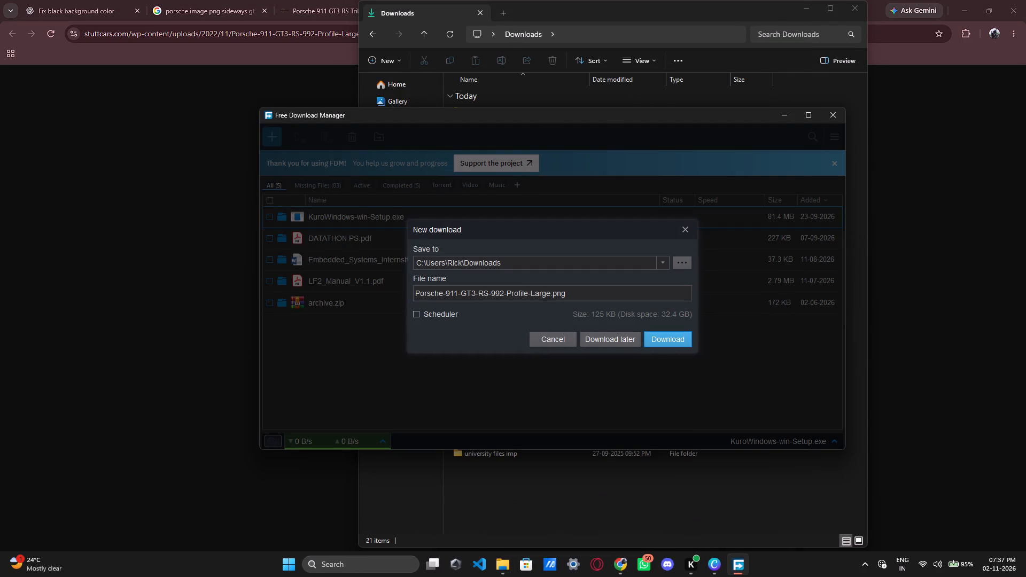
pyautogui.click(664, 341)
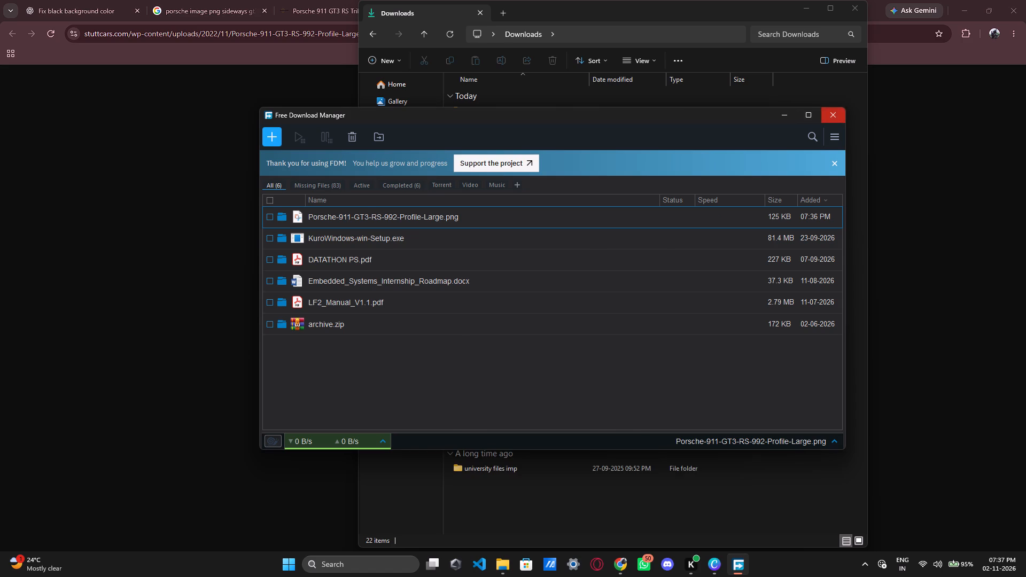
pyautogui.click(826, 118)
# Create a new folder named "canva assets" in the Downloads folder.
pyautogui.click(830, 204)
pyautogui.rightClick(826, 206)
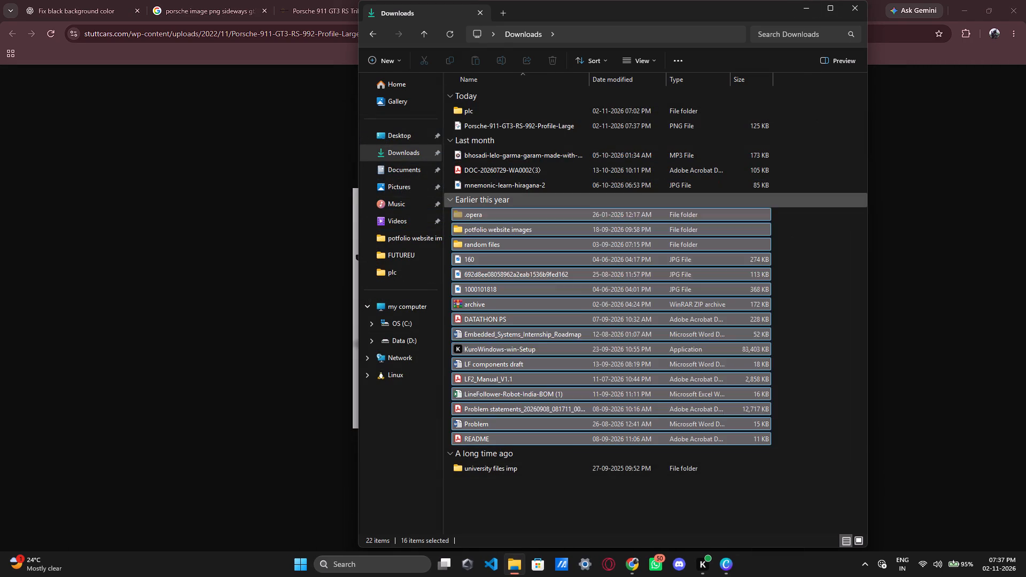
pyautogui.click(816, 262)
pyautogui.rightClick(812, 229)
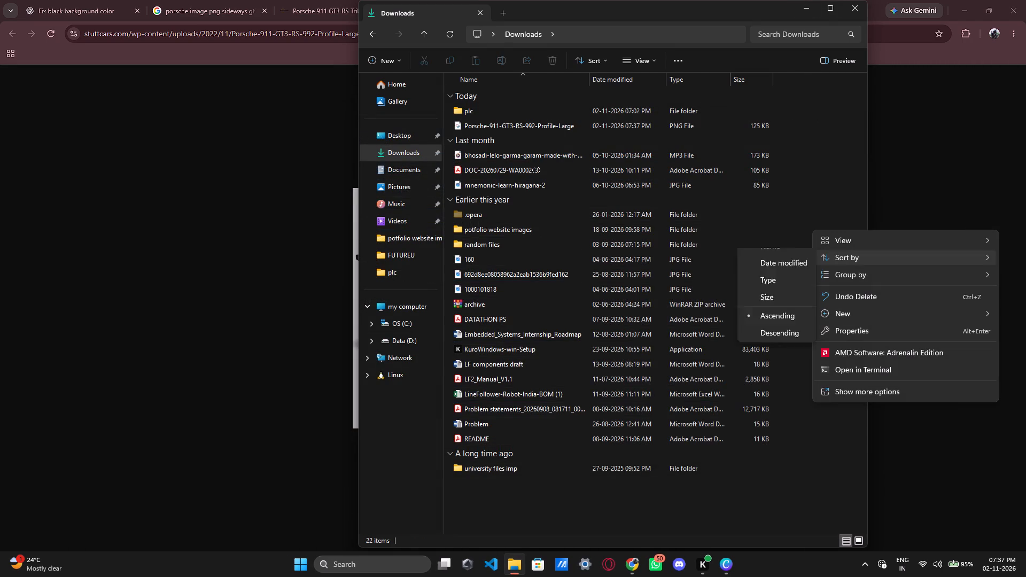
pyautogui.click(767, 313)
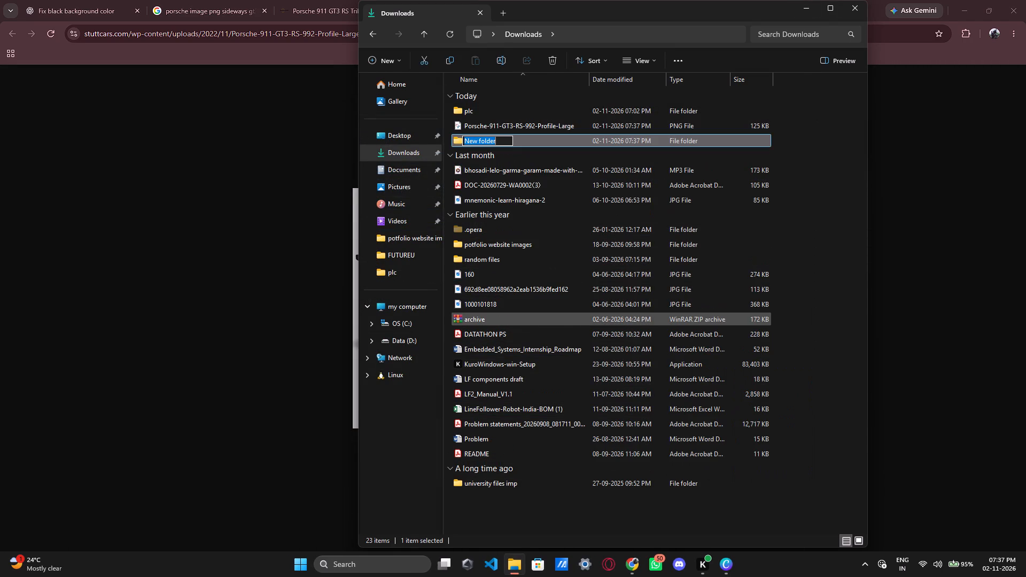
pyautogui.press('BackSpace')
pyautogui.press('BackSpace')
pyautogui.press('BackSpace')
pyautogui.write('canva assets')
pyautogui.press('Return')
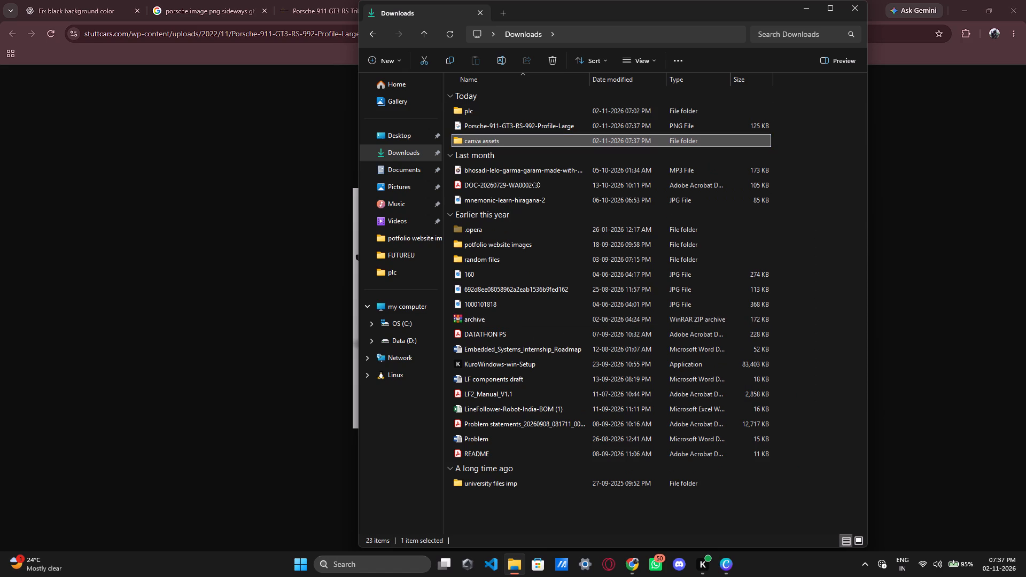
# Move the Porsche-911-GT3-RS-992-Profile-Large file into the "canva assets" folder and close the file window.
pyautogui.moveTo(548, 126); pyautogui.dragTo(561, 142)
pyautogui.click(854, 9)
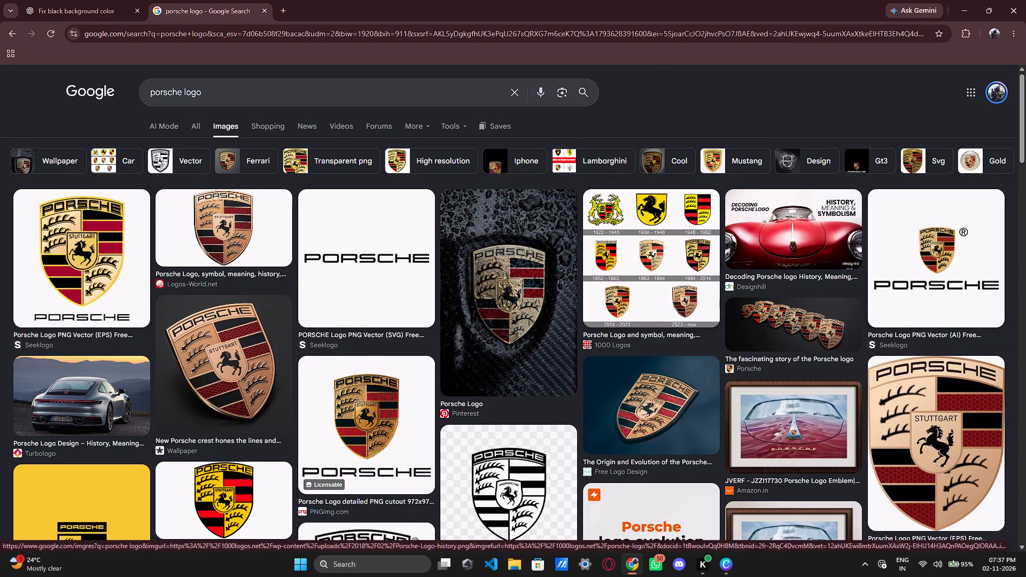
# Visit the PNGimg page of the "Porsche Logo detailed PNG cutout 972x972" image result.
pyautogui.scroll(-6, 348, 305)
pyautogui.scroll(3, 347, 306)
pyautogui.click(349, 267)
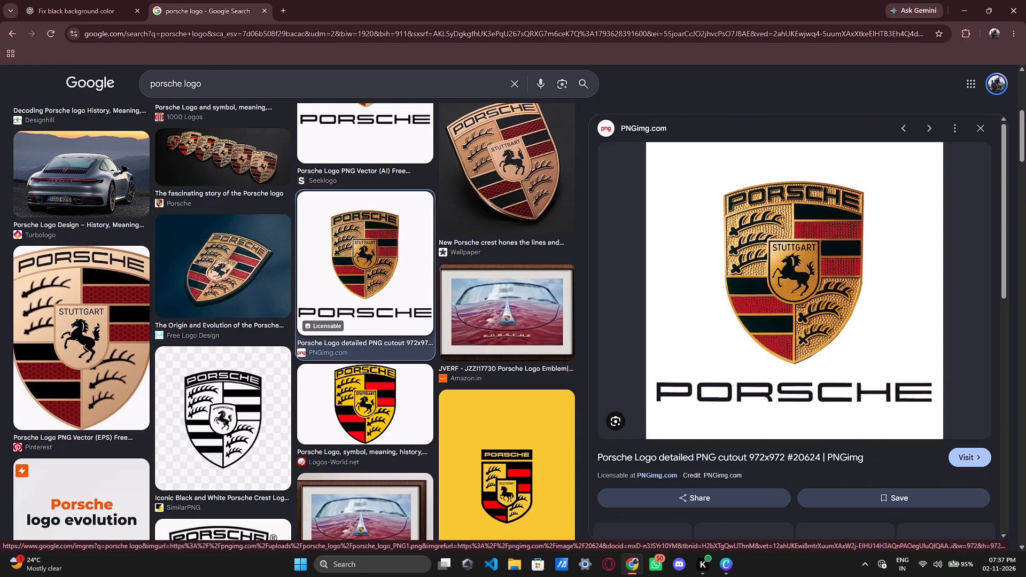
pyautogui.click(967, 458)
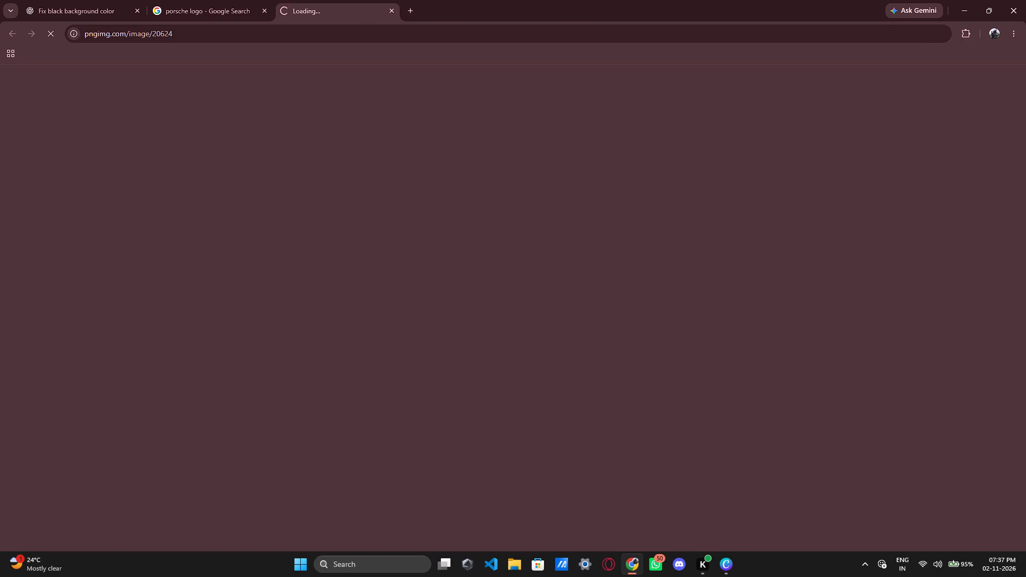
# Download the Porsche crest image porsche_logo_PNG1.png to the Downloads folder with Free Download Manager.
pyautogui.scroll(-3, 549, 360)
pyautogui.scroll(1, 550, 362)
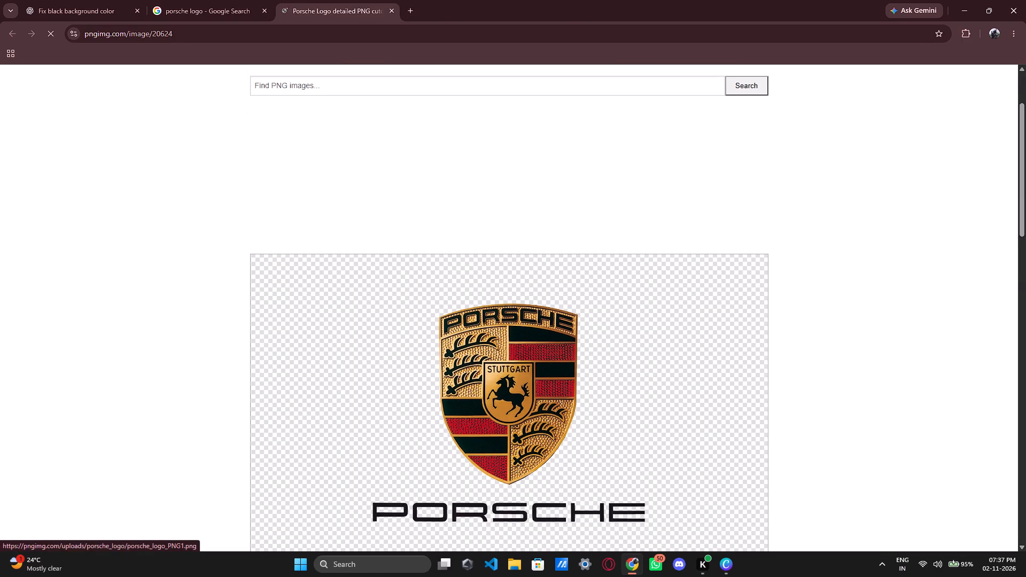
pyautogui.scroll(-1, 535, 368)
pyautogui.scroll(1, 535, 368)
pyautogui.rightClick(538, 356)
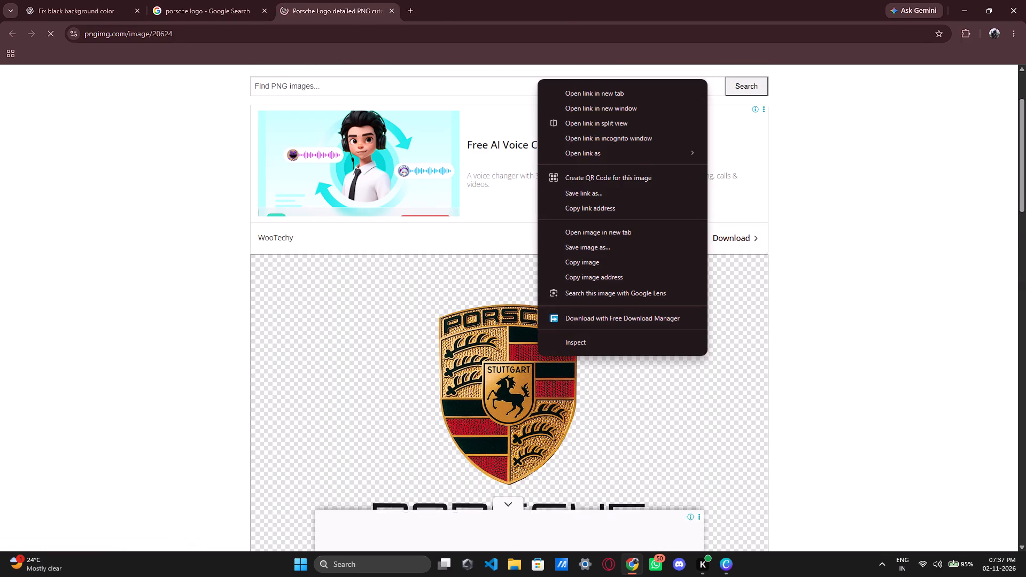
pyautogui.click(617, 312)
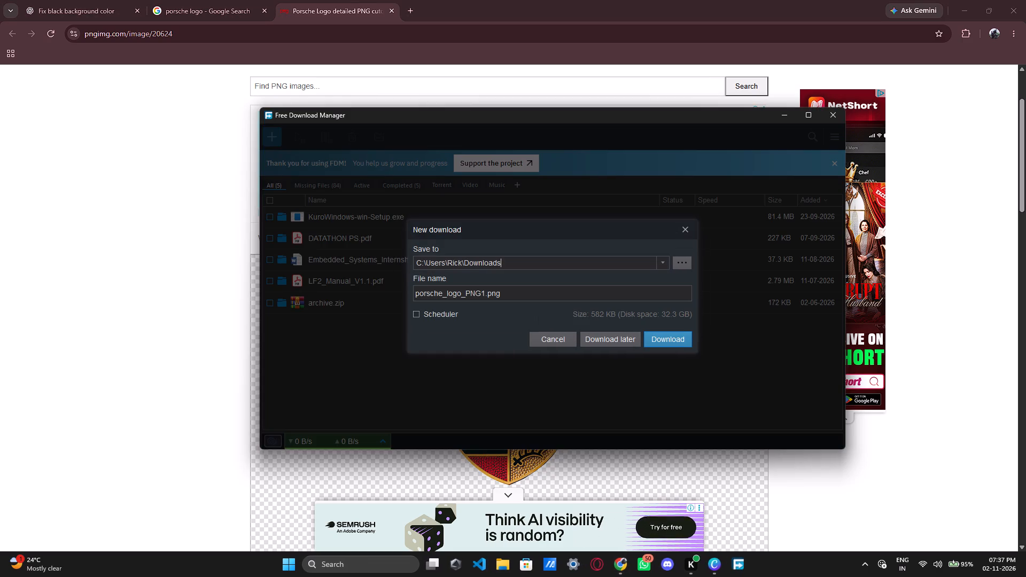
pyautogui.click(663, 263)
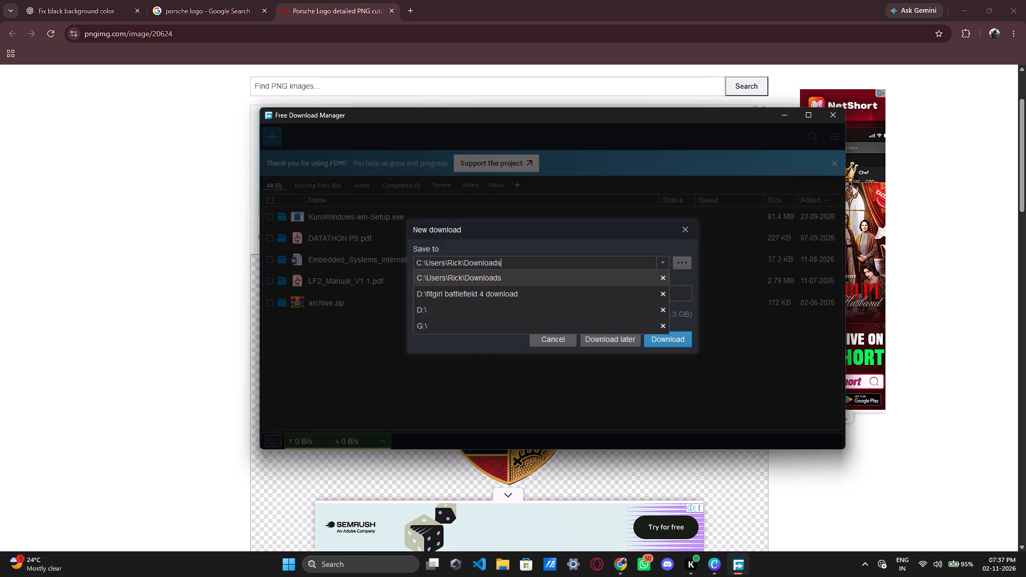
pyautogui.click(661, 262)
pyautogui.click(670, 339)
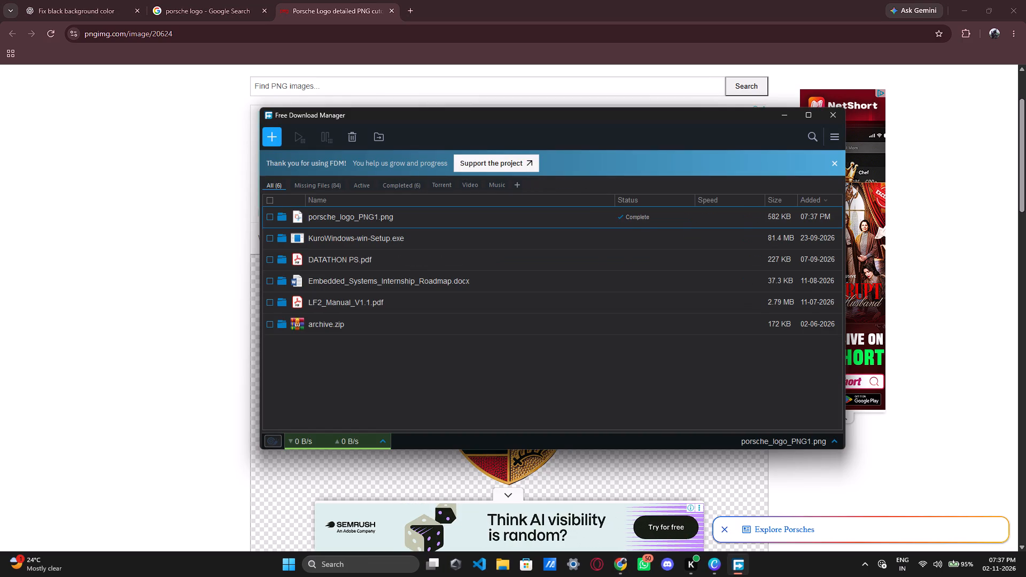
pyautogui.click(841, 116)
# Return to the image search results and close the PNGimg logo page.
pyautogui.click(206, 20)
pyautogui.click(389, 10)
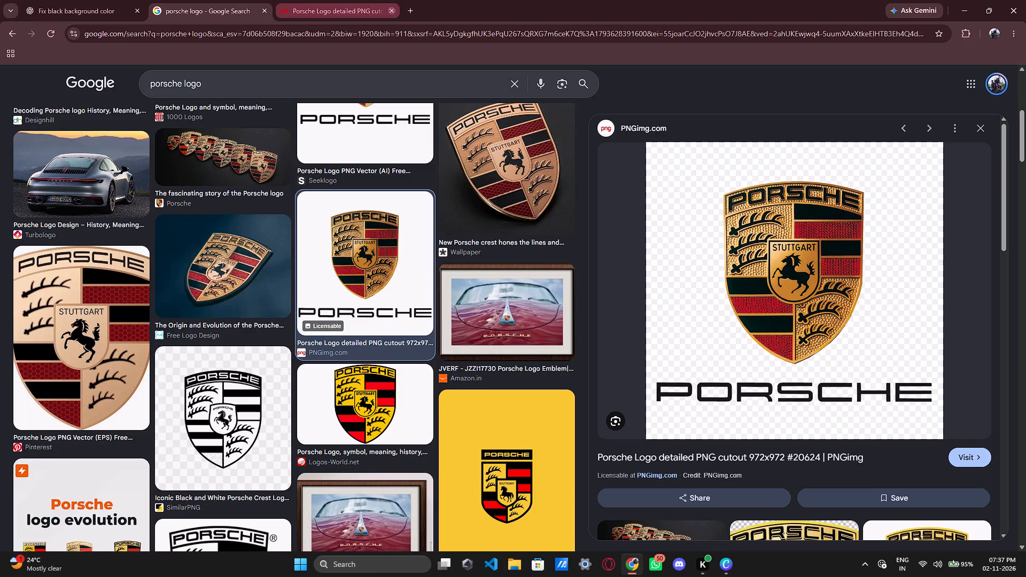
# Replace the image search query with "poorsche text logo" and run the search.
pyautogui.moveTo(273, 87); pyautogui.dragTo(129, 93)
pyautogui.press('BackSpace')
pyautogui.press('BackSpace')
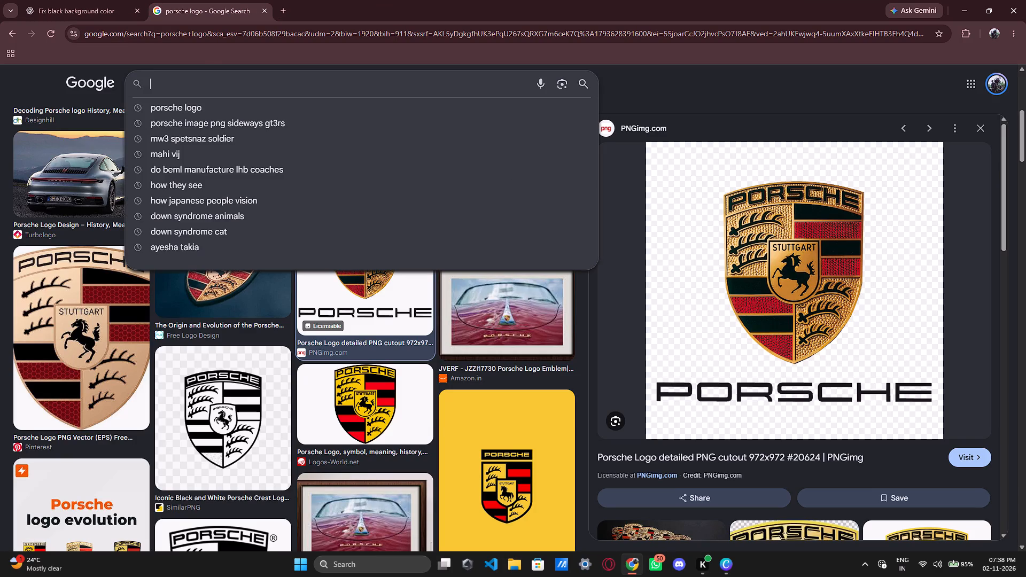
pyautogui.press('BackSpace')
pyautogui.press('BackSpace')
pyautogui.write('poorsche text')
pyautogui.press('space')
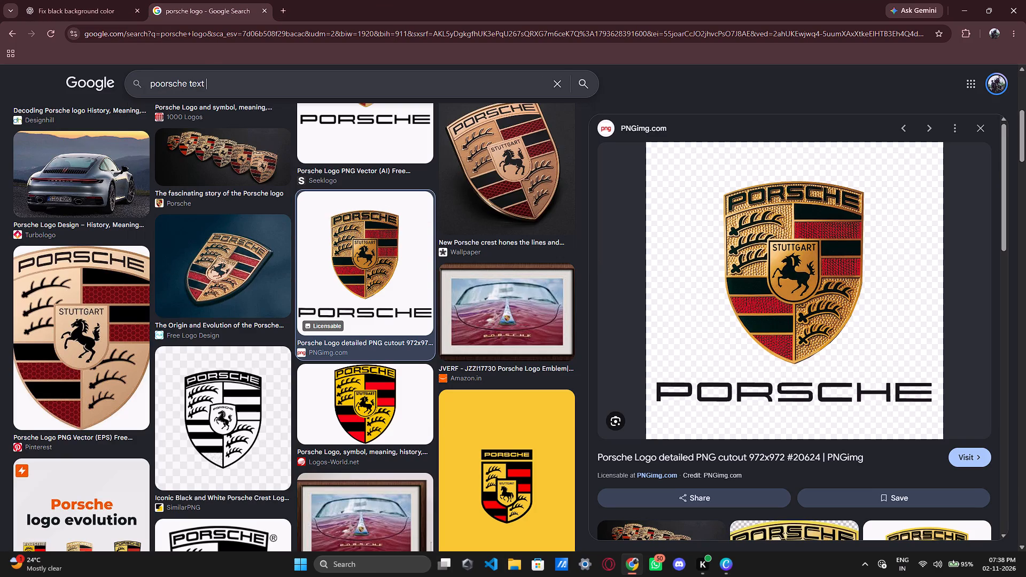
pyautogui.write('logo')
pyautogui.press('Return')
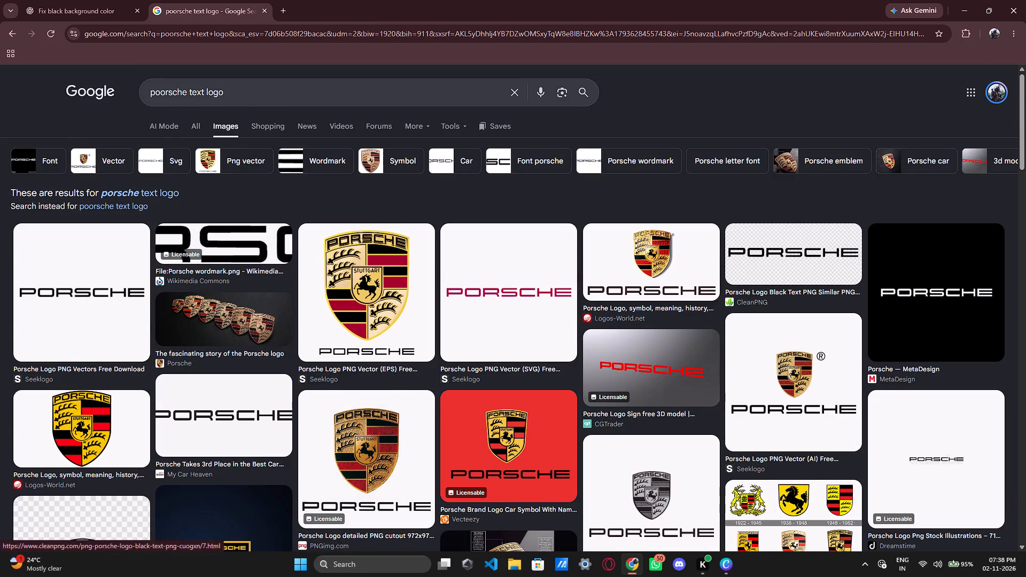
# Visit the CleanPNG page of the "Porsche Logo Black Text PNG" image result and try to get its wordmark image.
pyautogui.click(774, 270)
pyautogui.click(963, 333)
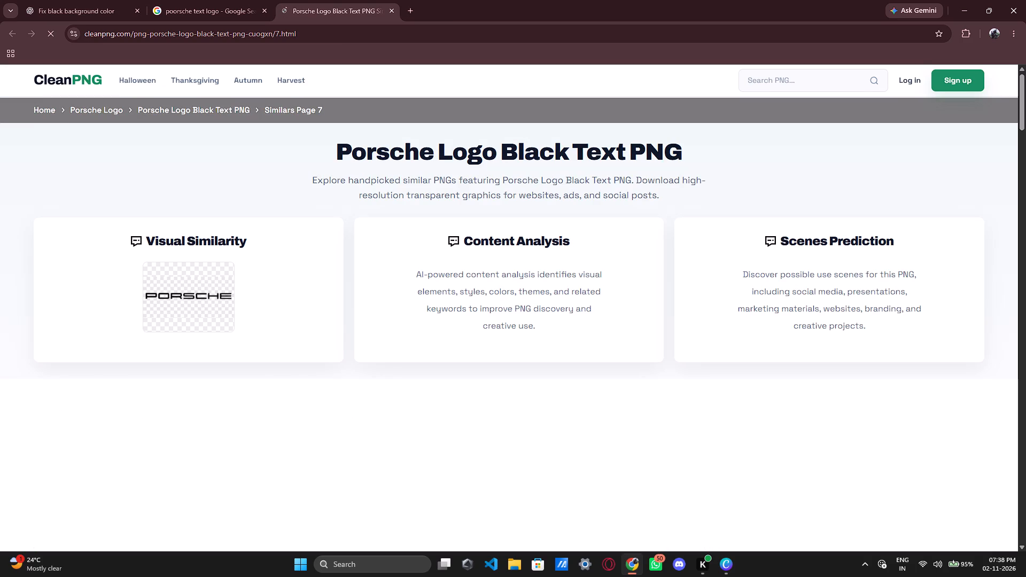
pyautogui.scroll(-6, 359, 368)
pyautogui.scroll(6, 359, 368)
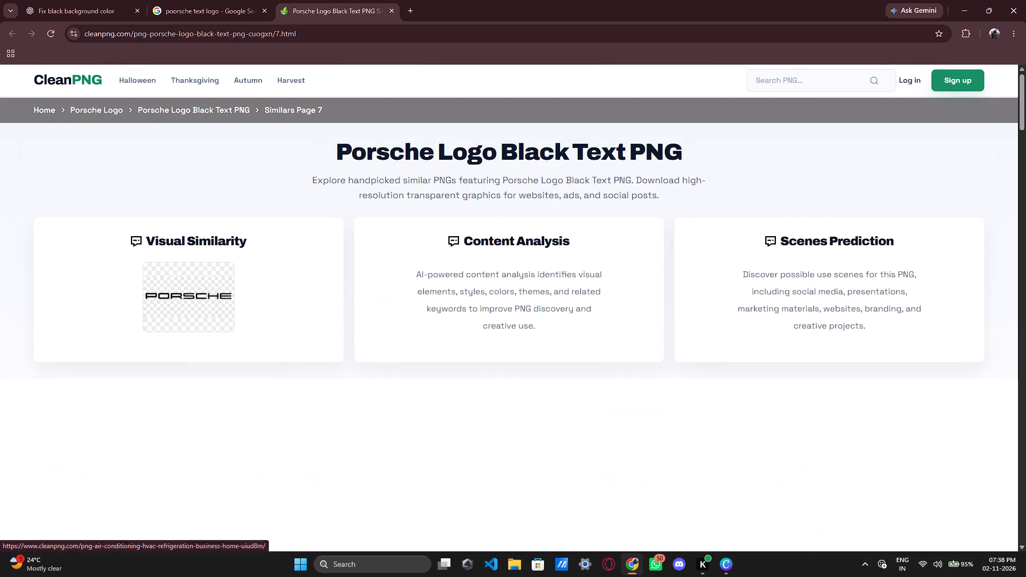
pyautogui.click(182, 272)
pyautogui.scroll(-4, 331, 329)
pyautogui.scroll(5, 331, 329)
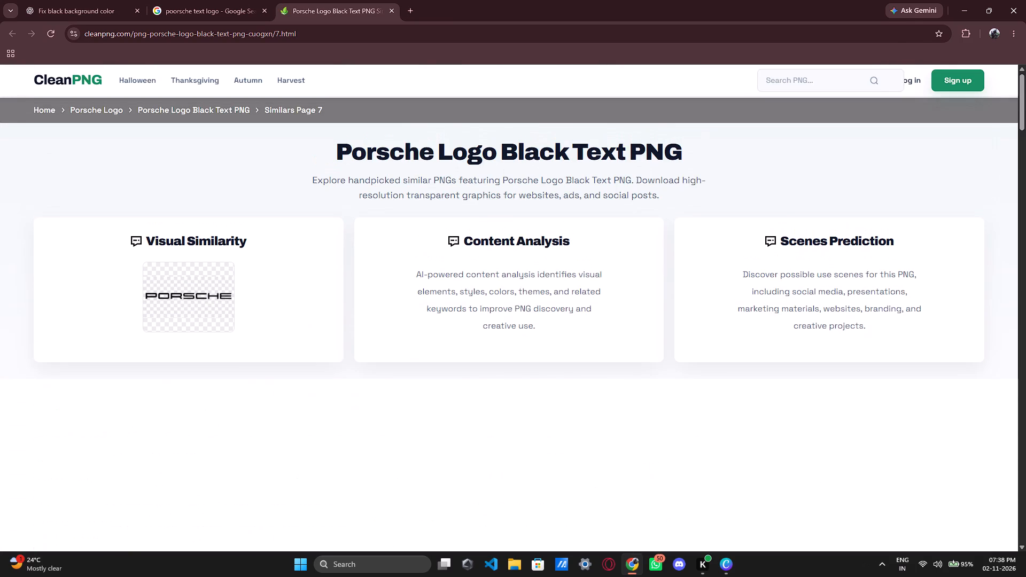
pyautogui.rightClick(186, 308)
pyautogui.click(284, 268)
# Return to the image search results and visit the Seeklogo page of the red Porsche wordmark, "Porsche Logo PNG Vector (SVG)".
pyautogui.click(222, 0)
pyautogui.scroll(1, 474, 433)
pyautogui.scroll(-4, 474, 433)
pyautogui.scroll(4, 473, 433)
pyautogui.scroll(-1, 473, 433)
pyautogui.scroll(1, 473, 433)
pyautogui.scroll(-1, 473, 433)
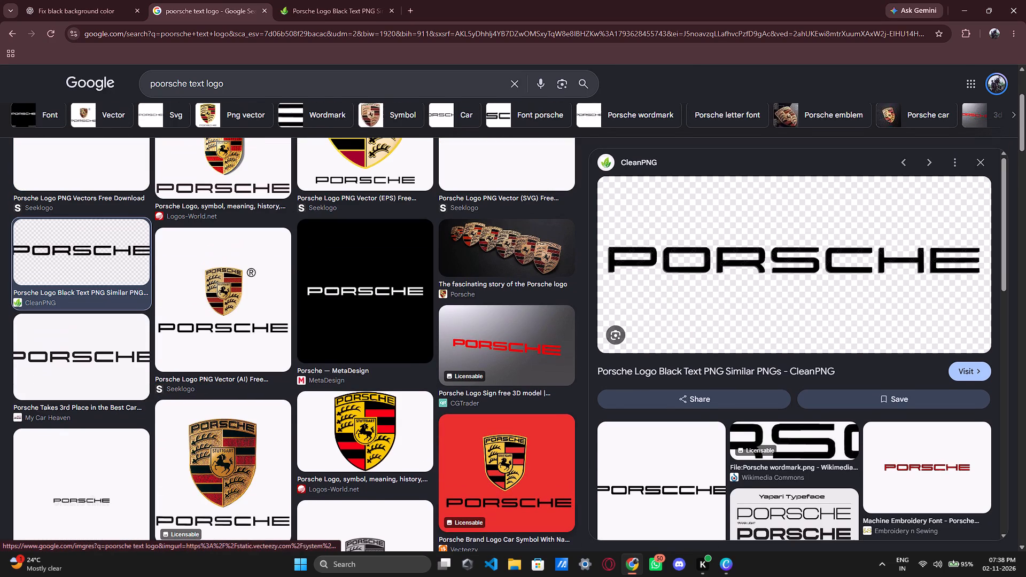
pyautogui.scroll(4, 195, 347)
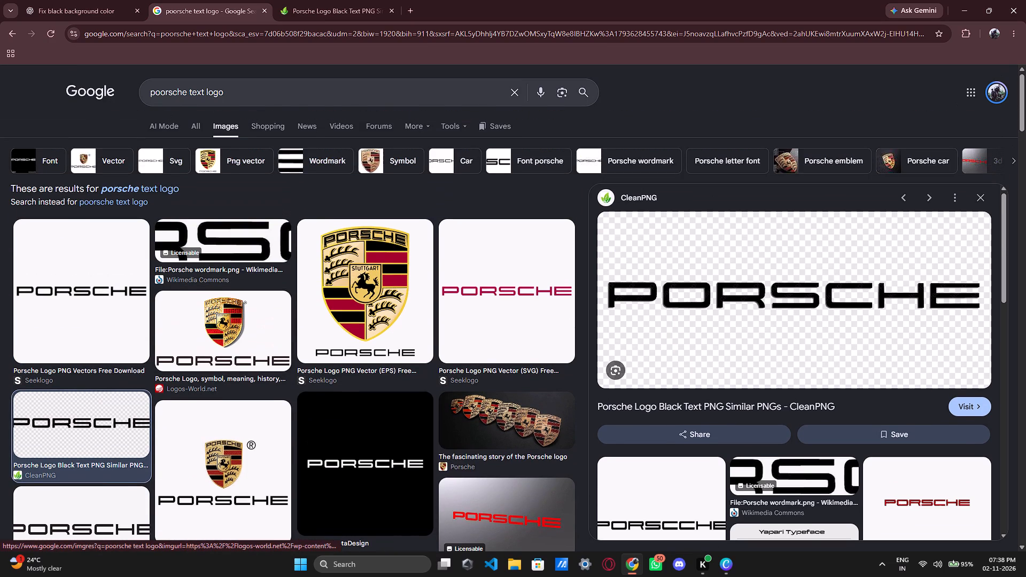
pyautogui.click(484, 313)
pyautogui.click(982, 458)
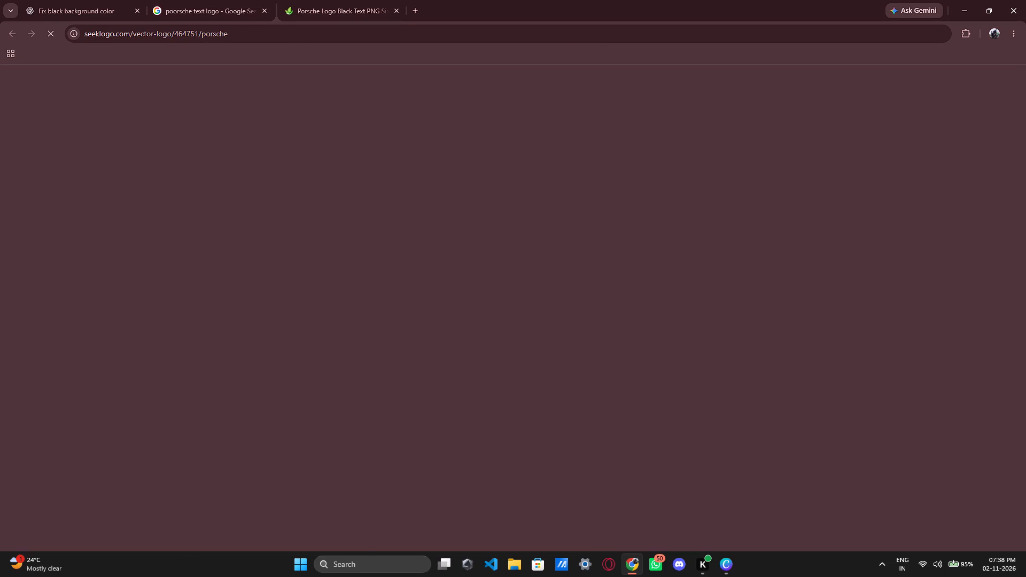
# Close the CleanPNG page of the black Porsche wordmark.
pyautogui.click(518, 6)
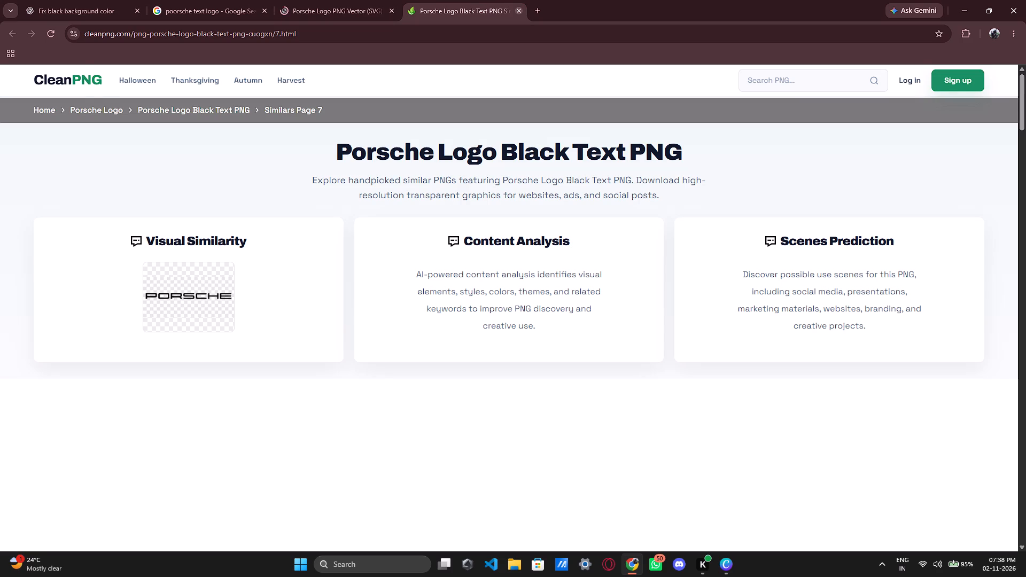
pyautogui.click(517, 11)
# Download the red Porsche wordmark PNG from Seeklogo with Free Download Manager and close the download manager window.
pyautogui.scroll(-4, 486, 414)
pyautogui.scroll(1, 486, 414)
pyautogui.scroll(-1, 486, 414)
pyautogui.scroll(4, 486, 414)
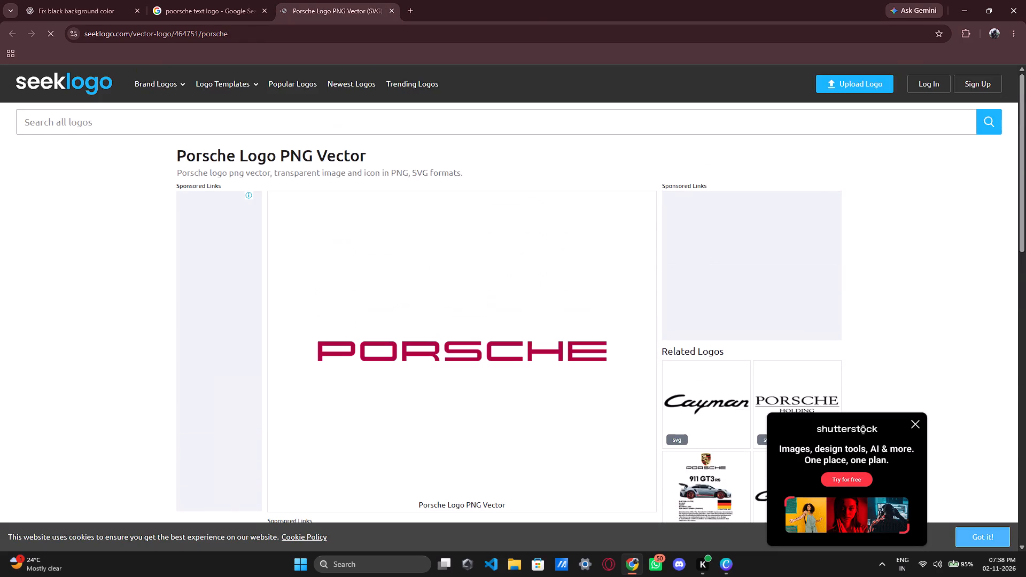
pyautogui.scroll(-1, 486, 414)
pyautogui.click(421, 311)
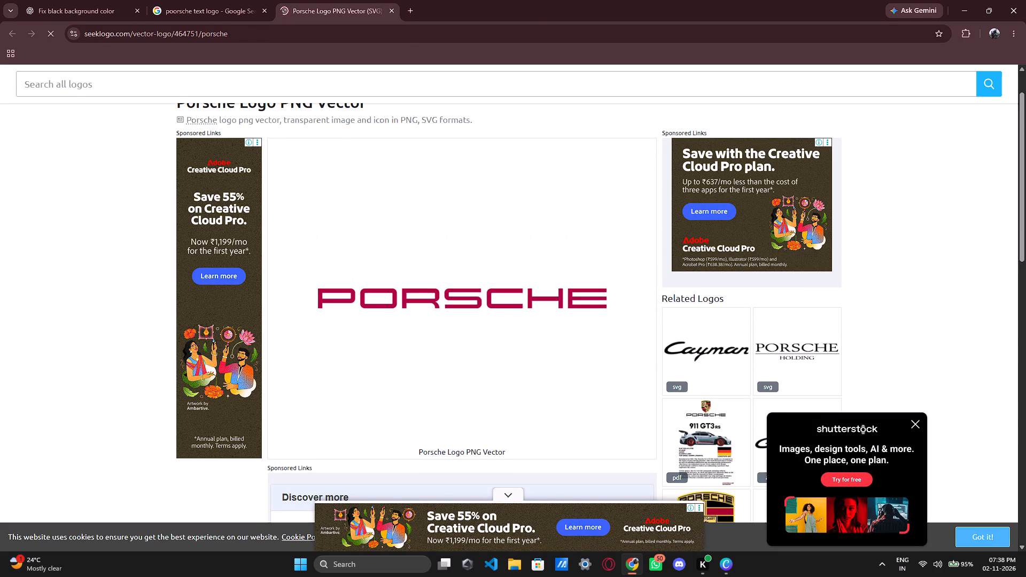
pyautogui.rightClick(441, 301)
pyautogui.click(400, 334)
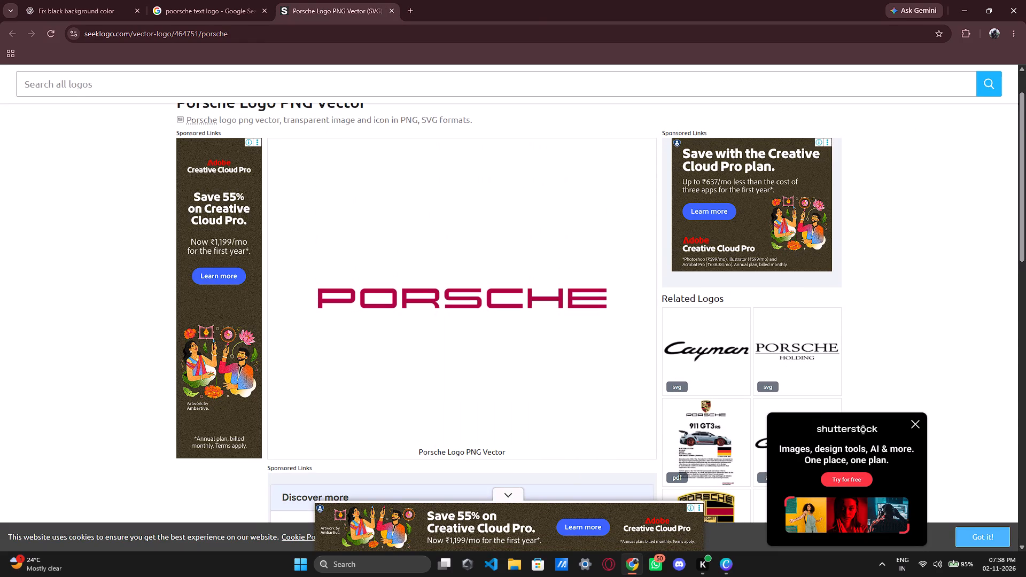
pyautogui.rightClick(399, 291)
pyautogui.click(468, 404)
pyautogui.click(678, 320)
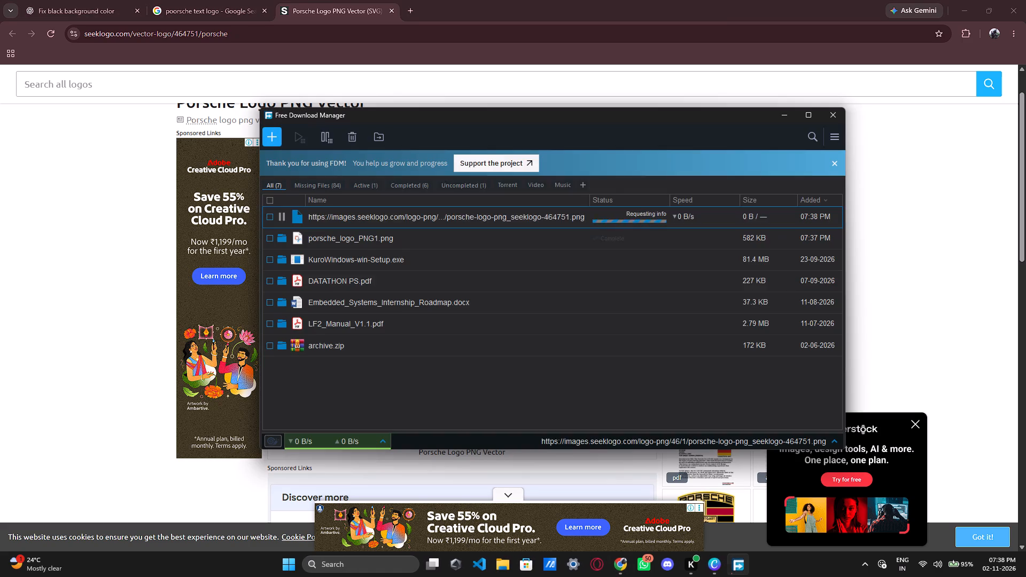
pyautogui.click(842, 115)
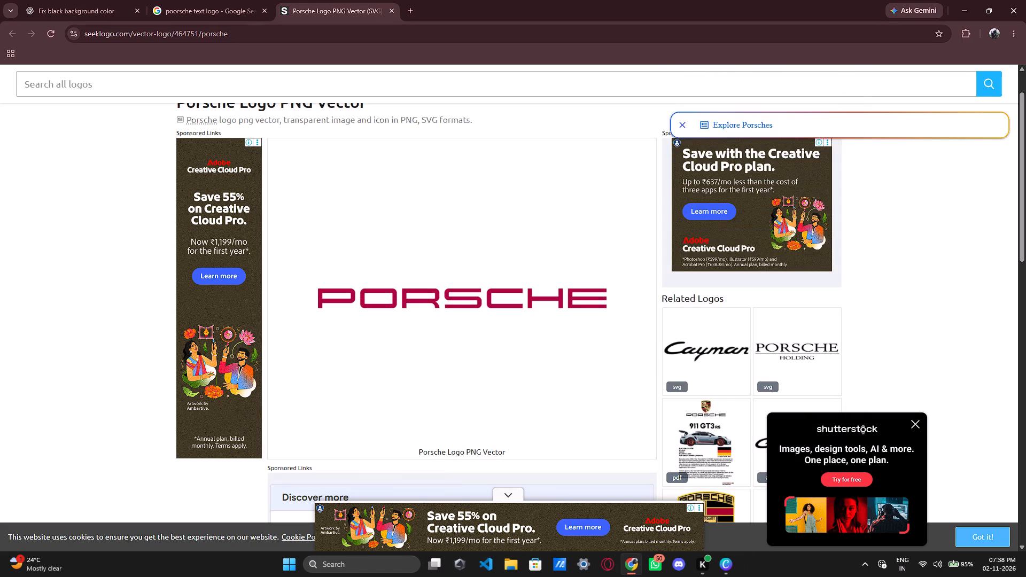
# Return to the image search results and close the Seeklogo wordmark page.
pyautogui.click(232, 0)
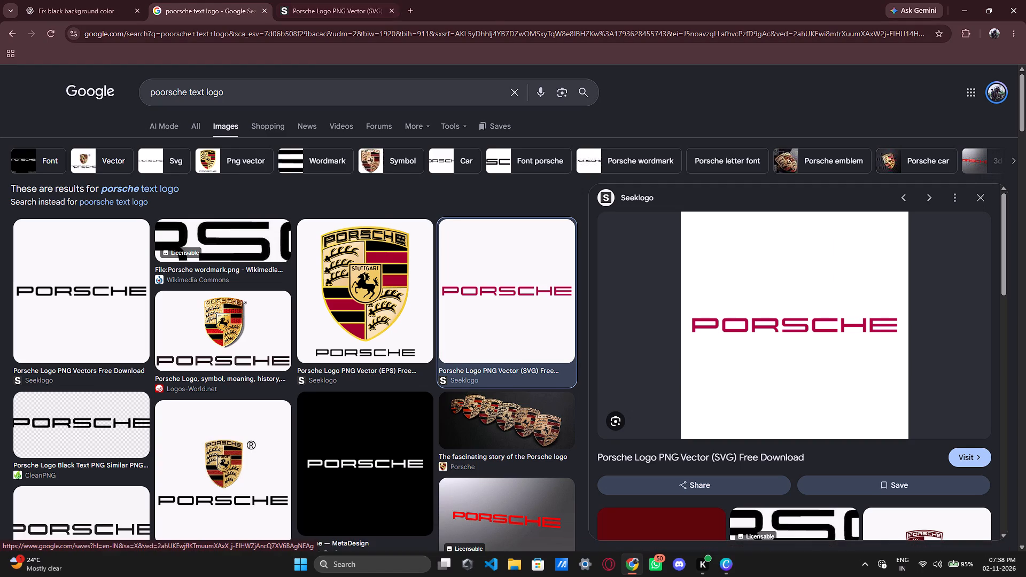
pyautogui.moveTo(274, 0); pyautogui.dragTo(279, 1)
pyautogui.click(390, 10)
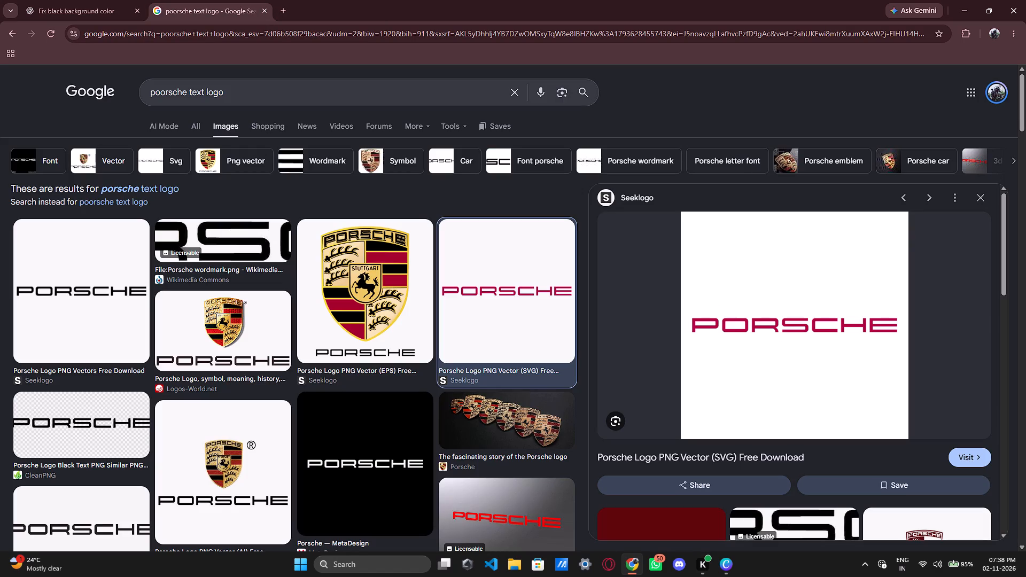
# Replace the image search query with "gt3rs logo" and run the search.
pyautogui.moveTo(310, 100); pyautogui.dragTo(18, 92)
pyautogui.press('BackSpace')
pyautogui.press('BackSpace')
pyautogui.press('BackSpace')
pyautogui.write('gt3rs')
pyautogui.press('space')
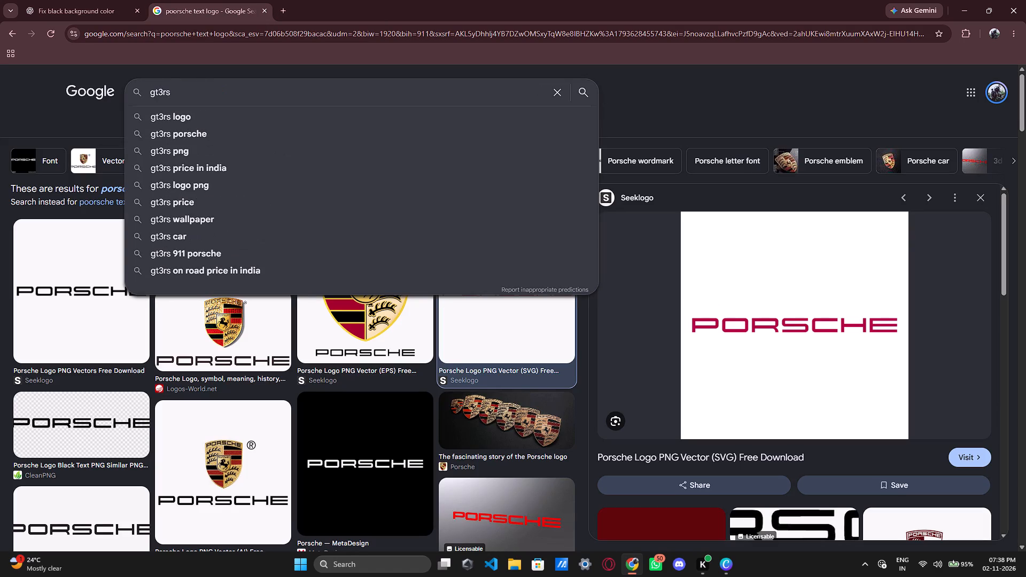
pyautogui.write('logo')
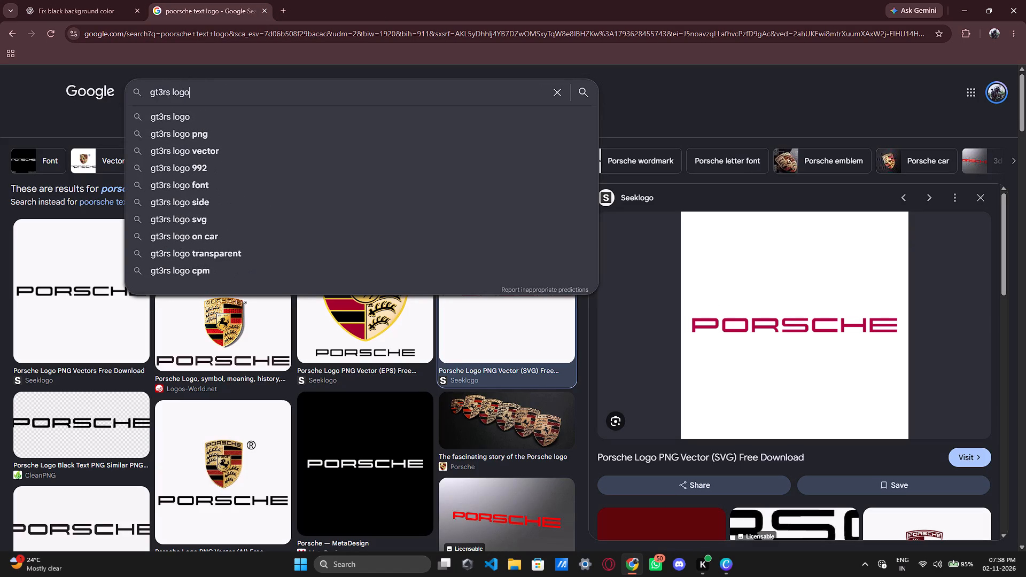
pyautogui.press('Return')
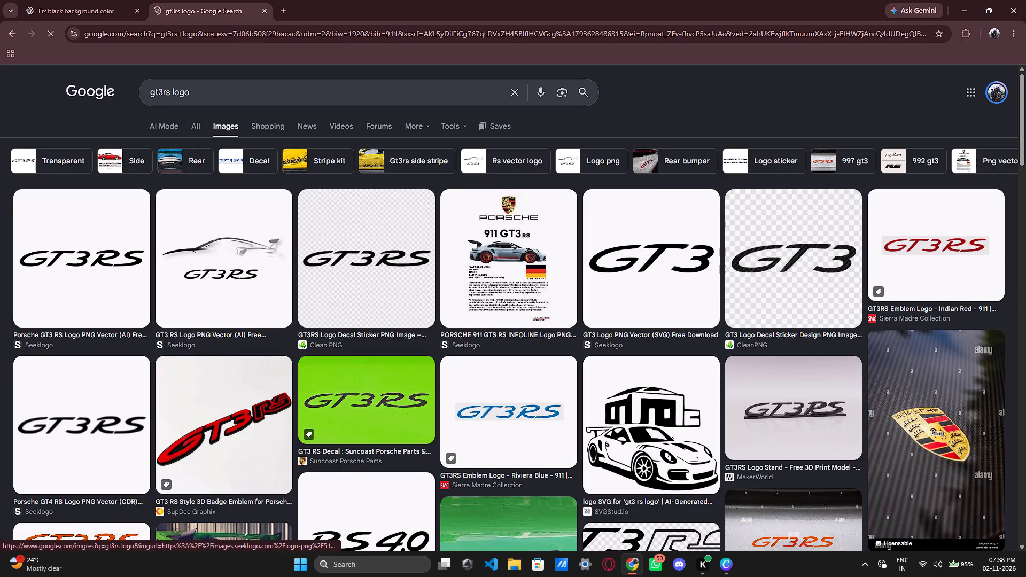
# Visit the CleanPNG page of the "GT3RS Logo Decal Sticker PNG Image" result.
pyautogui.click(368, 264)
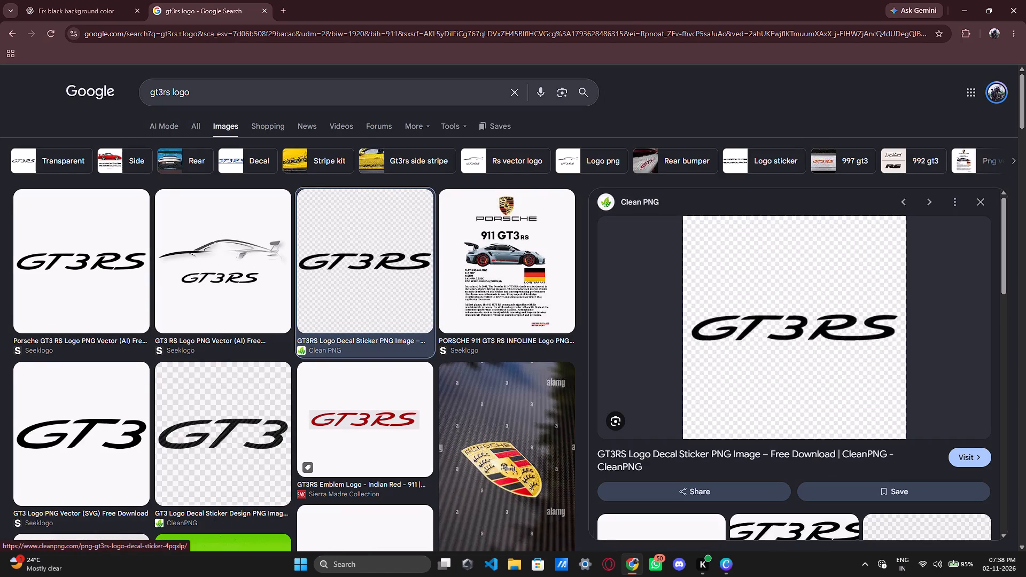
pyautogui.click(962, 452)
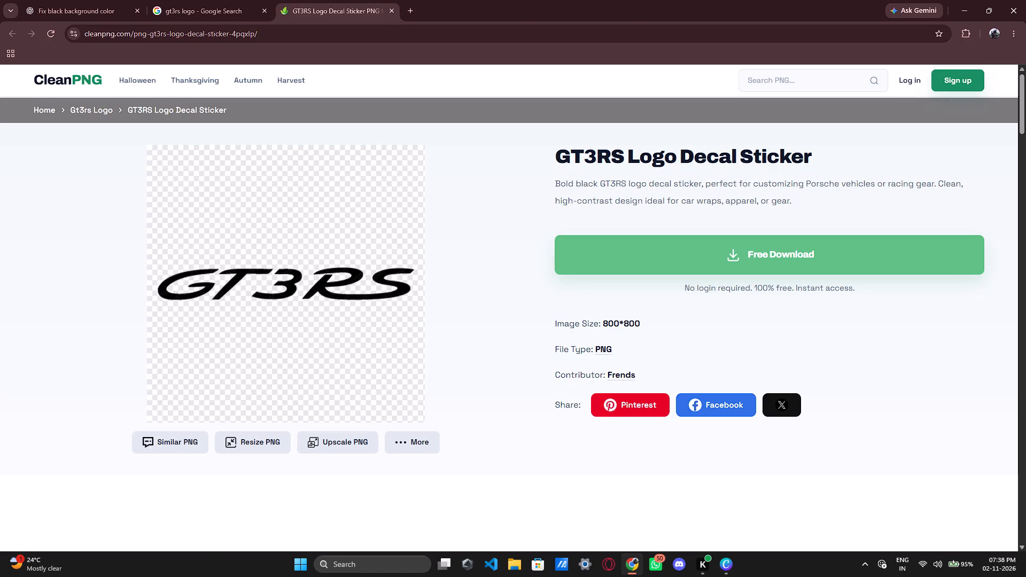
# Return to the image results and visit the Seeklogo page of the "Porsche GT3 RS Logo PNG Vector (AI)" result.
pyautogui.click(206, 4)
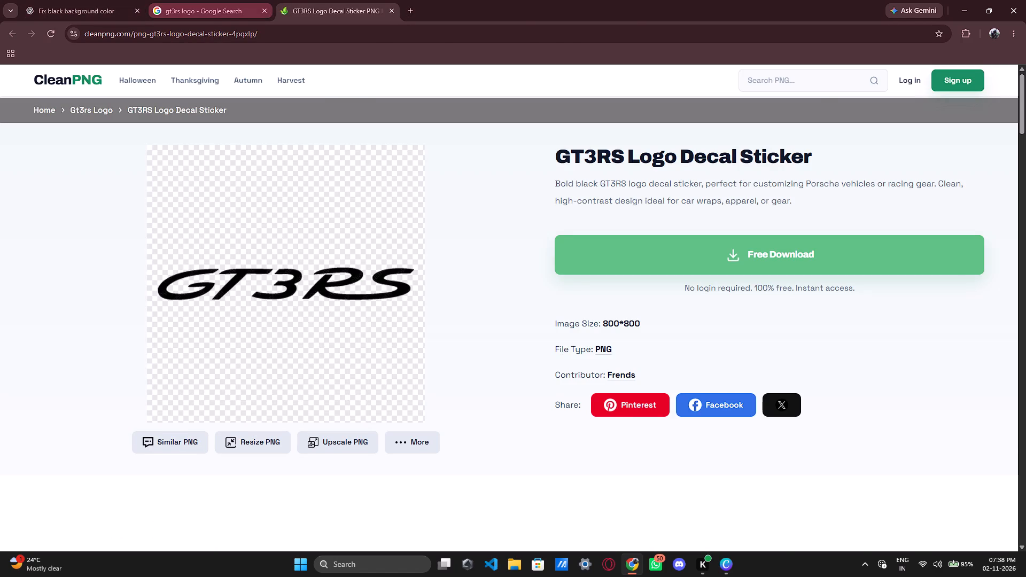
pyautogui.click(91, 255)
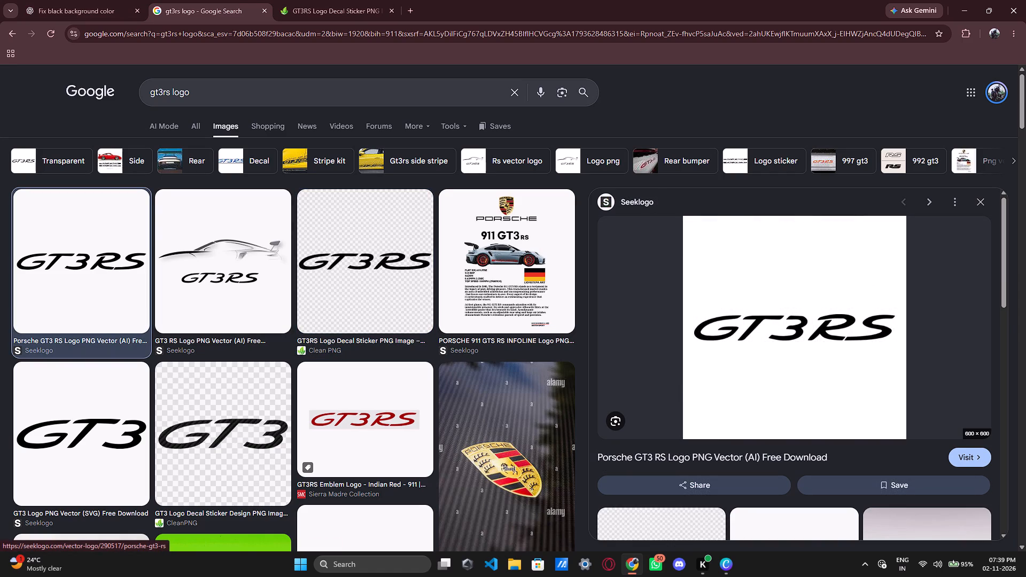
pyautogui.scroll(-3, 862, 391)
pyautogui.scroll(1, 862, 394)
pyautogui.scroll(-1, 862, 394)
pyautogui.scroll(1, 862, 394)
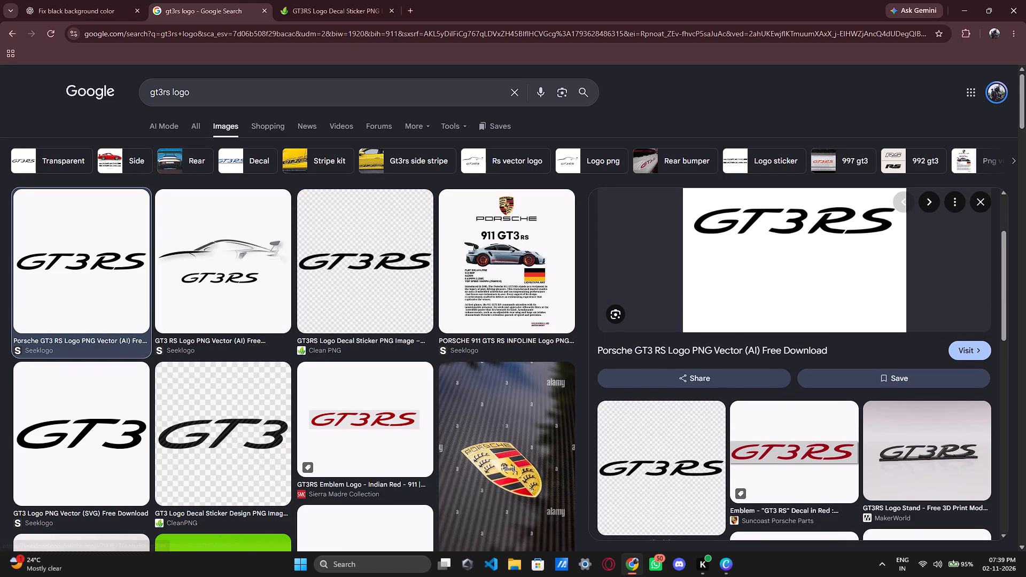
pyautogui.click(982, 350)
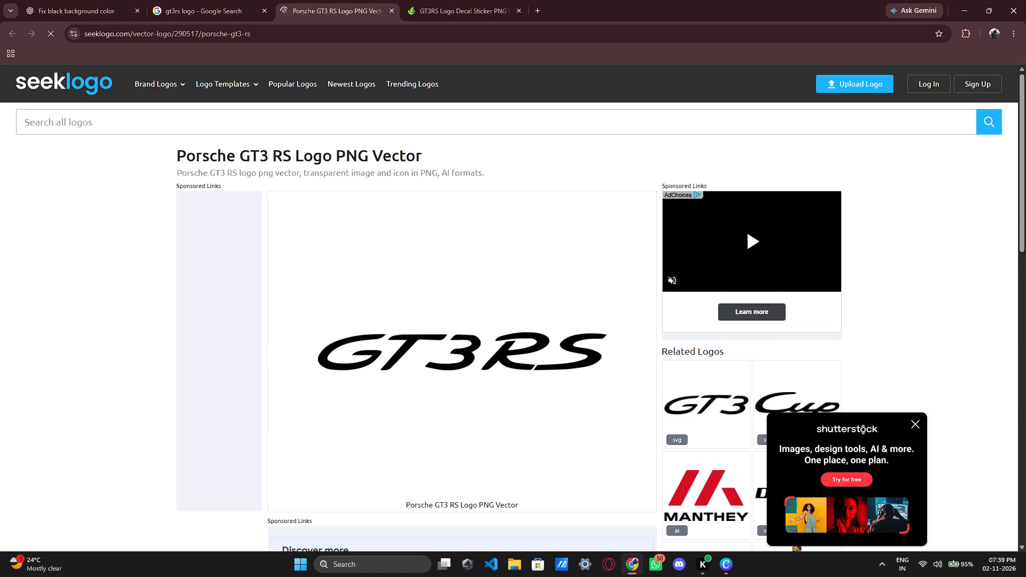
# Download the black GT3 RS logo PNG from Seeklogo with Free Download Manager.
pyautogui.rightClick(464, 339)
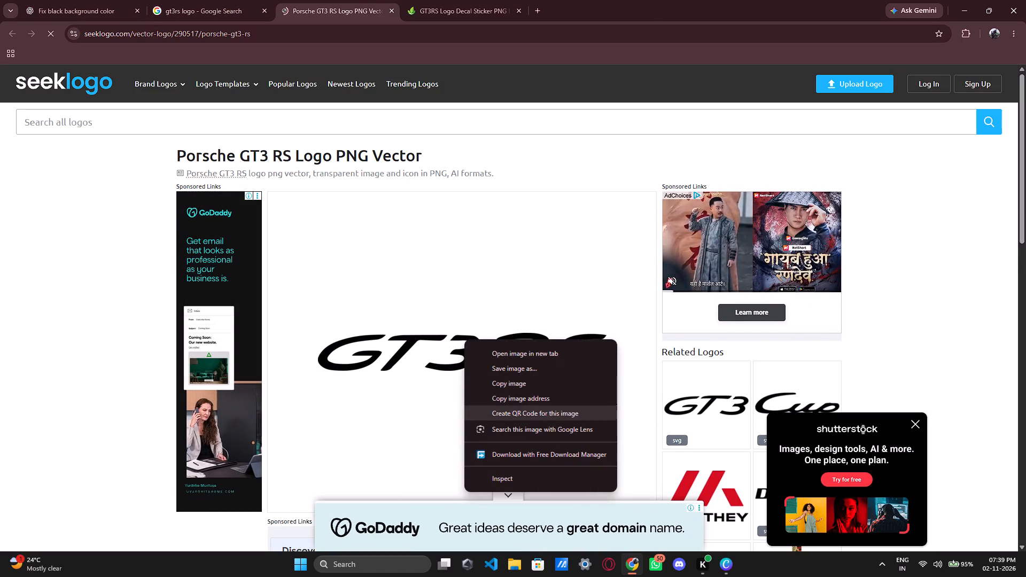
pyautogui.click(533, 454)
pyautogui.click(662, 325)
pyautogui.click(662, 334)
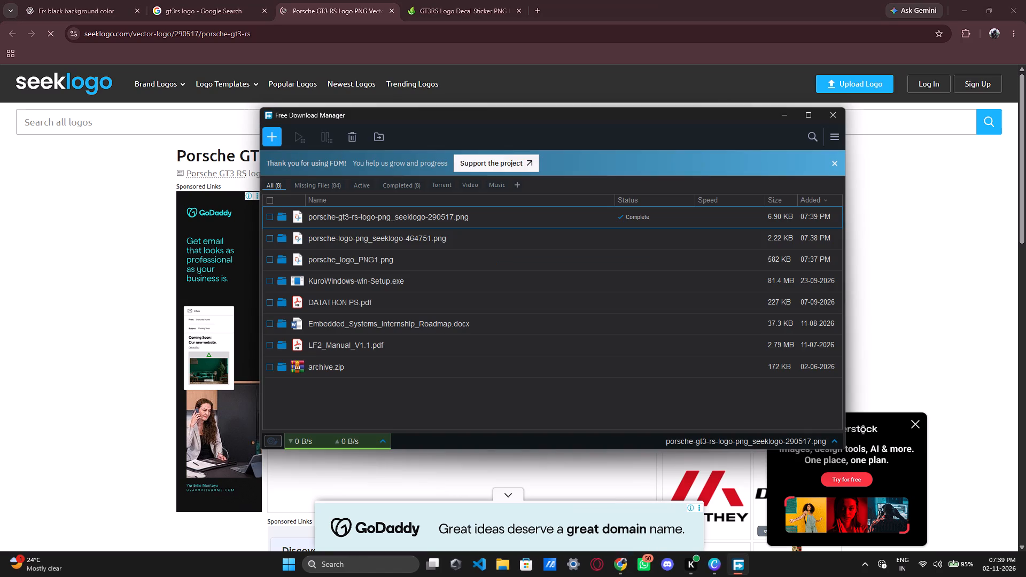
pyautogui.click(389, 9)
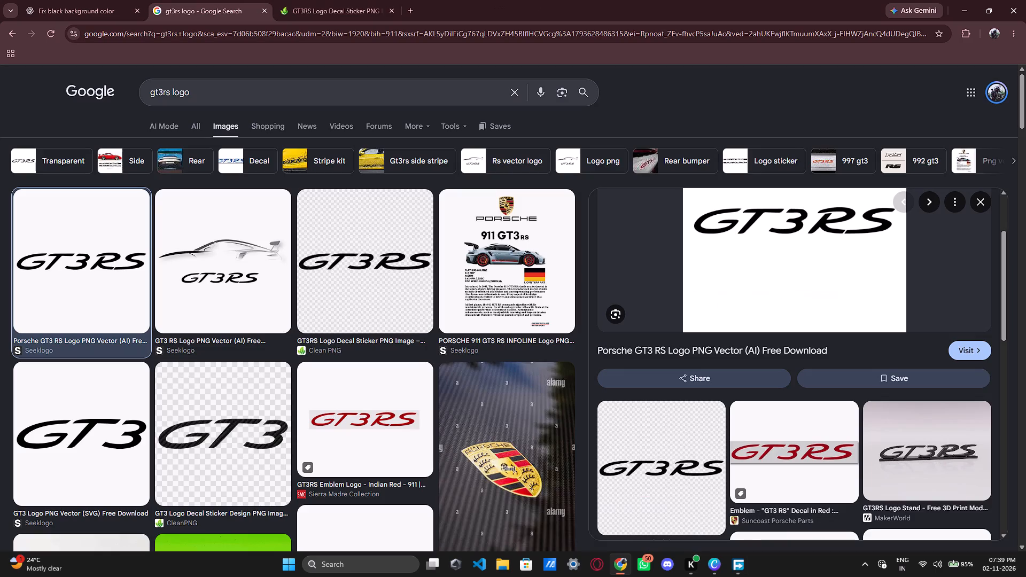
pyautogui.click(393, 9)
pyautogui.moveTo(248, 88); pyautogui.dragTo(135, 89)
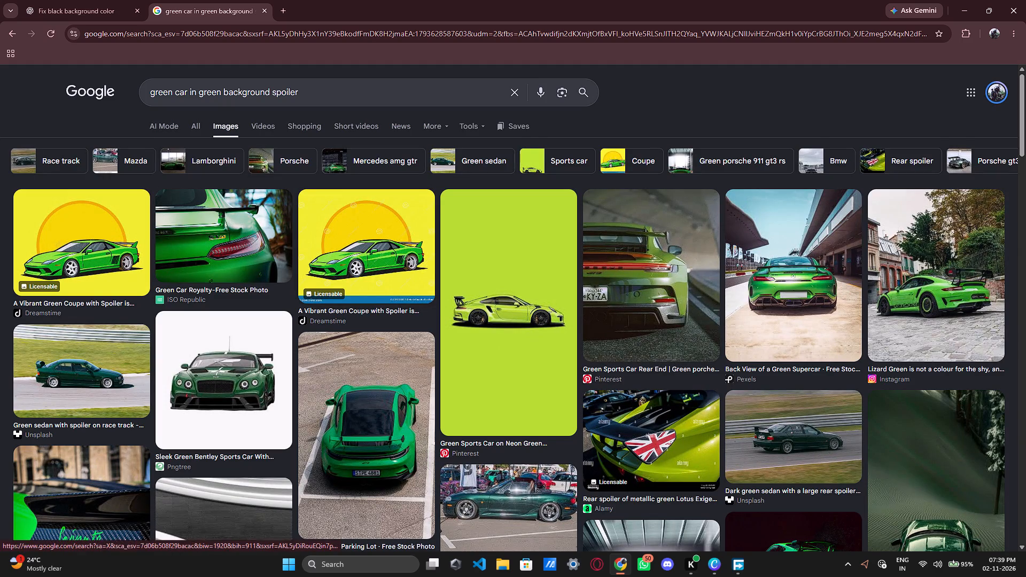
# Refine the image search to "green car backside in green background spoiler".
pyautogui.click(270, 88)
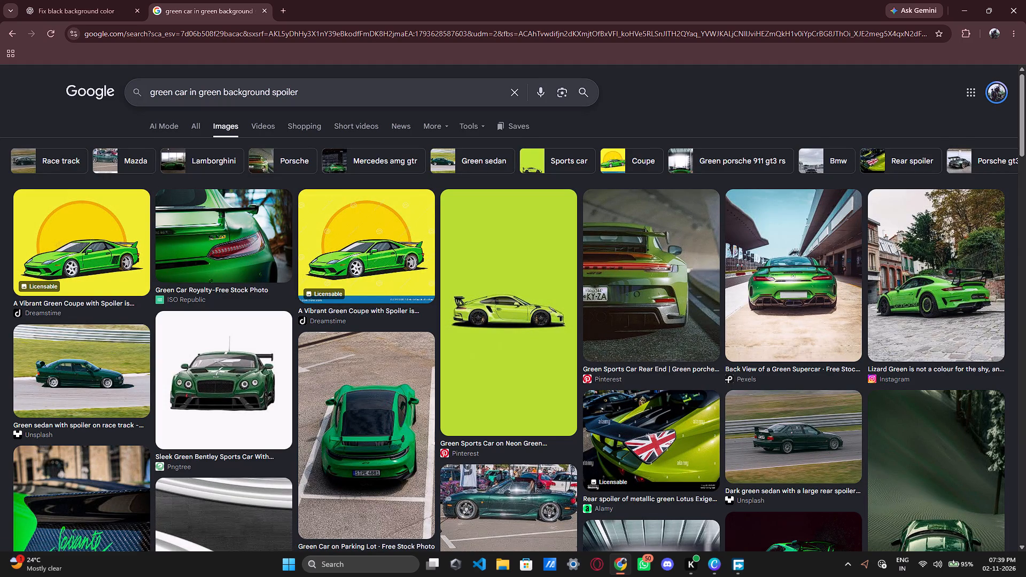
pyautogui.click(185, 89)
pyautogui.press('Right')
pyautogui.press('space')
pyautogui.write('backside')
pyautogui.press('Return')
# Browse the image results for a rear view of a green car with a spoiler on a green background.
pyautogui.scroll(-1, 456, 333)
pyautogui.scroll(1, 456, 333)
pyautogui.scroll(-1, 456, 333)
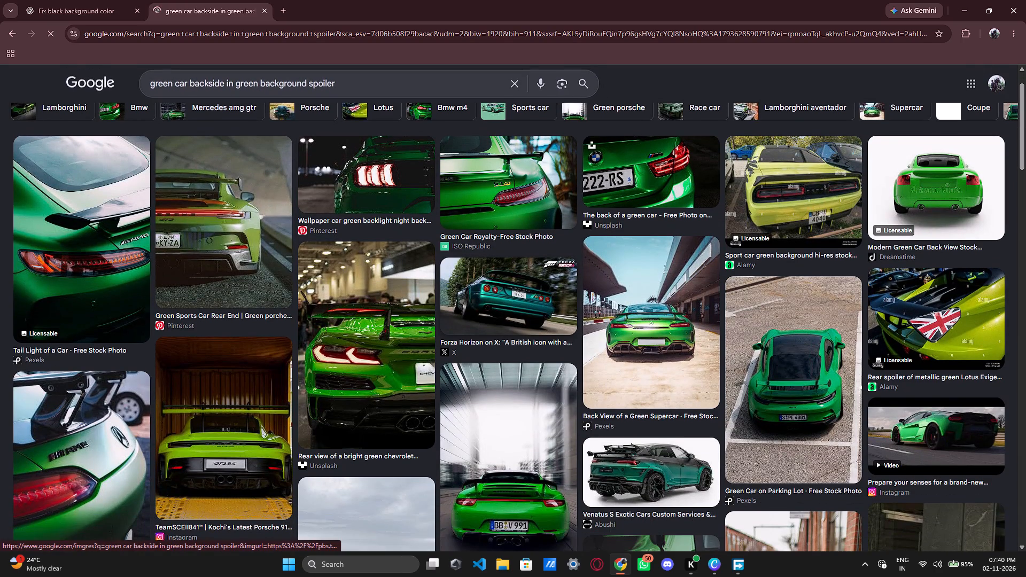
pyautogui.scroll(-6, 422, 337)
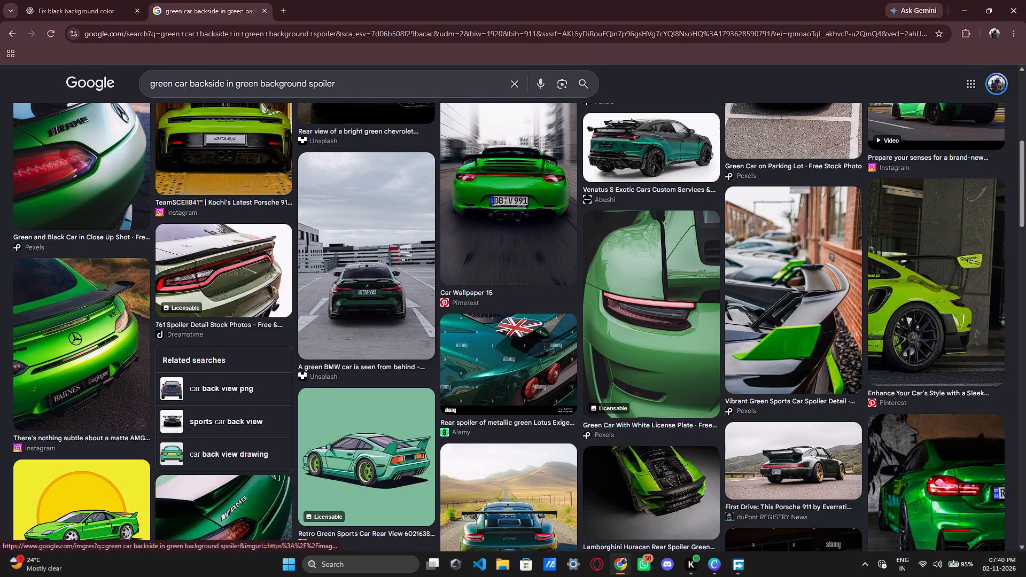
pyautogui.scroll(-4, 415, 353)
pyautogui.scroll(2, 415, 353)
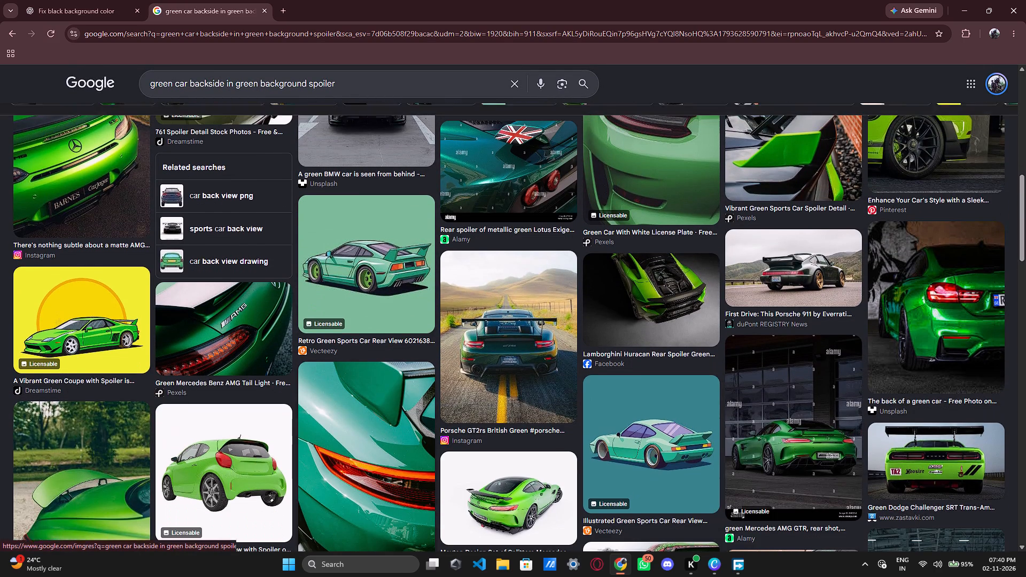
pyautogui.scroll(2, 415, 353)
pyautogui.scroll(-13, 415, 353)
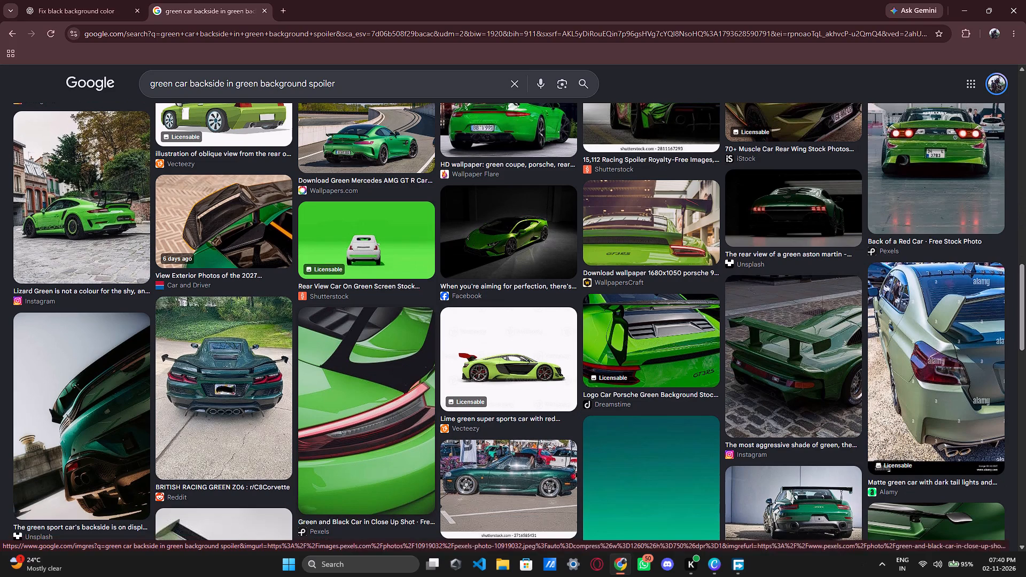
pyautogui.scroll(4, 773, 415)
pyautogui.scroll(-5, 773, 415)
pyautogui.scroll(1, 773, 415)
pyautogui.scroll(-10, 773, 415)
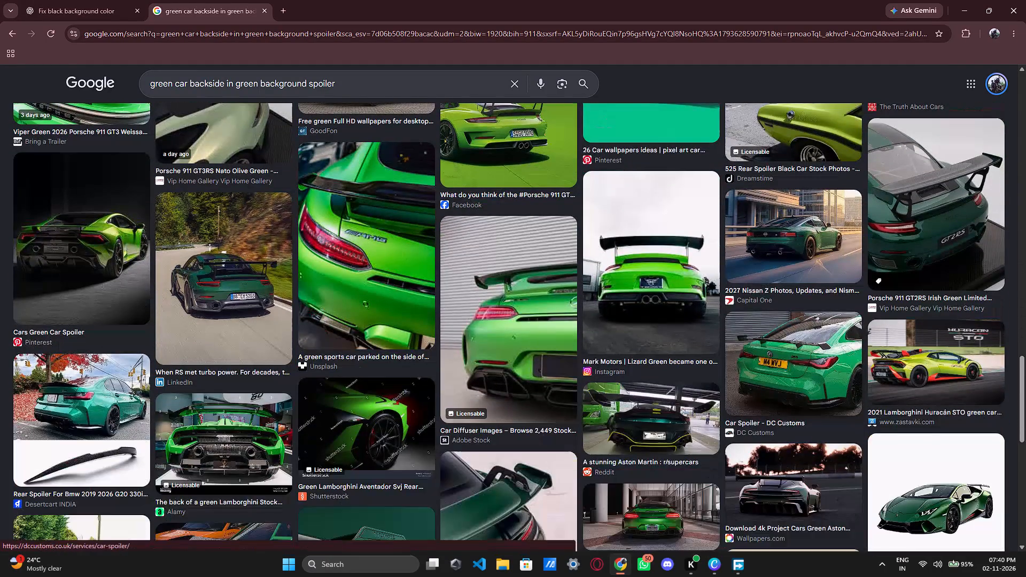
pyautogui.scroll(2, 773, 415)
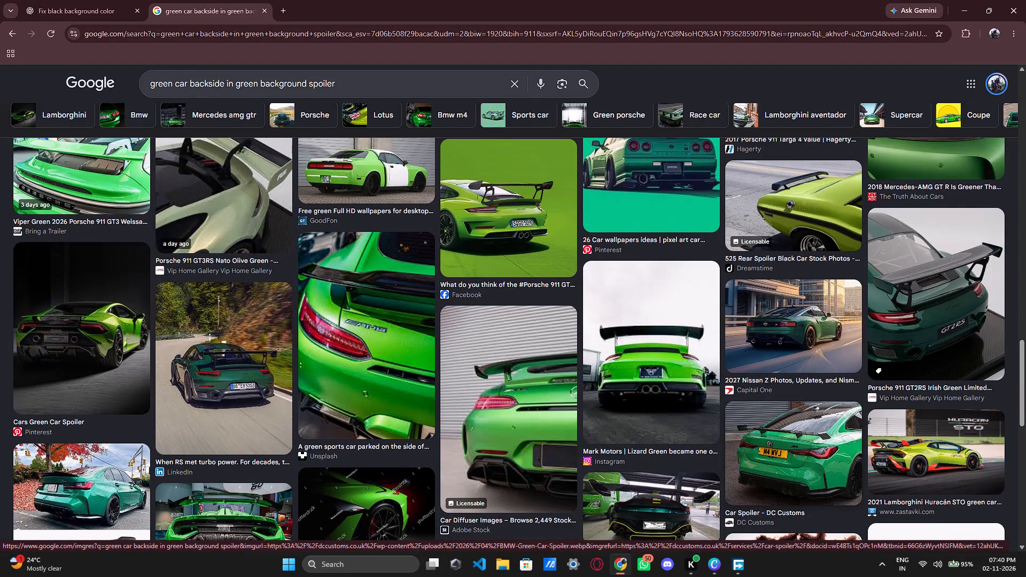
pyautogui.scroll(-9, 773, 415)
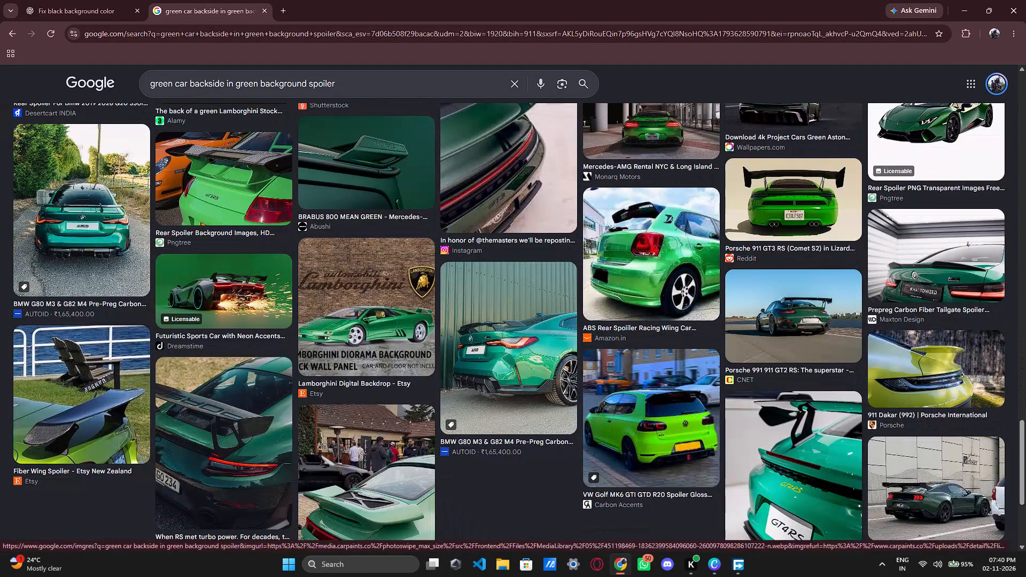
pyautogui.scroll(2, 773, 415)
pyautogui.scroll(-6, 773, 415)
pyautogui.scroll(1, 773, 415)
pyautogui.scroll(-9, 773, 415)
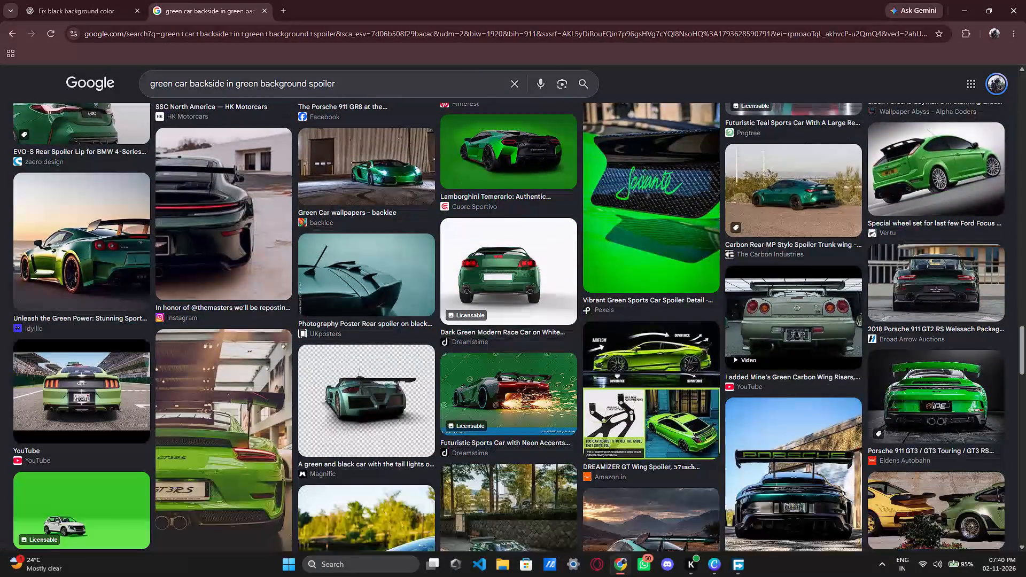
pyautogui.scroll(-4, 773, 415)
pyautogui.scroll(5, 773, 415)
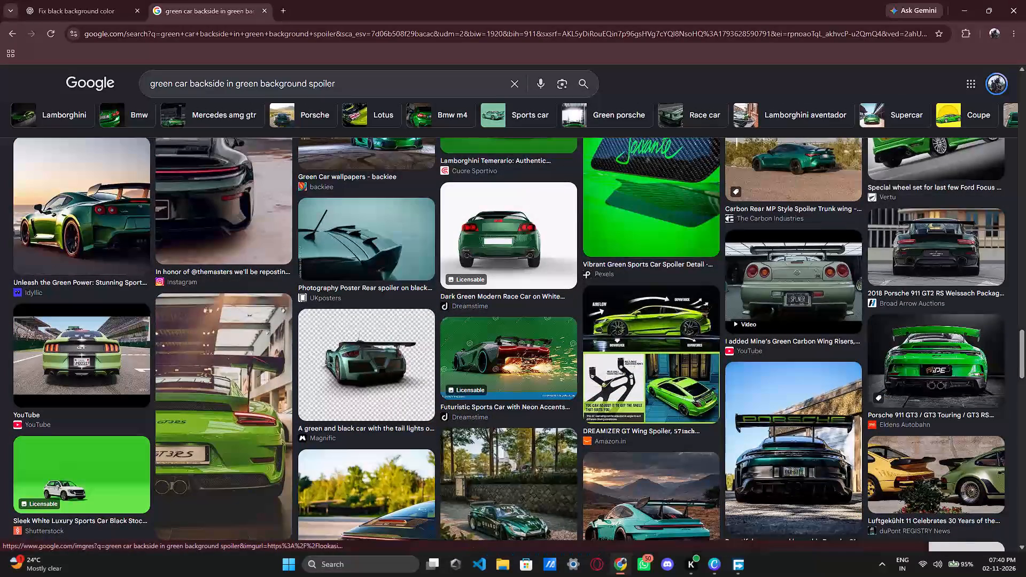
# Replace the image search query with "green porche back side in green background" and run it.
pyautogui.moveTo(345, 81); pyautogui.dragTo(90, 46)
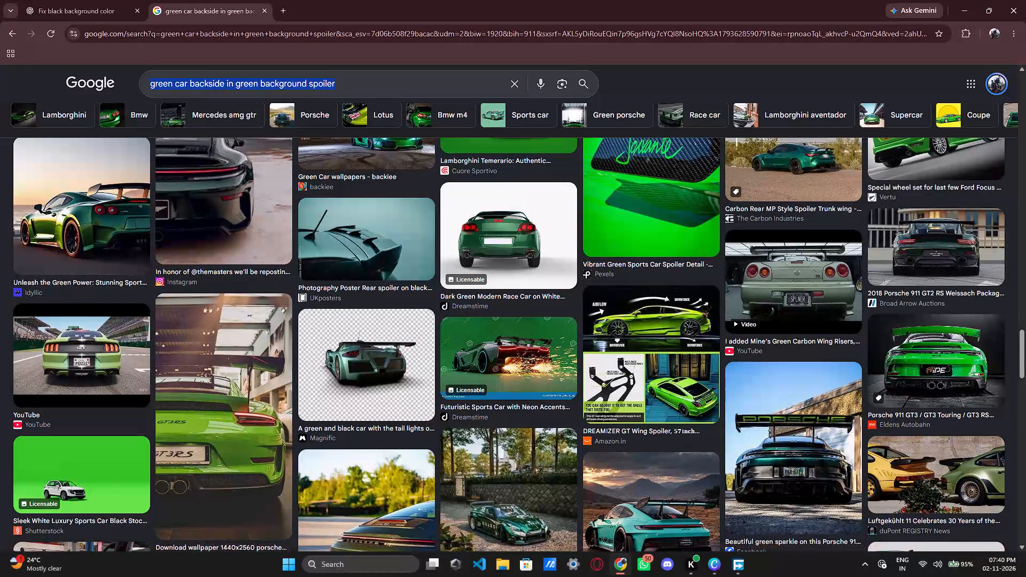
pyautogui.press('BackSpace')
pyautogui.press('BackSpace')
pyautogui.press('BackSpace')
pyautogui.write('green porche back side')
pyautogui.press('space')
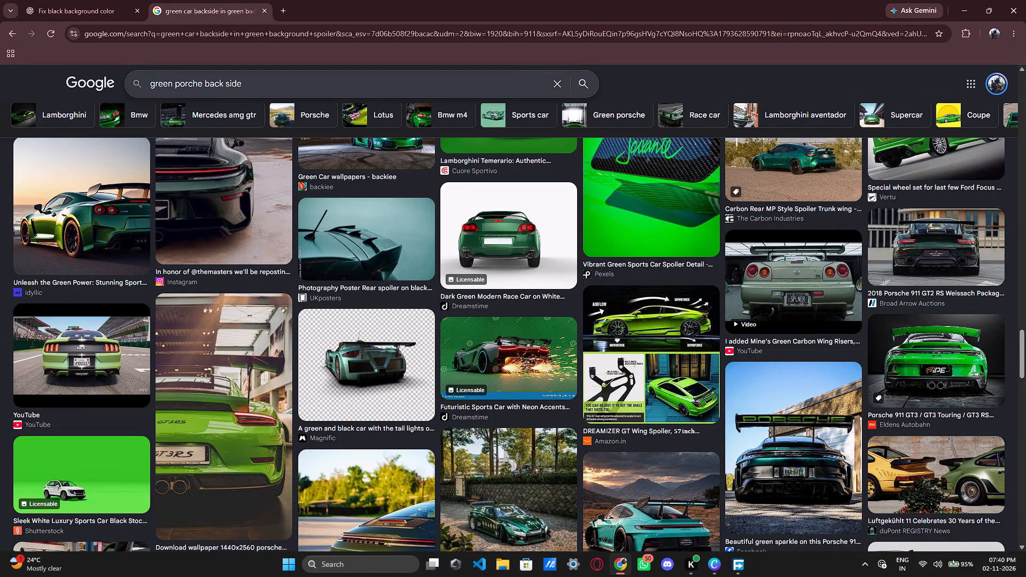
pyautogui.write('in green background')
pyautogui.press('Return')
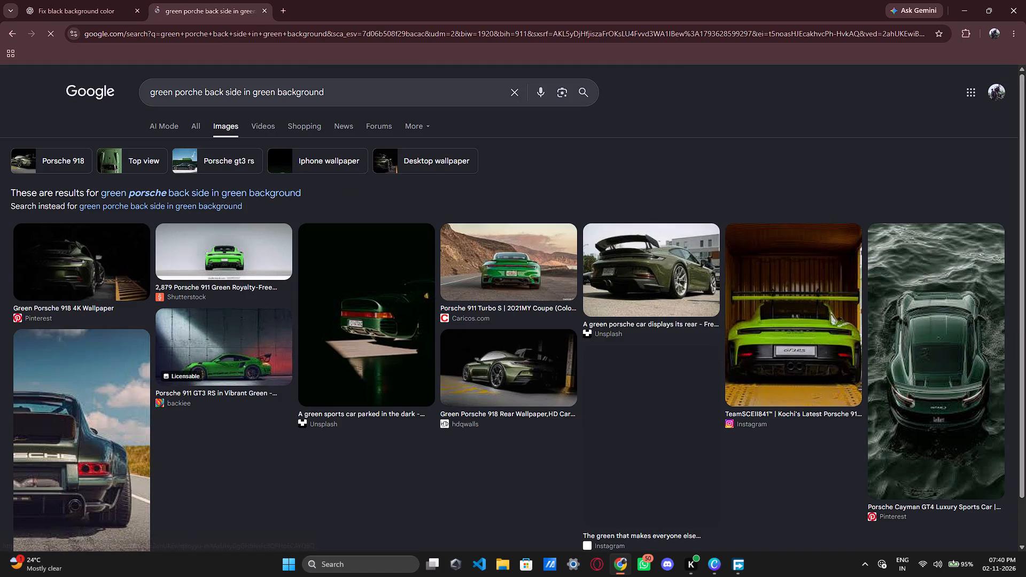
# Examine the green Porsche image results for a rear view against a green background.
pyautogui.scroll(-6, 584, 393)
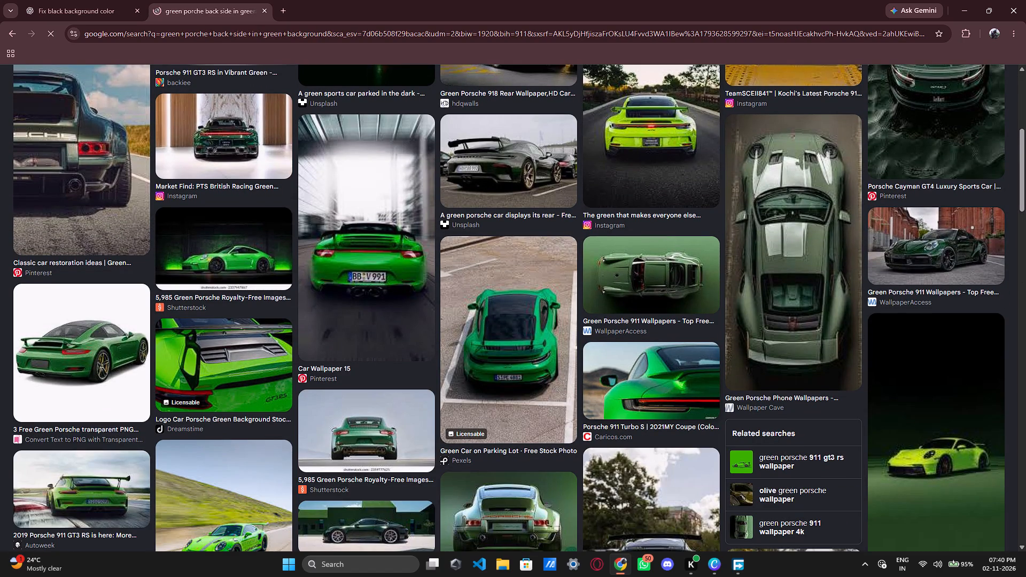
pyautogui.scroll(-13, 587, 390)
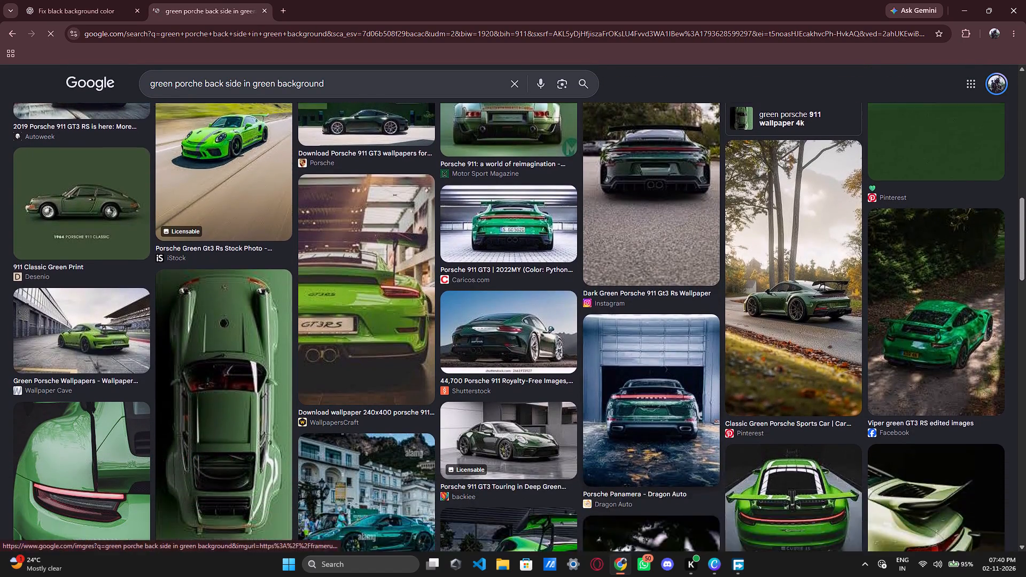
pyautogui.scroll(-3, 596, 392)
pyautogui.scroll(3, 595, 393)
pyautogui.scroll(-5, 595, 393)
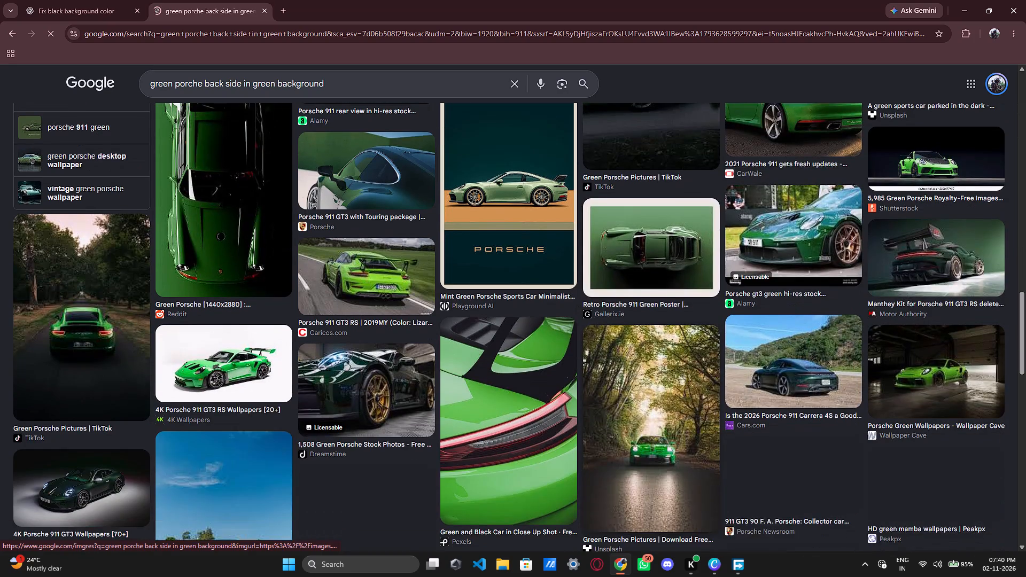
pyautogui.scroll(-4, 595, 393)
pyautogui.scroll(4, 595, 393)
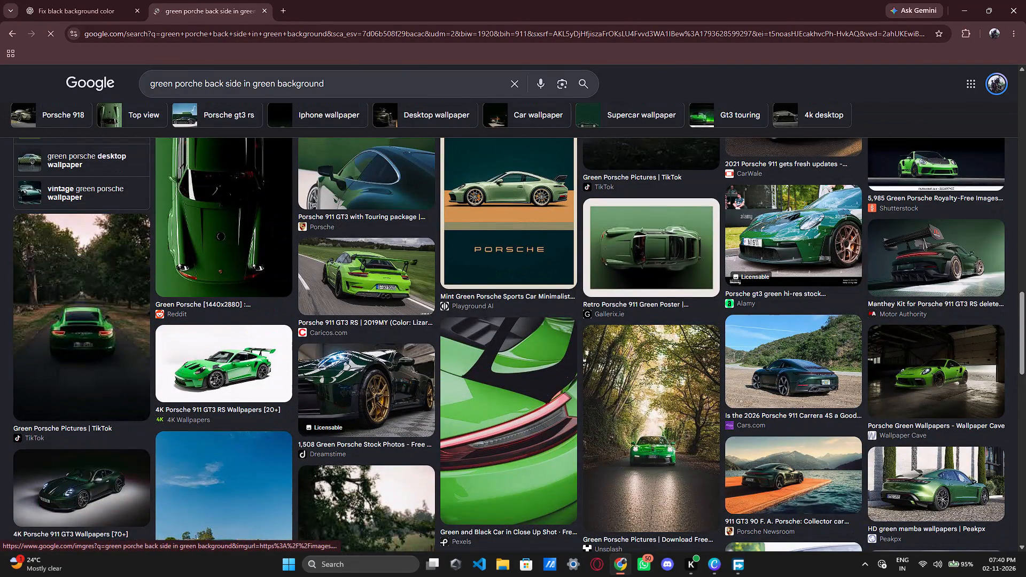
# Refine the image search to "green porche gt3rs back side in green background".
pyautogui.click(201, 80)
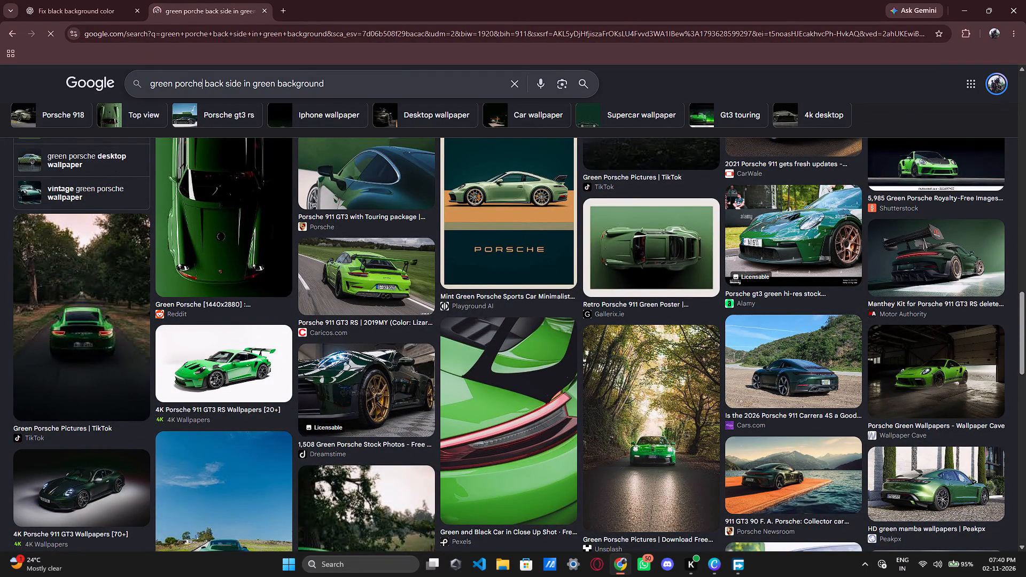
pyautogui.press('space')
pyautogui.write('gt')
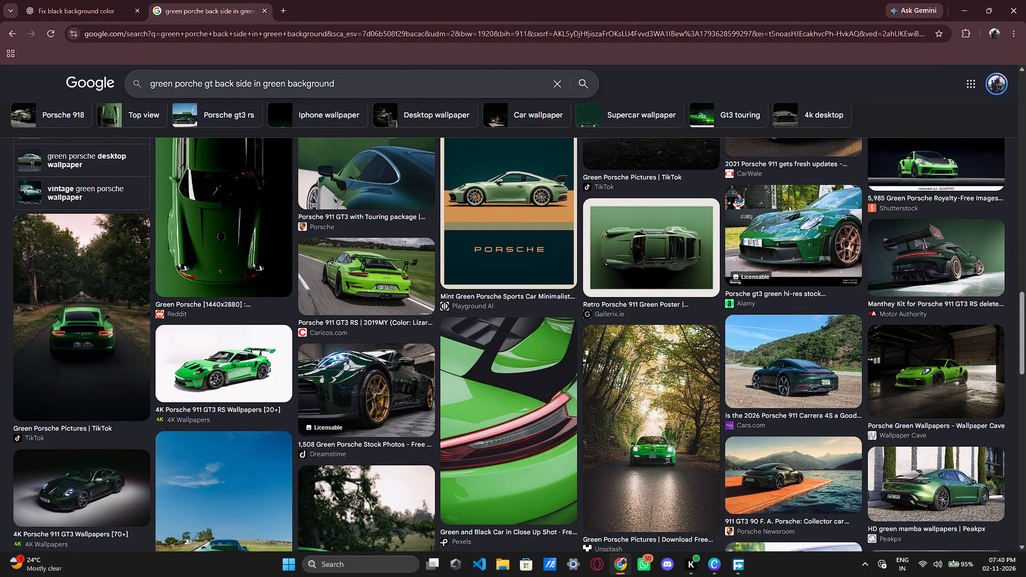
pyautogui.write('3rs')
pyautogui.press('Return')
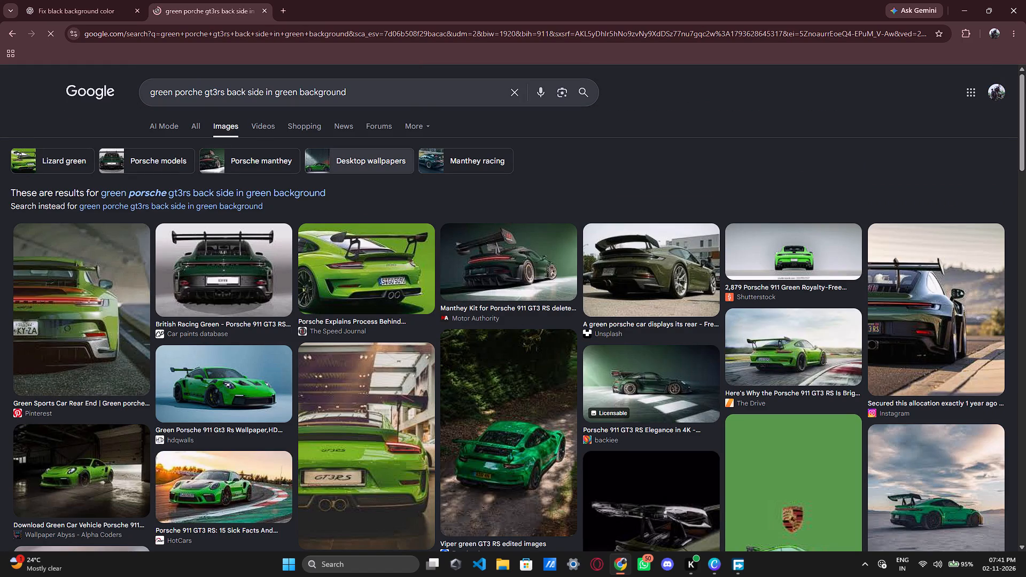
# Open the preview of The Speed Journal's lime-green GT3 RS rear-view image from the results.
pyautogui.scroll(-6, 477, 291)
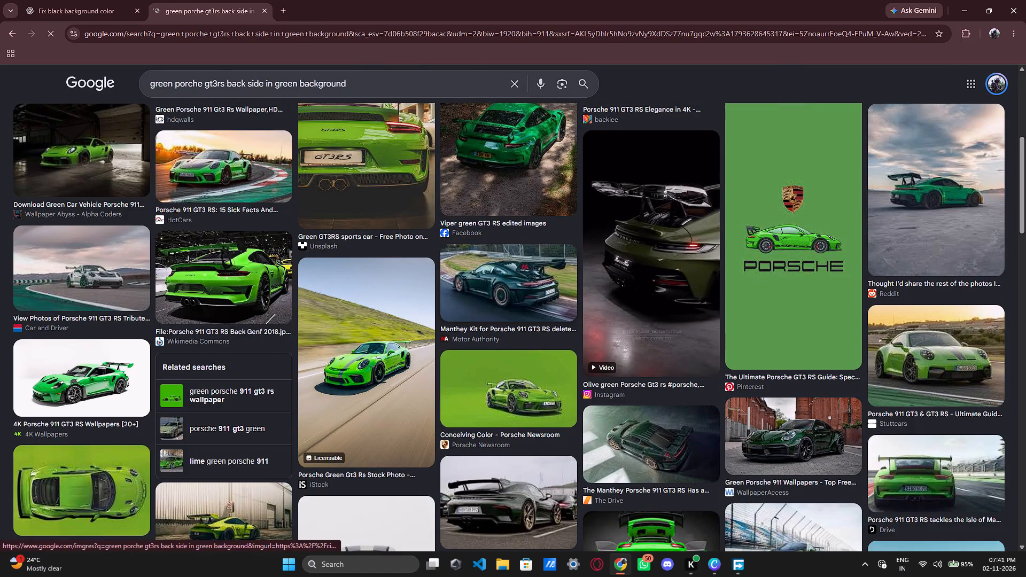
pyautogui.scroll(5, 480, 292)
pyautogui.click(370, 220)
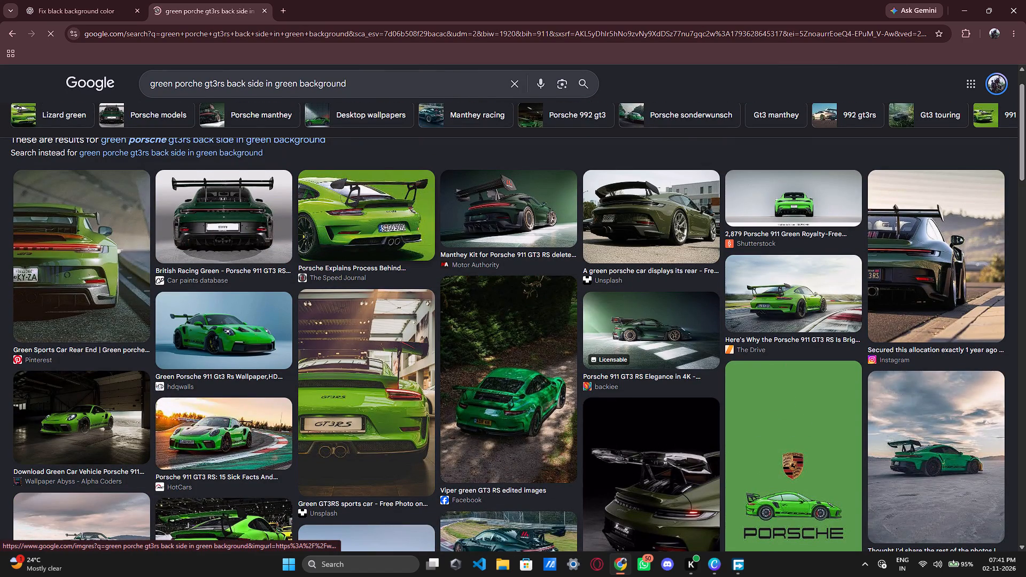
# Examine the previewed GT3 RS image and its related images for a suitable green rear-view reference.
pyautogui.scroll(-5, 828, 364)
pyautogui.scroll(5, 828, 364)
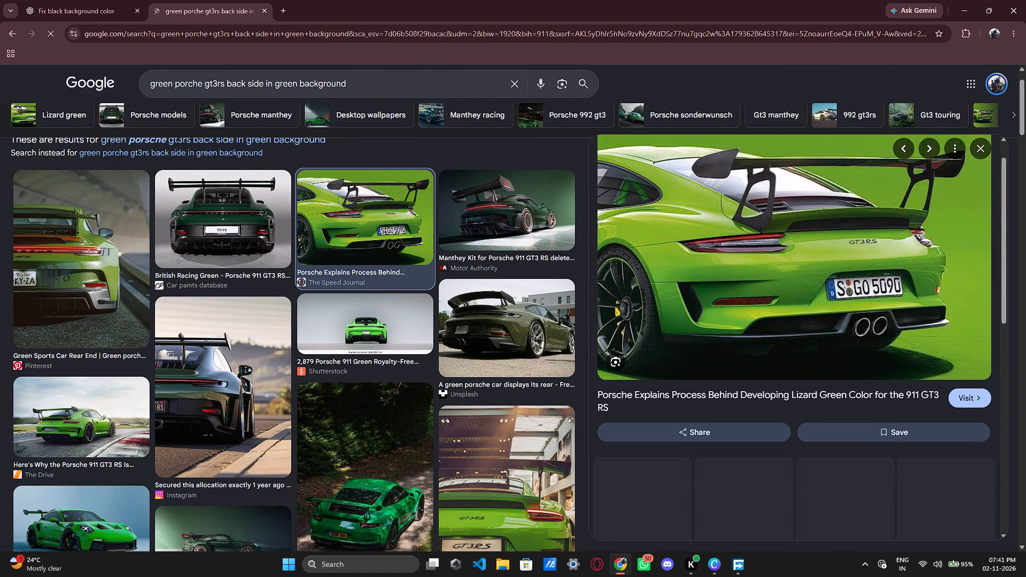
pyautogui.scroll(-5, 865, 392)
pyautogui.scroll(3, 864, 394)
pyautogui.scroll(-4, 853, 397)
pyautogui.scroll(3, 852, 399)
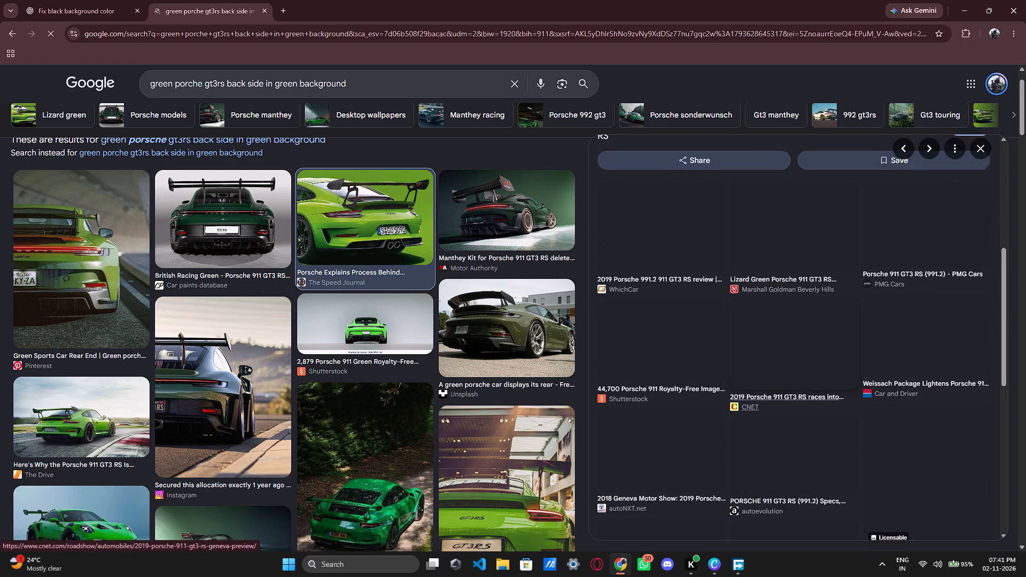
pyautogui.scroll(4, 852, 399)
pyautogui.scroll(-4, 852, 399)
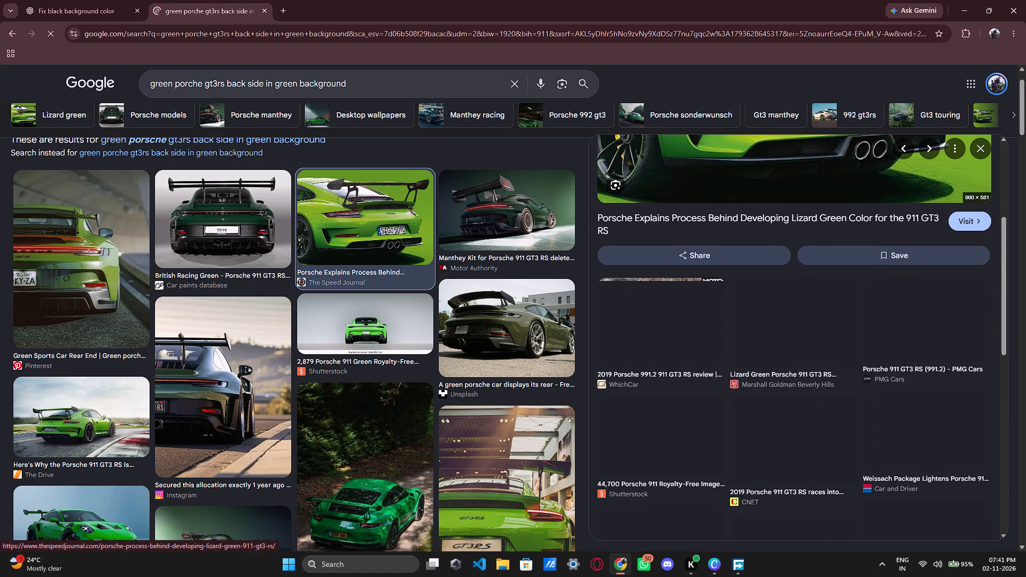
pyautogui.scroll(-2, 852, 399)
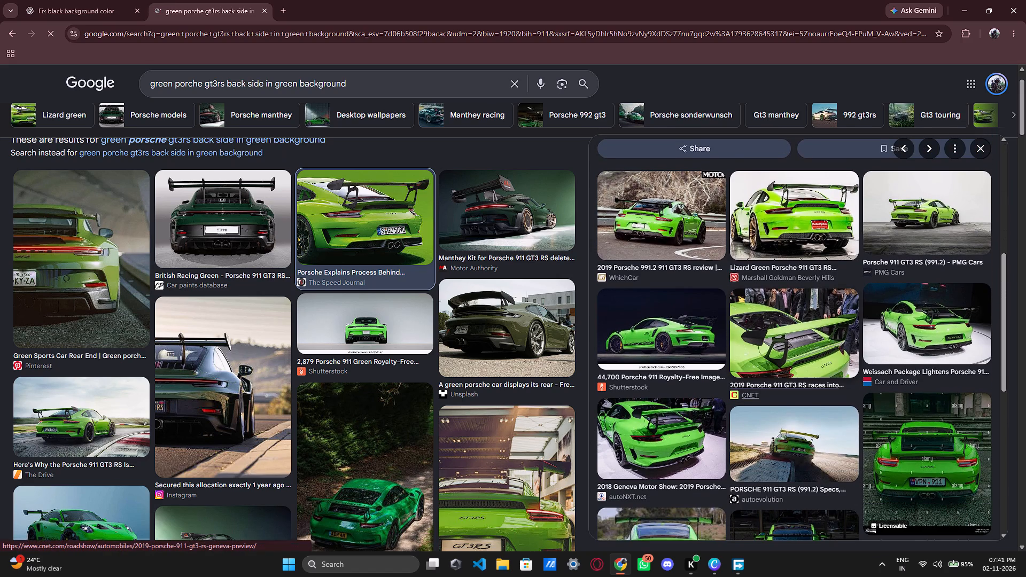
pyautogui.scroll(4, 852, 399)
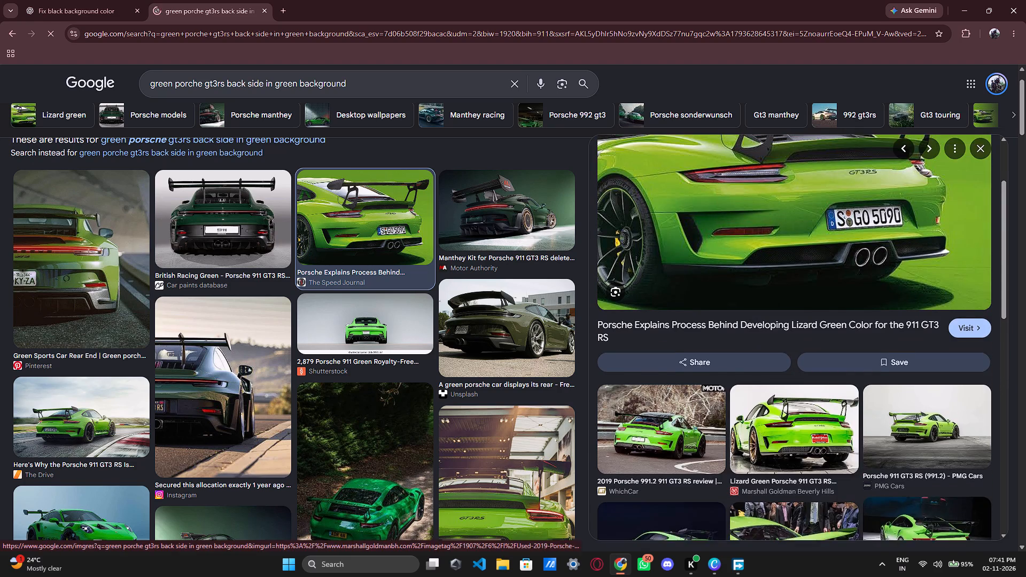
pyautogui.scroll(2, 852, 400)
pyautogui.scroll(-3, 852, 400)
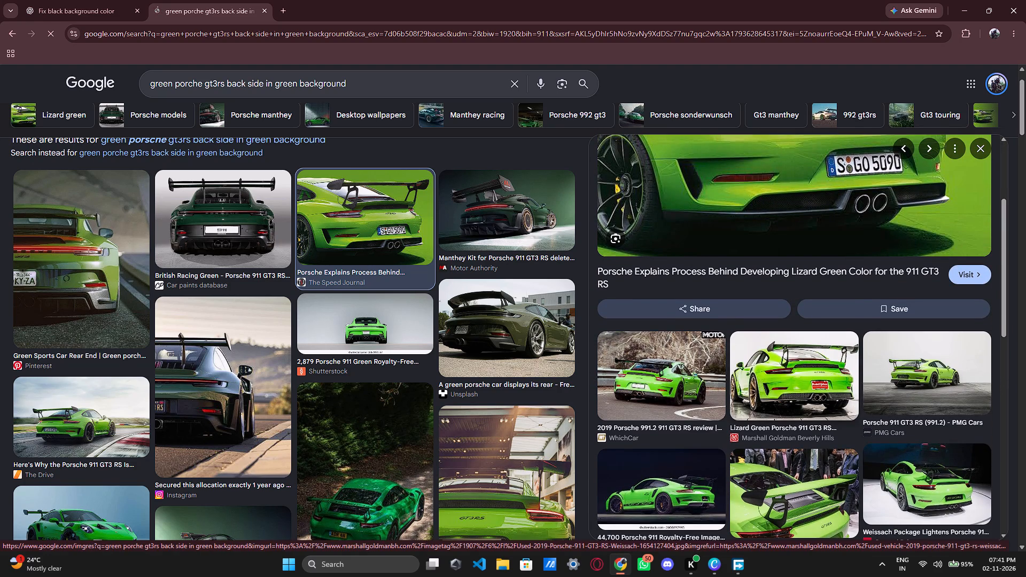
pyautogui.scroll(-7, 836, 456)
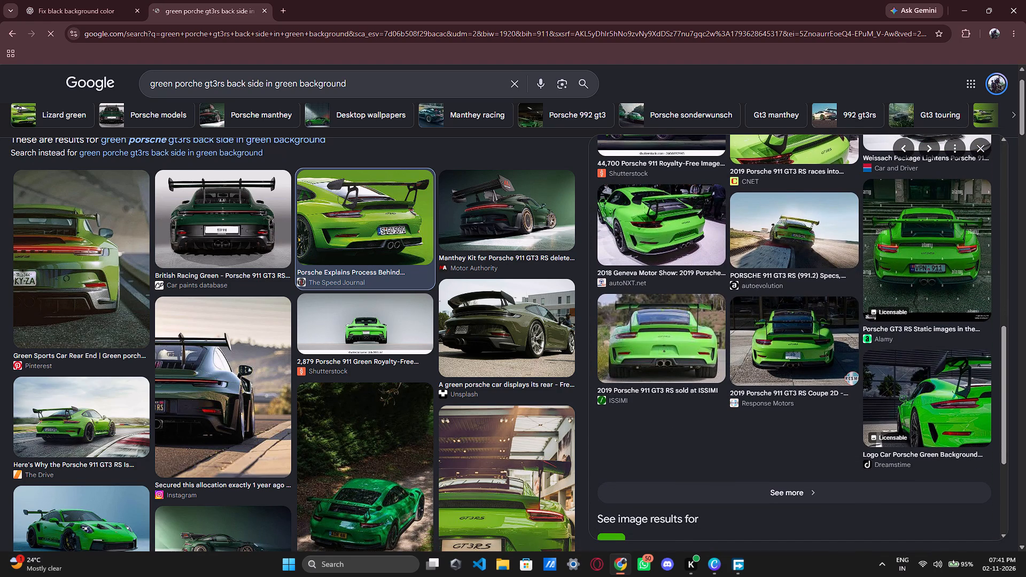
pyautogui.scroll(-1, 829, 449)
pyautogui.scroll(1, 827, 434)
pyautogui.scroll(-3, 827, 434)
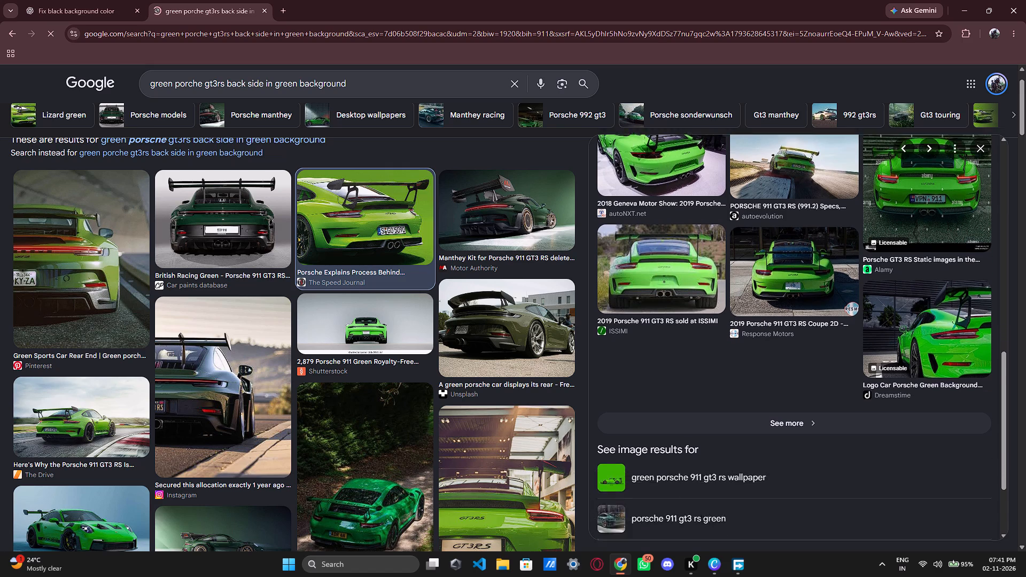
pyautogui.scroll(5, 821, 432)
pyautogui.scroll(-1, 821, 432)
# Visit The Speed Journal source page for the previewed Lizard Green 911 GT3 RS image and reload it.
pyautogui.scroll(6, 821, 432)
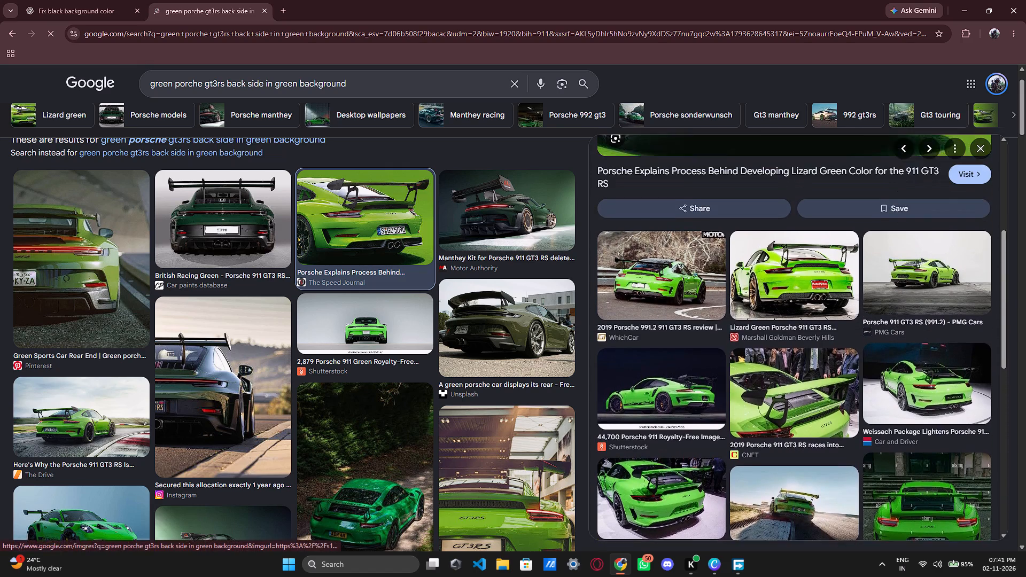
pyautogui.scroll(2, 819, 432)
pyautogui.click(955, 381)
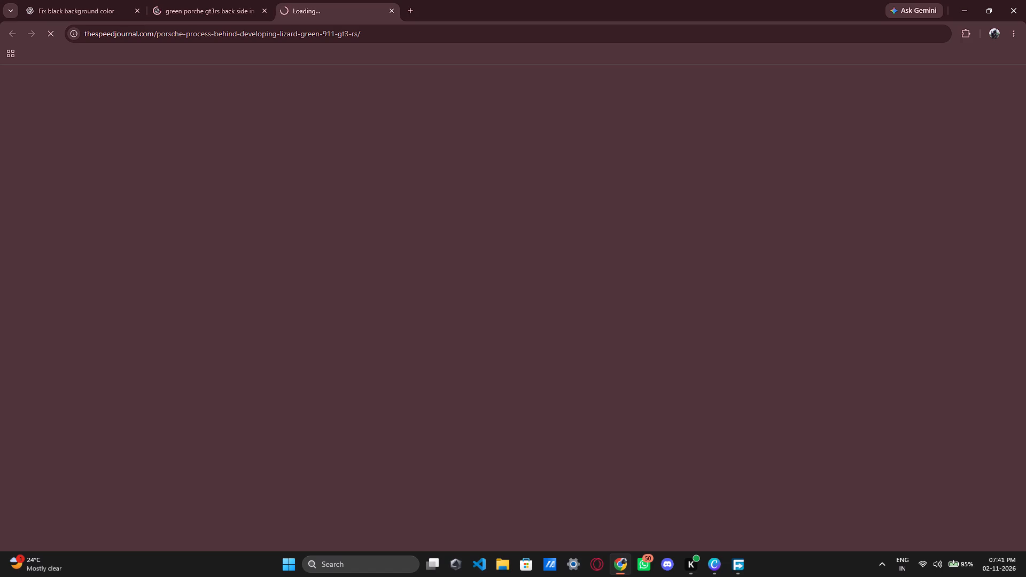
pyautogui.click(377, 349)
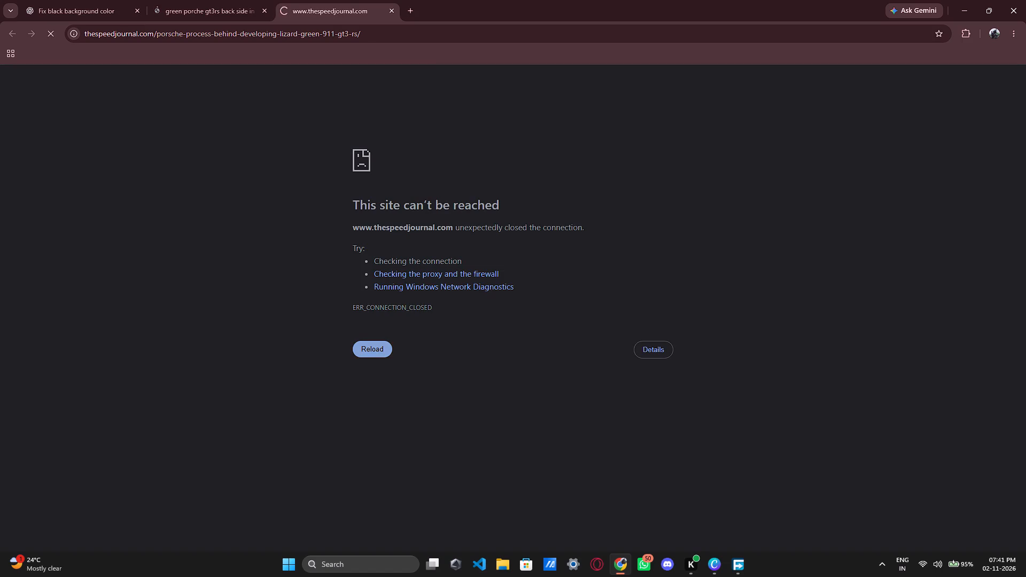
# Close The Speed Journal page and copy the image search query "green porche gt3rs back side in green background".
pyautogui.click(183, 0)
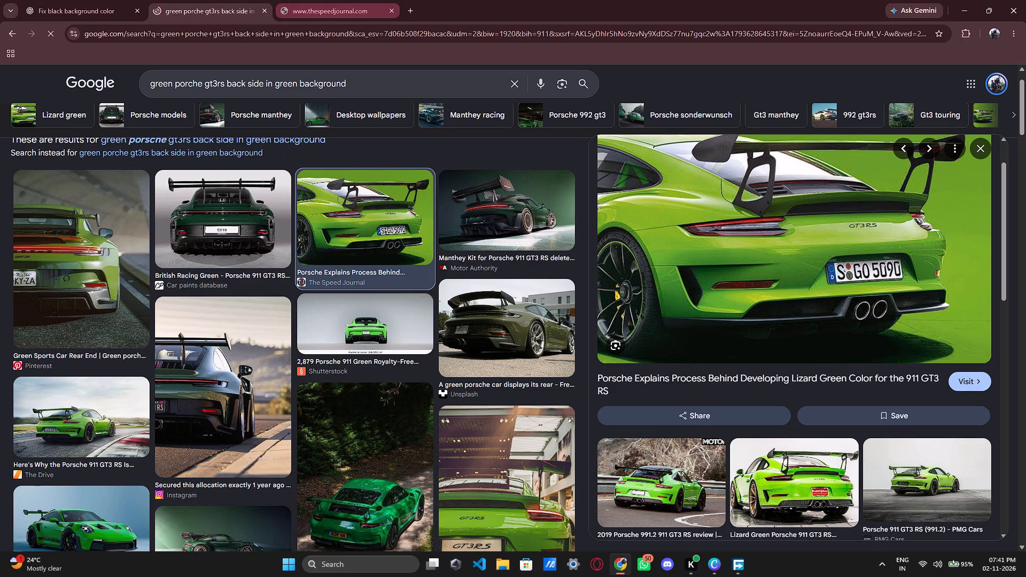
pyautogui.click(393, 9)
pyautogui.moveTo(361, 83); pyautogui.dragTo(115, 86)
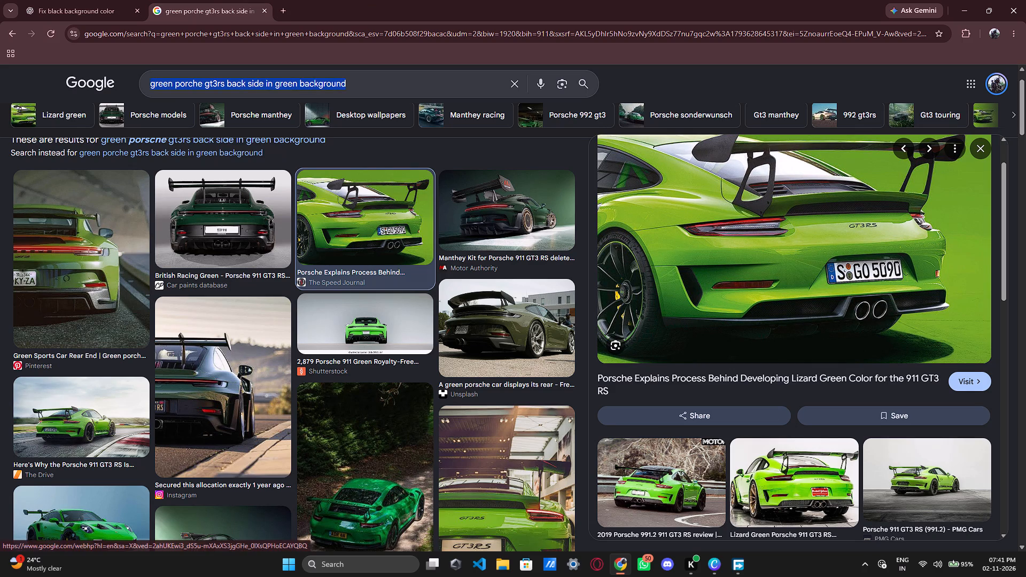
pyautogui.hotkey('ctrl', 'c')
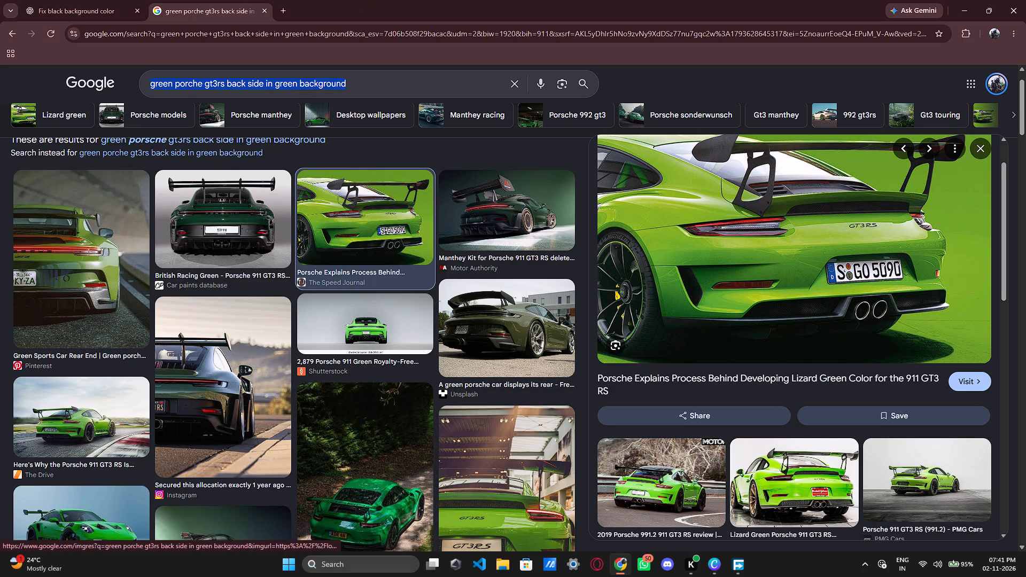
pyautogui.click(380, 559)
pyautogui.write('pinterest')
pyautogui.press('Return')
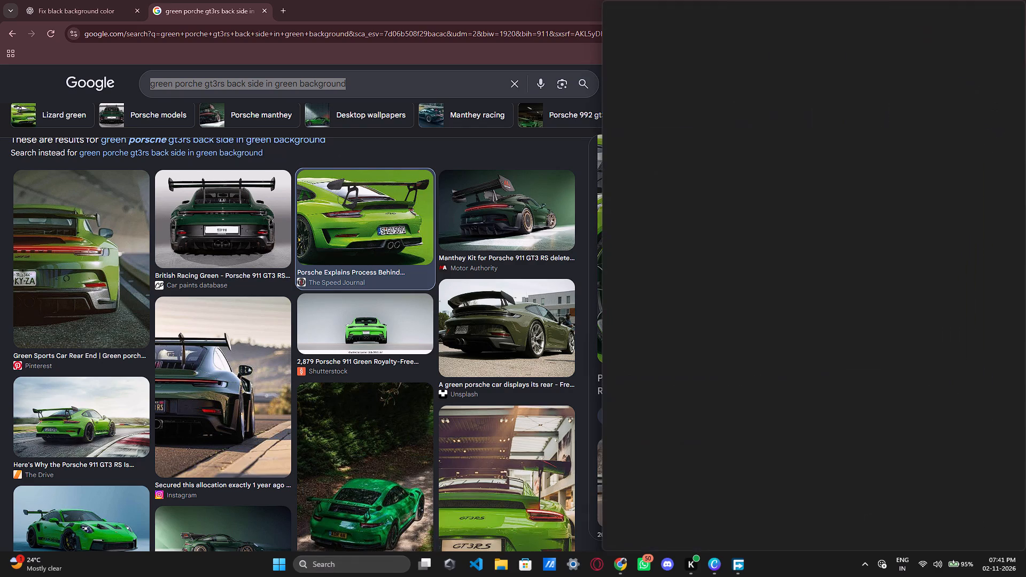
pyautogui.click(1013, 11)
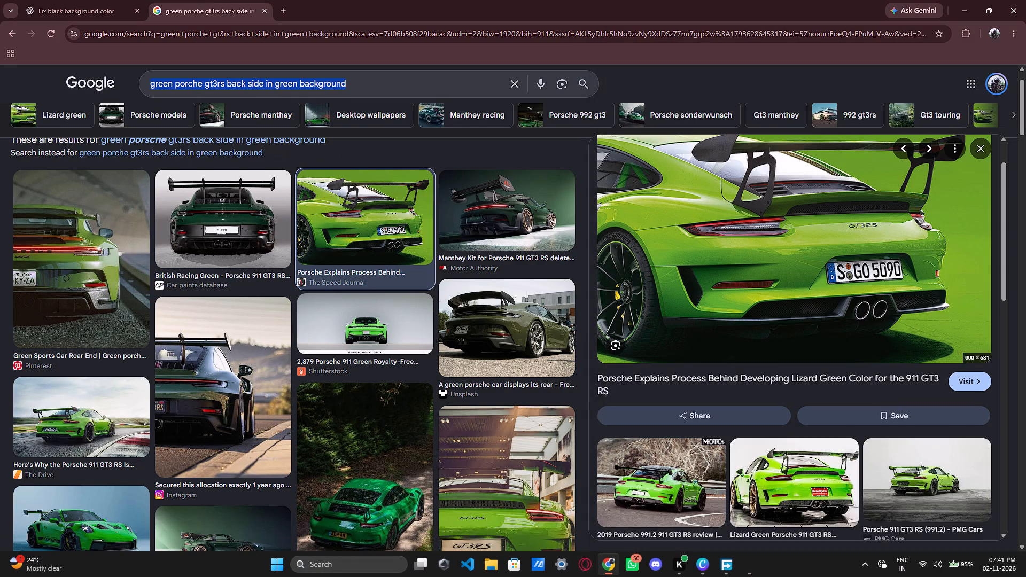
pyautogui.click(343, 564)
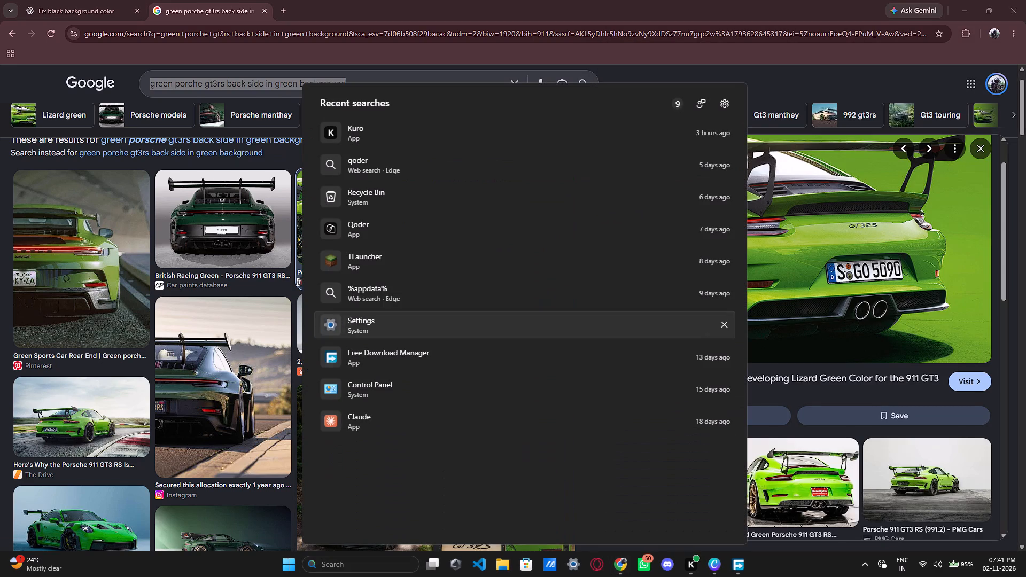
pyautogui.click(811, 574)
# Open the Pinterest app.
pyautogui.click(280, 567)
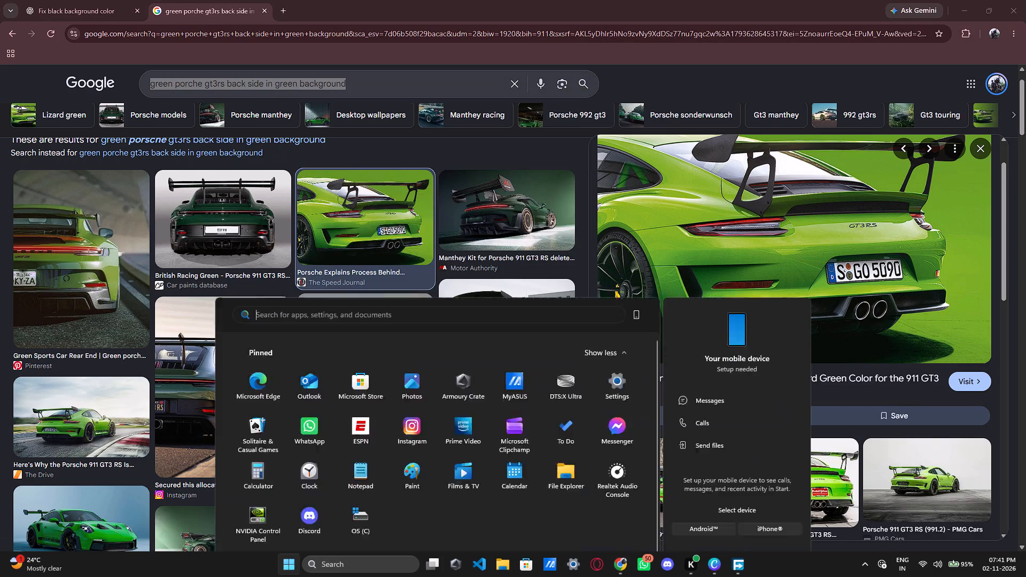
pyautogui.scroll(-4, 400, 332)
pyautogui.scroll(6, 400, 332)
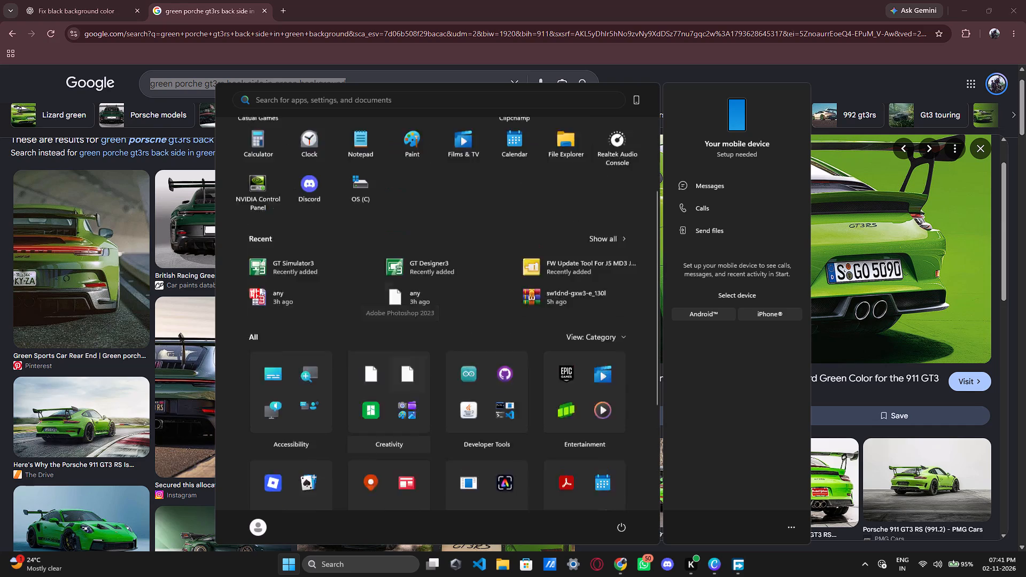
pyautogui.scroll(-5, 400, 332)
pyautogui.click(312, 423)
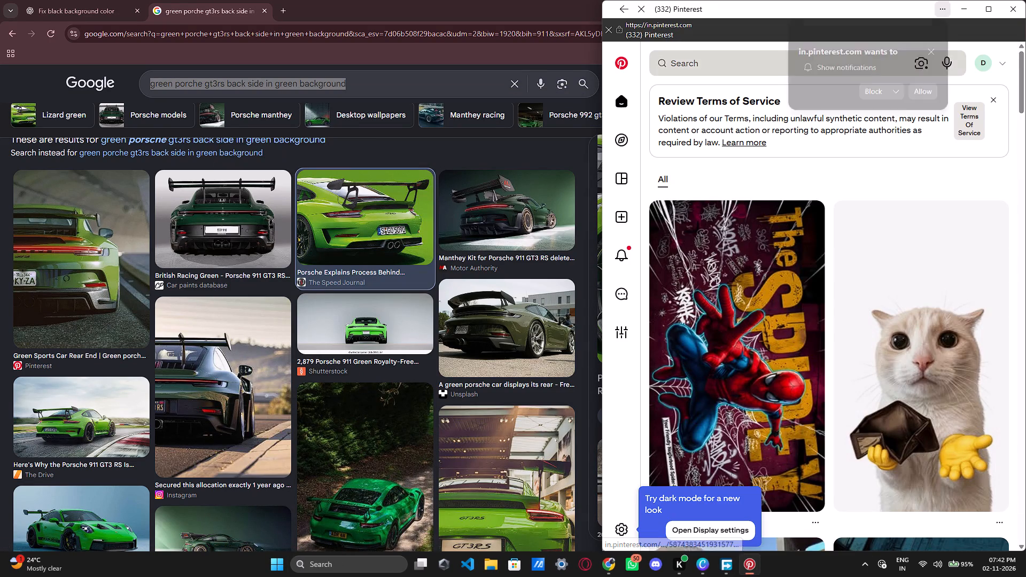
# Search Pinterest for "green porche gt3rs back side in green background", blocking the site's notifications.
pyautogui.click(692, 60)
pyautogui.hotkey('ctrl', 'v')
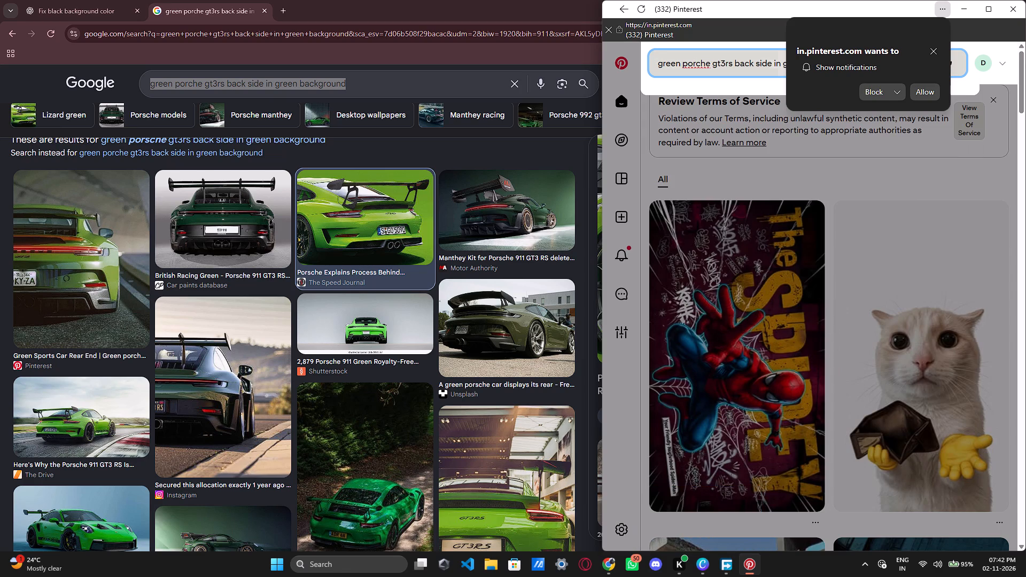
pyautogui.click(877, 87)
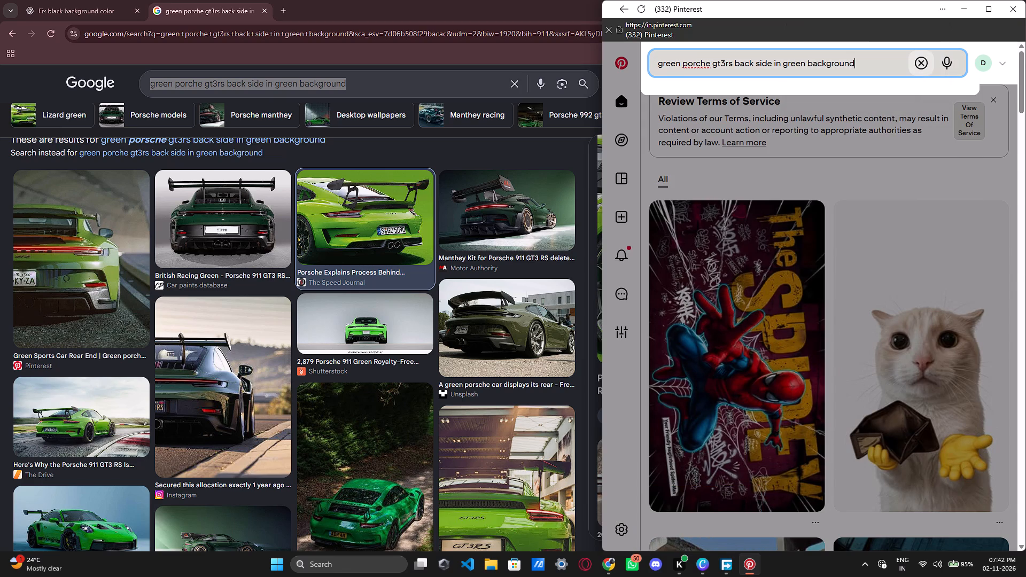
pyautogui.press('Return')
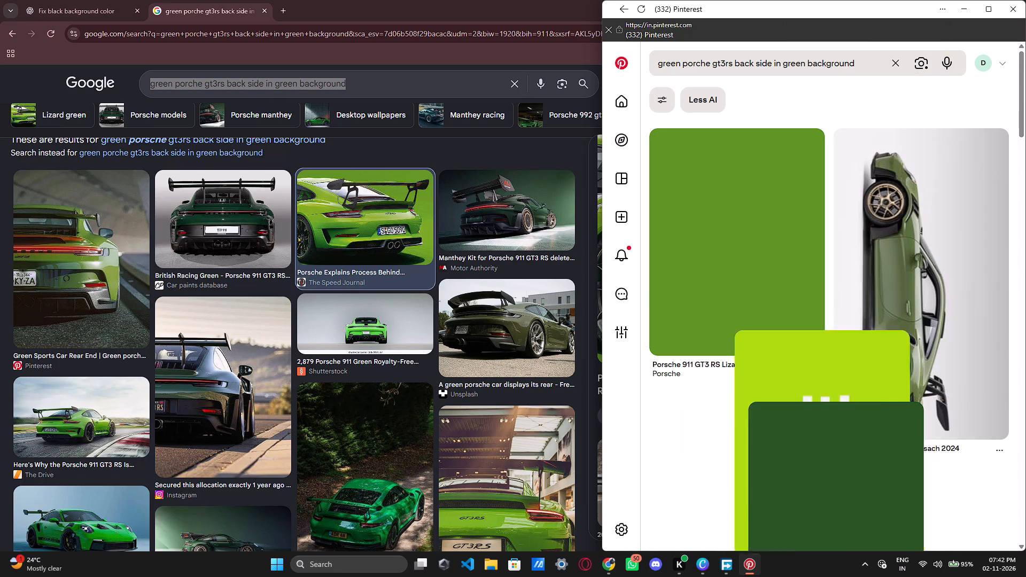
# Browse the Pinterest results for a green Porsche rear-view image on a plain green background.
pyautogui.scroll(-8, 810, 319)
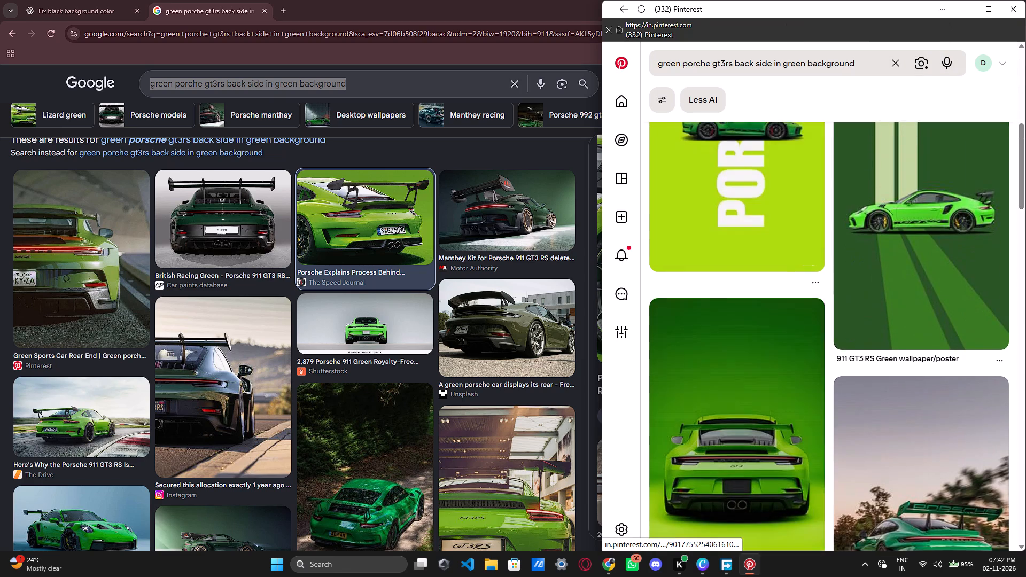
pyautogui.scroll(-15, 810, 319)
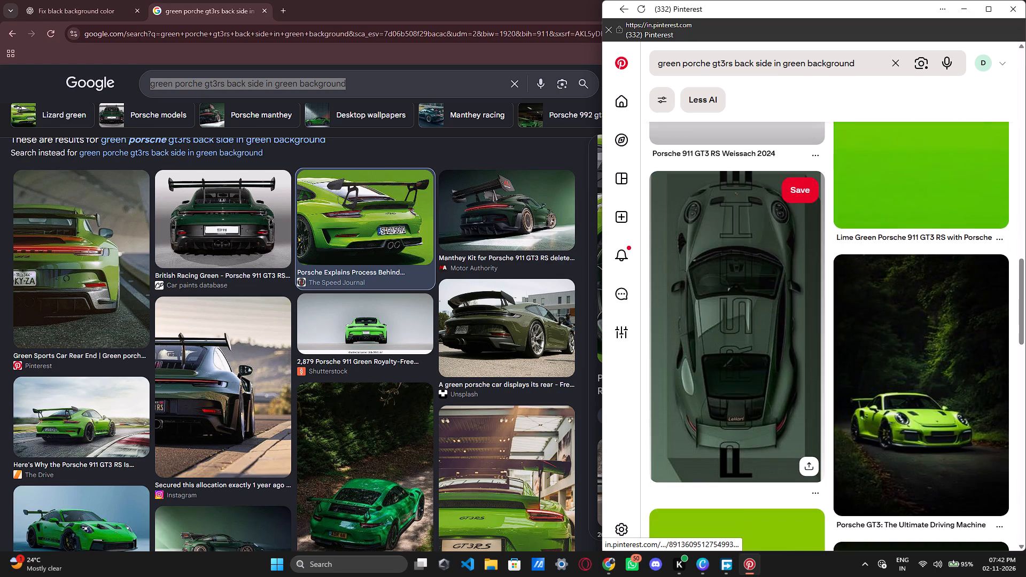
pyautogui.scroll(-3, 810, 319)
pyautogui.scroll(1, 810, 319)
pyautogui.scroll(-1, 810, 319)
pyautogui.scroll(1, 810, 319)
pyautogui.scroll(-17, 810, 319)
pyautogui.scroll(-4, 810, 319)
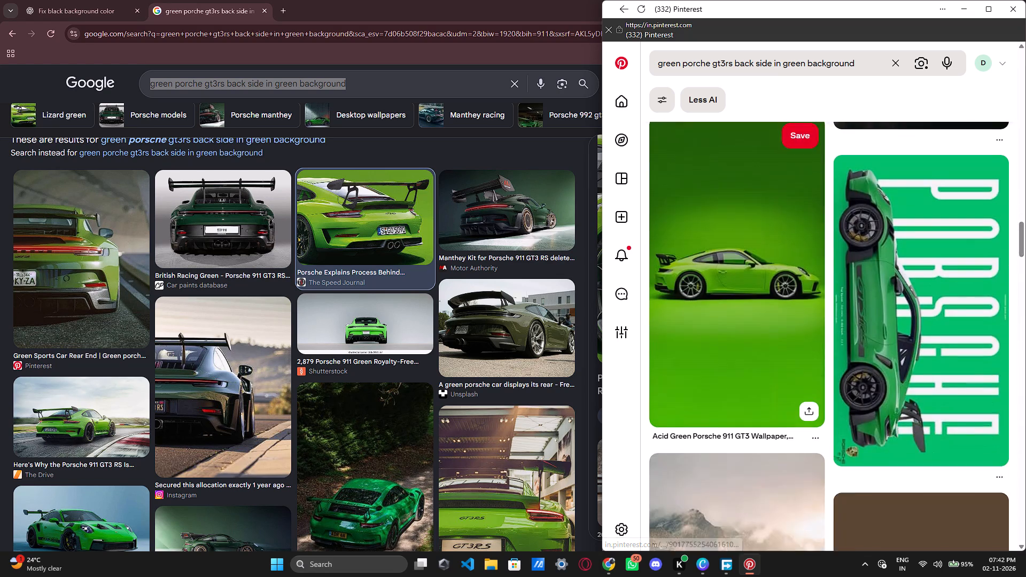
pyautogui.scroll(1, 810, 319)
pyautogui.scroll(-11, 810, 319)
pyautogui.scroll(-12, 810, 319)
pyautogui.scroll(1, 810, 319)
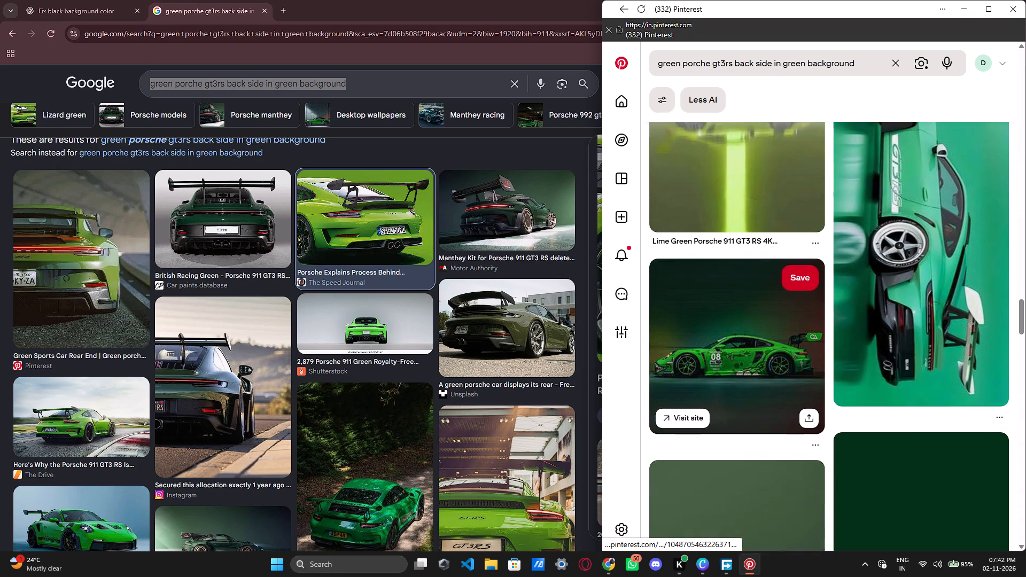
pyautogui.scroll(-1, 810, 319)
pyautogui.scroll(4, 810, 319)
pyautogui.scroll(-4, 810, 319)
pyautogui.scroll(1, 811, 323)
pyautogui.scroll(-16, 811, 323)
pyautogui.scroll(-5, 811, 322)
pyautogui.scroll(1, 811, 322)
pyautogui.scroll(-6, 811, 322)
pyautogui.scroll(1, 811, 322)
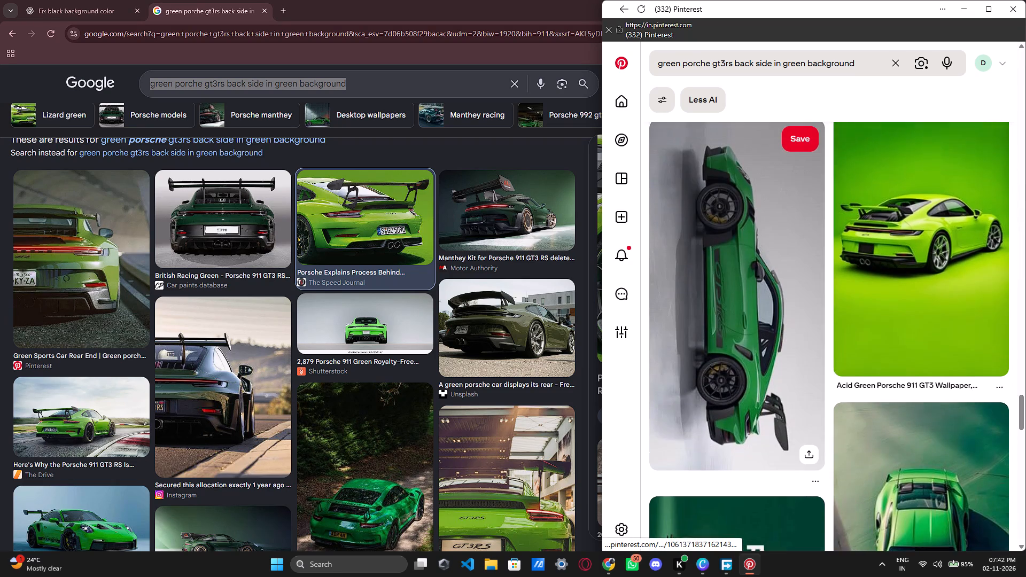
pyautogui.scroll(-5, 811, 322)
pyautogui.scroll(4, 811, 322)
# Download the rear-view "Acid Green Porsche 911 GT3 Wallpaper" image from its Pinterest pin and close the photo preview.
pyautogui.click(904, 277)
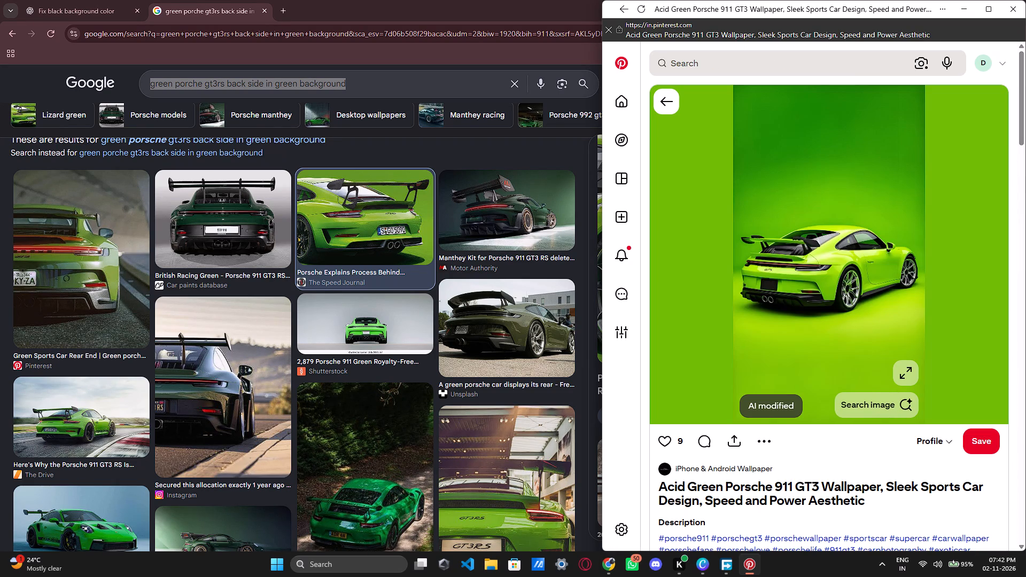
pyautogui.scroll(-4, 784, 239)
pyautogui.scroll(4, 784, 239)
pyautogui.rightClick(819, 207)
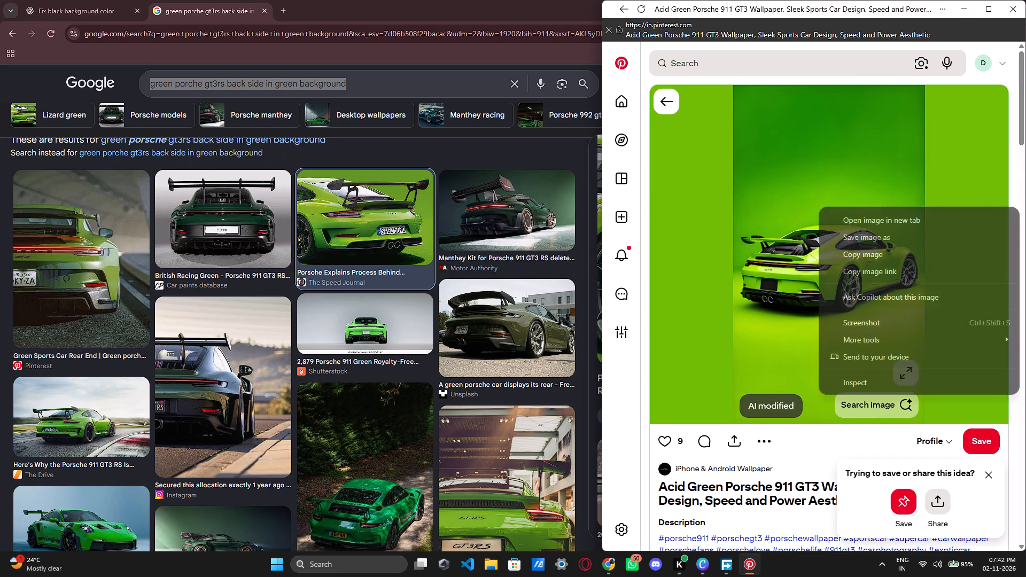
pyautogui.click(791, 248)
pyautogui.scroll(-4, 809, 281)
pyautogui.scroll(3, 809, 281)
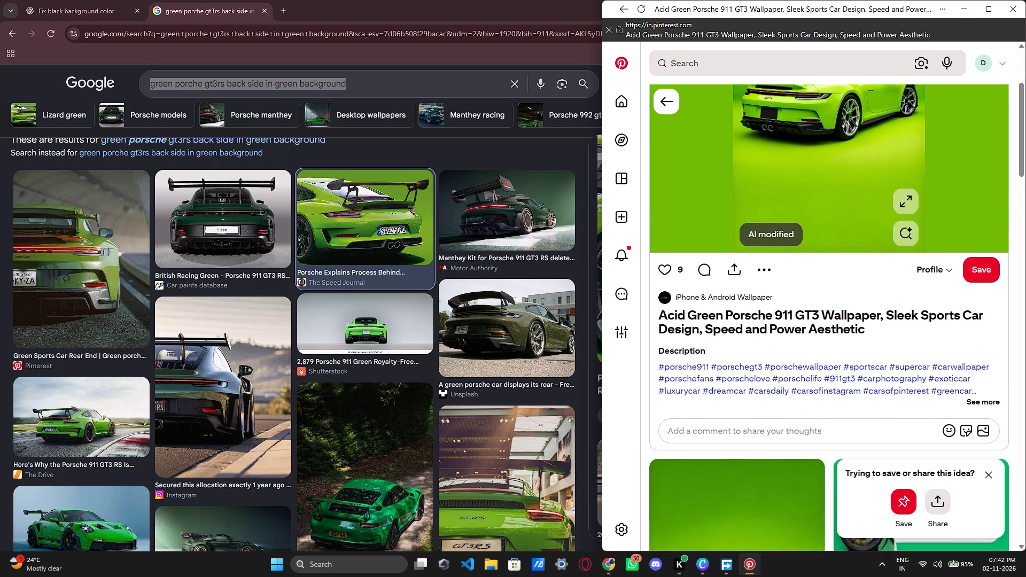
pyautogui.scroll(-2, 935, 333)
pyautogui.scroll(8, 935, 333)
pyautogui.scroll(-3, 930, 349)
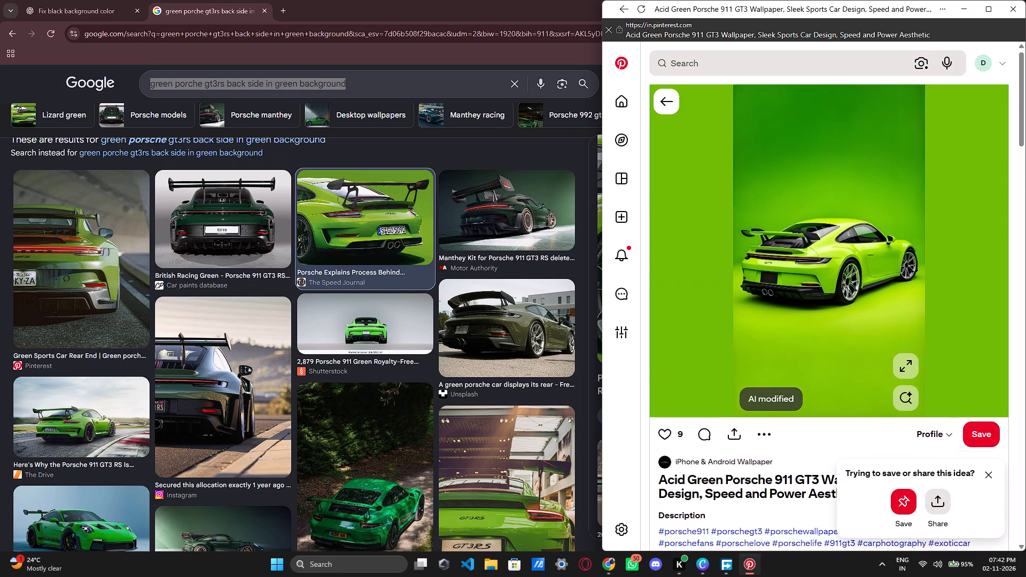
pyautogui.scroll(-2, 930, 349)
pyautogui.click(759, 171)
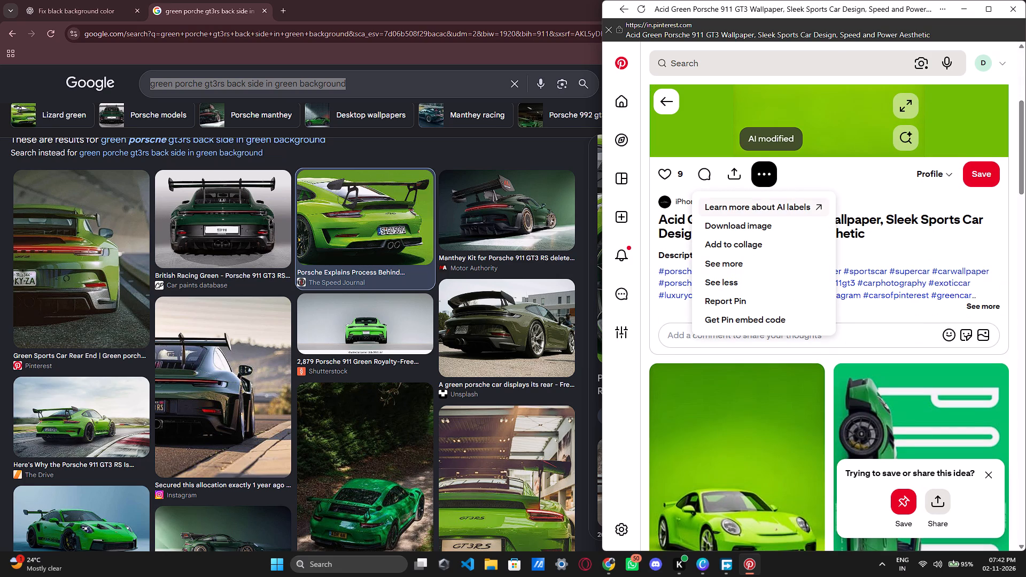
pyautogui.click(742, 220)
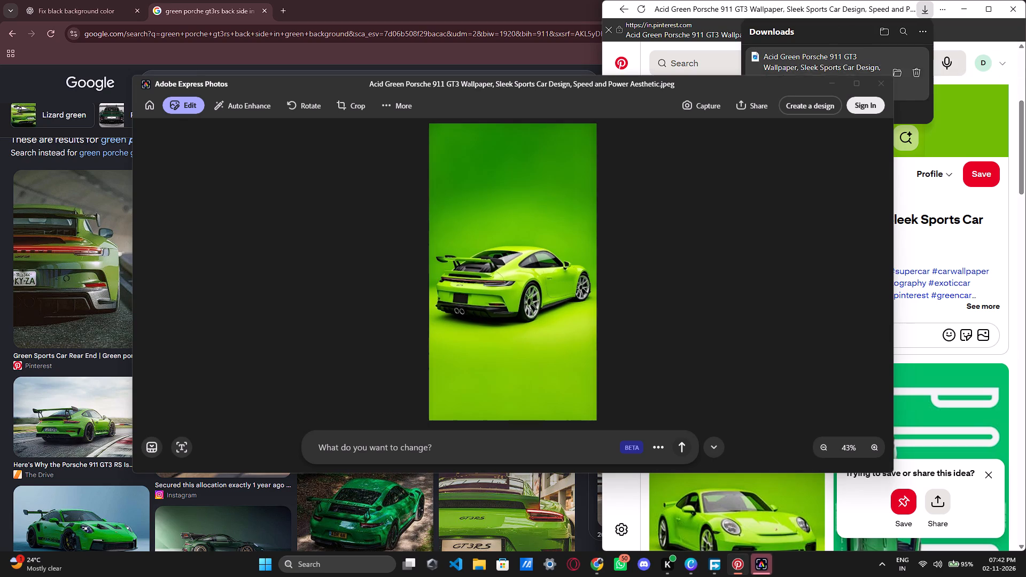
pyautogui.click(882, 81)
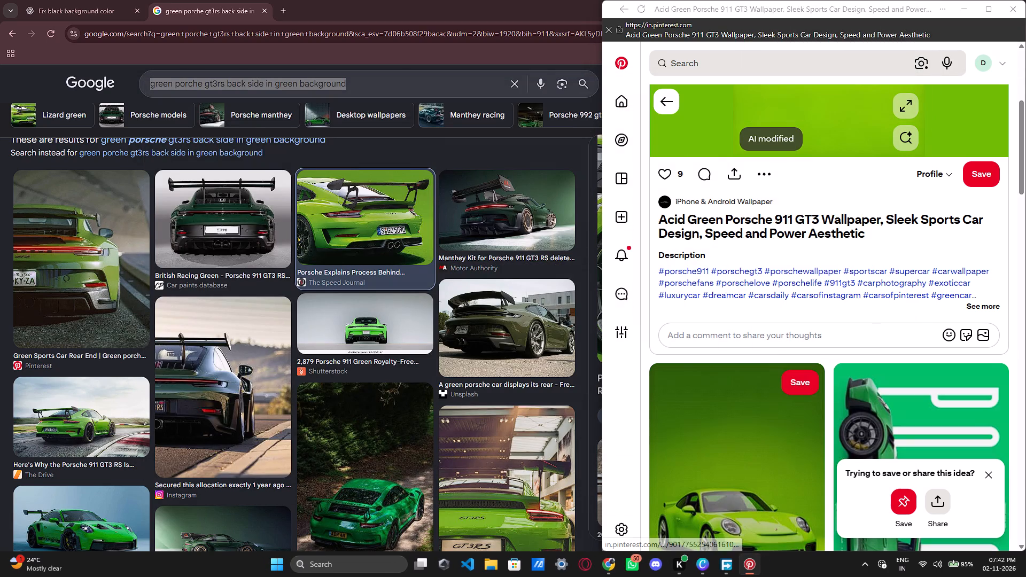
# Move the downloaded Acid Green Porsche wallpaper and the three Porsche logo PNGs from Downloads into the "canva assets" folder, and close File Explorer.
pyautogui.click(492, 565)
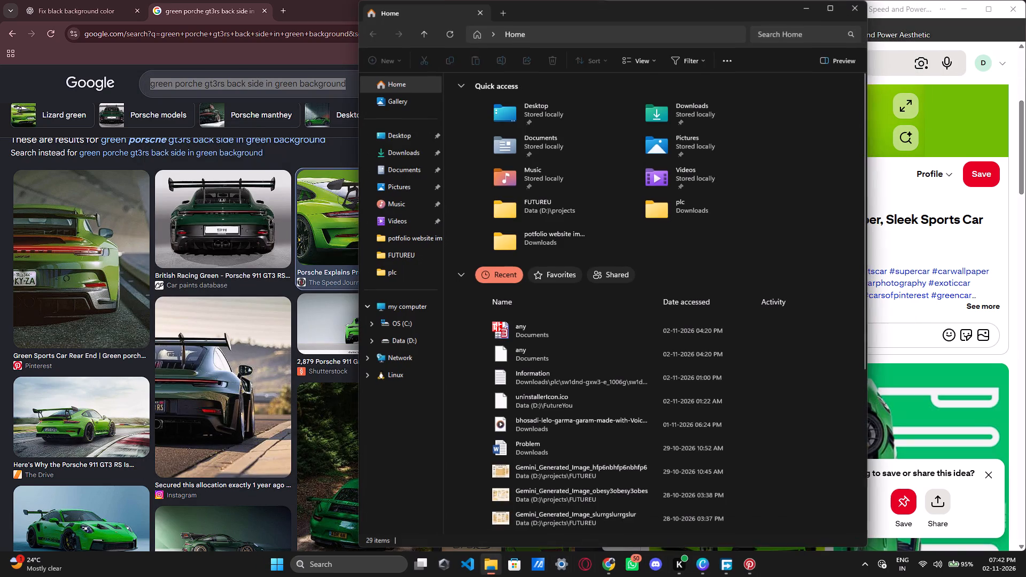
pyautogui.click(392, 155)
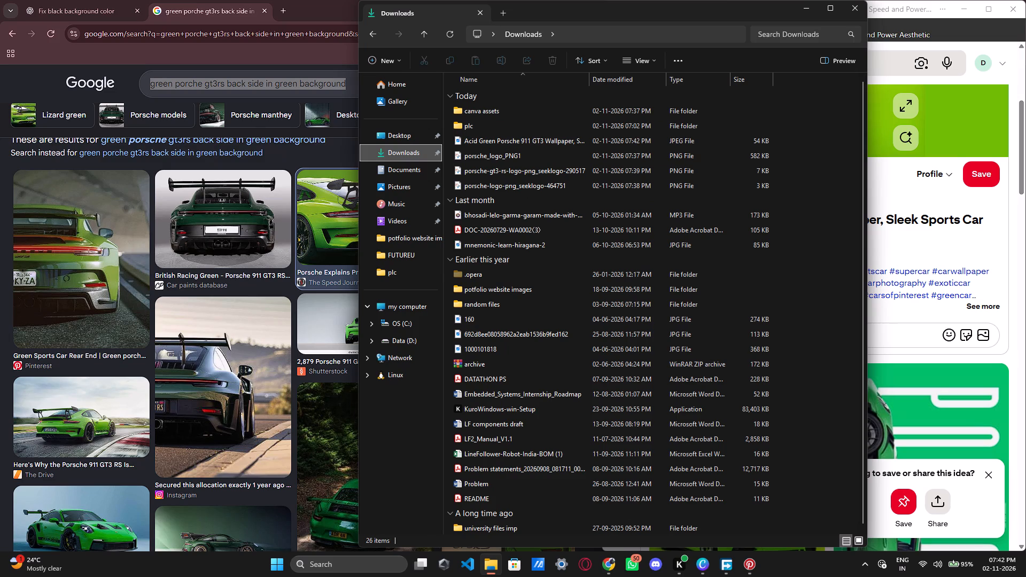
pyautogui.moveTo(787, 136); pyautogui.dragTo(559, 191)
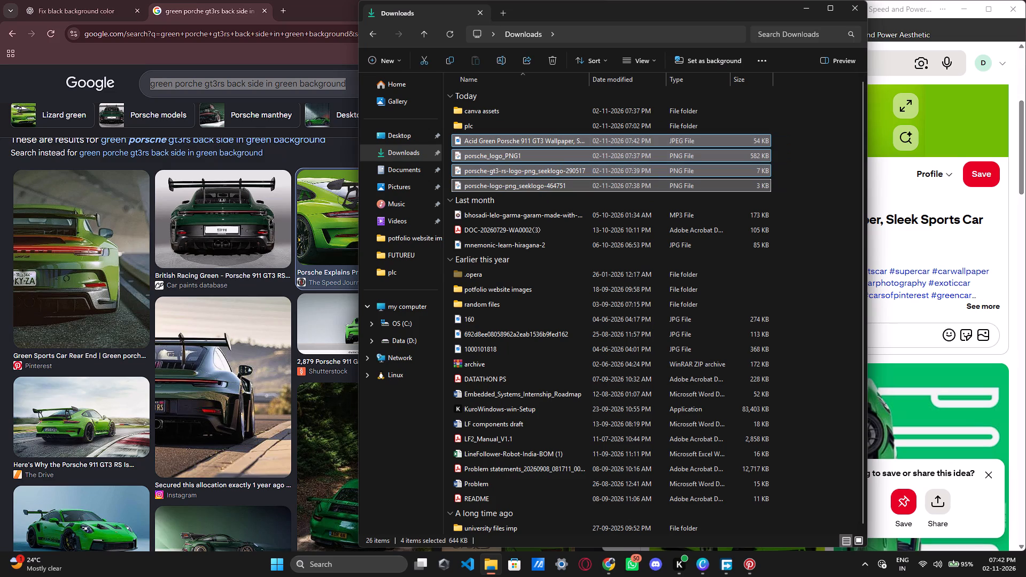
pyautogui.moveTo(525, 187); pyautogui.dragTo(523, 114)
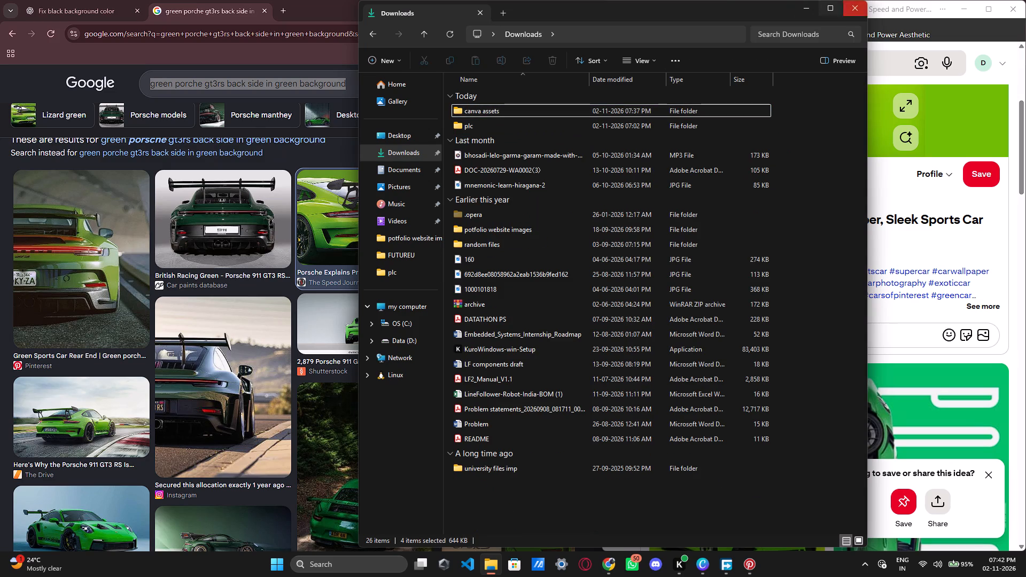
pyautogui.click(852, 5)
# Close the Pinterest app and switch to the blank Instagram Post (4:5) design in Canva.
pyautogui.click(1024, 13)
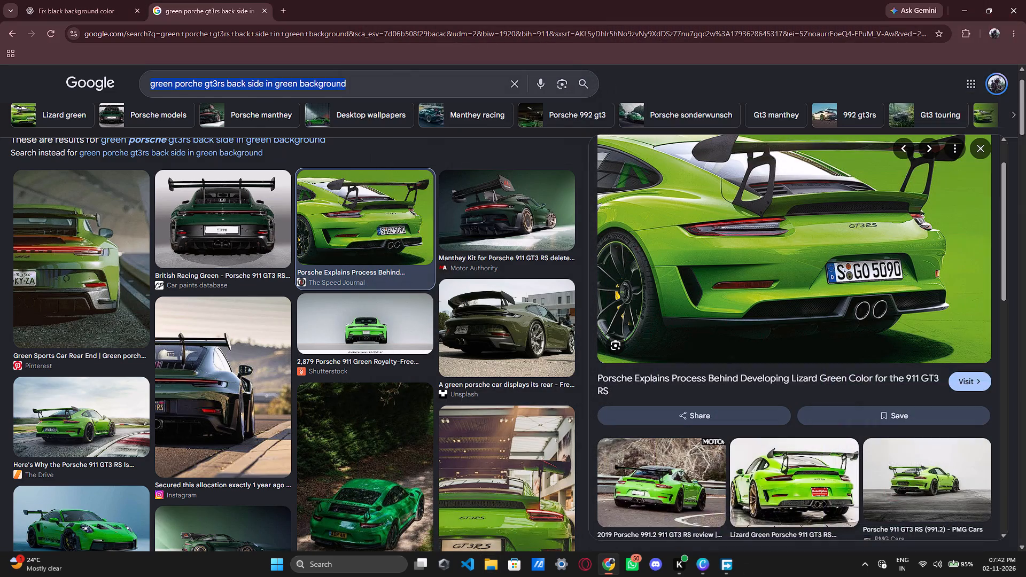
pyautogui.click(706, 519)
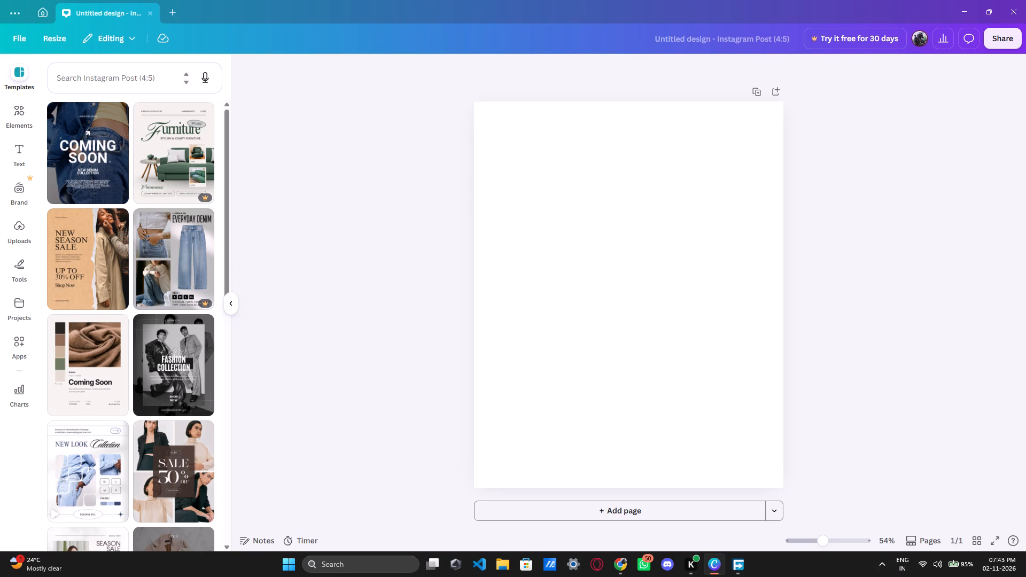
# Select the blank page and bring up its available page actions.
pyautogui.click(574, 230)
pyautogui.rightClick(574, 241)
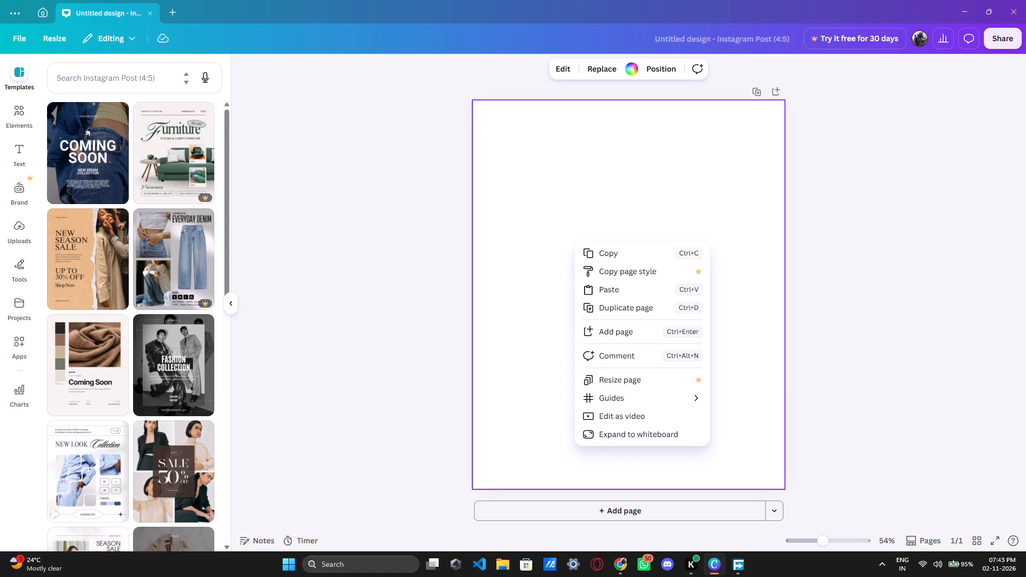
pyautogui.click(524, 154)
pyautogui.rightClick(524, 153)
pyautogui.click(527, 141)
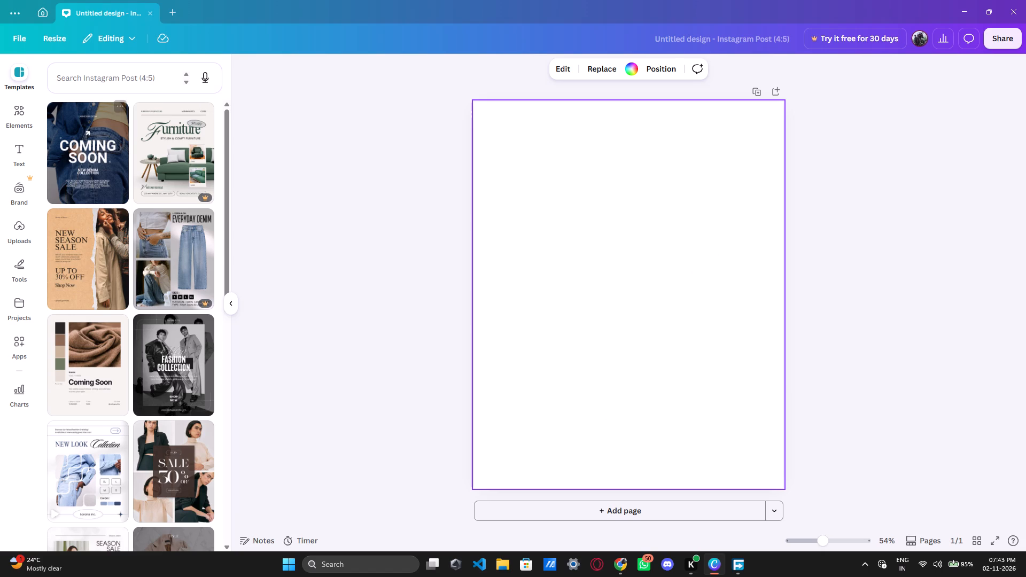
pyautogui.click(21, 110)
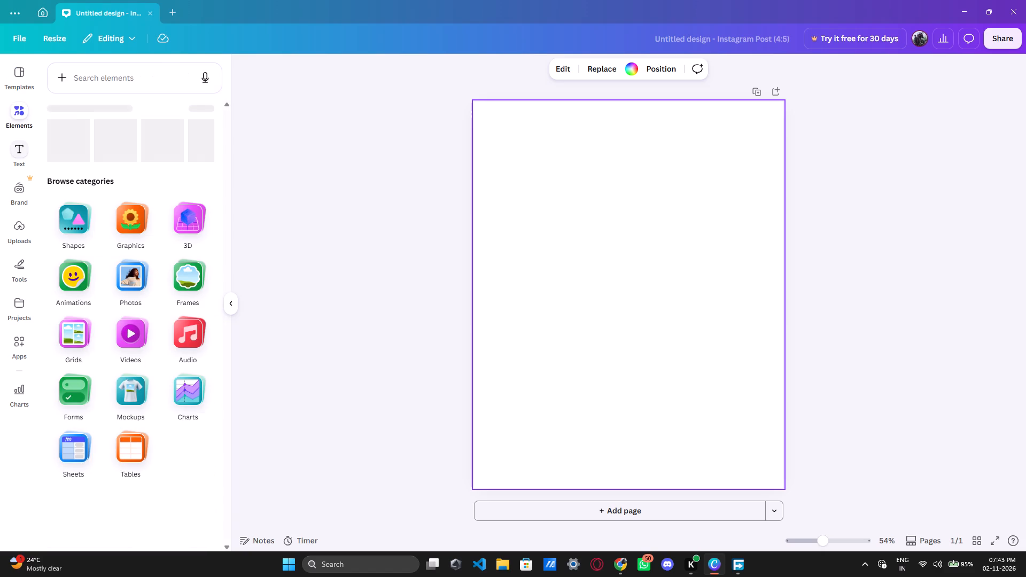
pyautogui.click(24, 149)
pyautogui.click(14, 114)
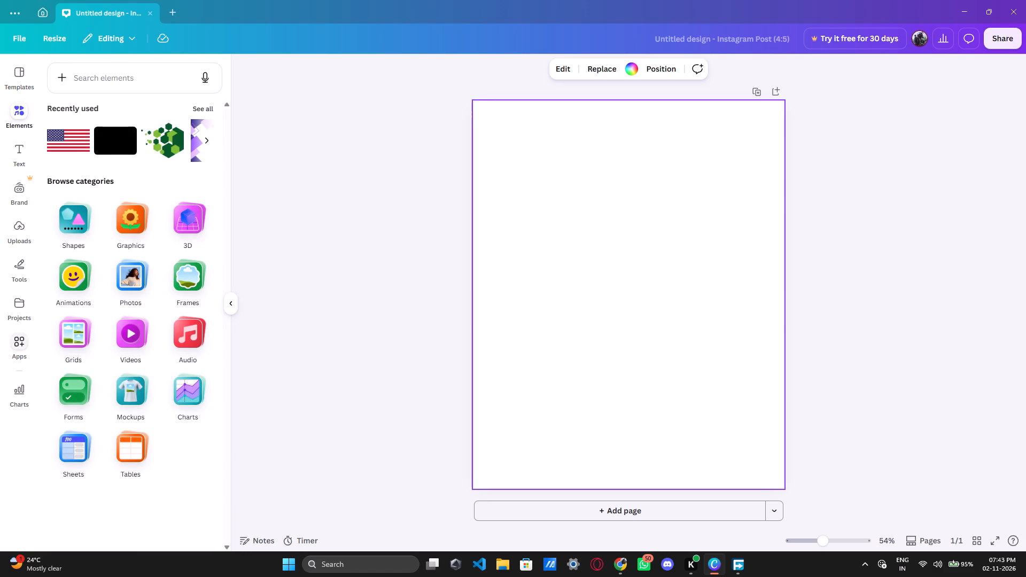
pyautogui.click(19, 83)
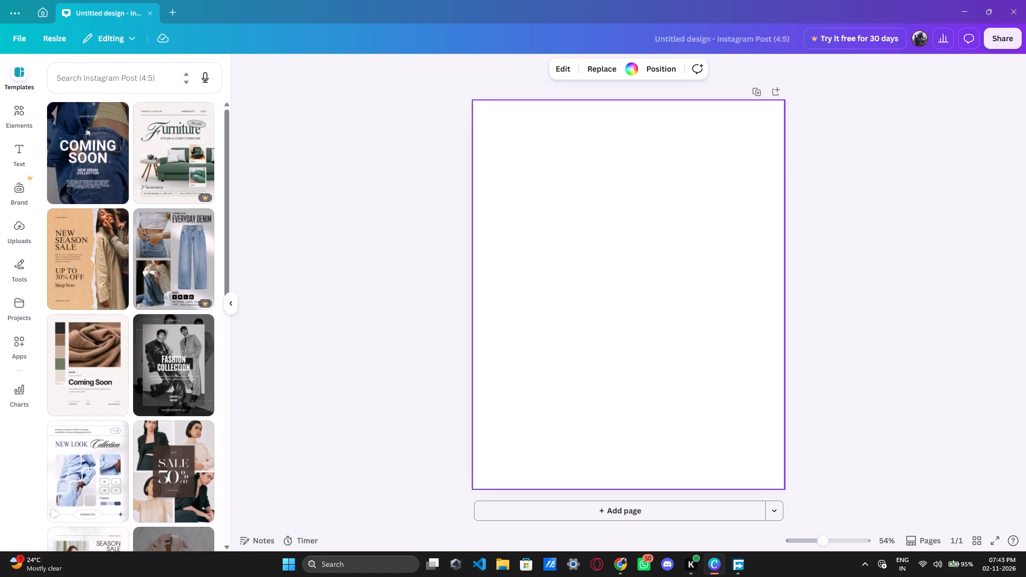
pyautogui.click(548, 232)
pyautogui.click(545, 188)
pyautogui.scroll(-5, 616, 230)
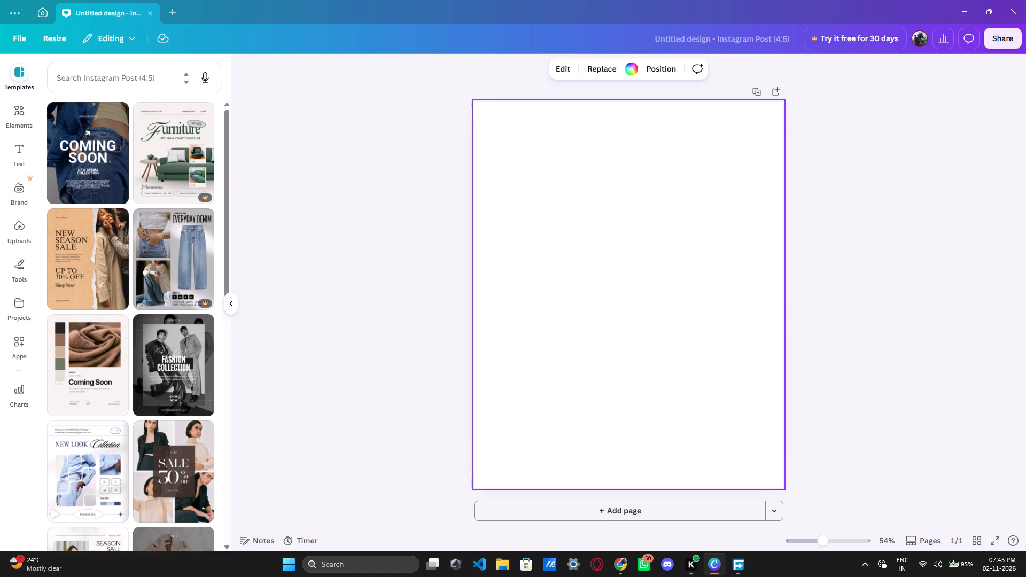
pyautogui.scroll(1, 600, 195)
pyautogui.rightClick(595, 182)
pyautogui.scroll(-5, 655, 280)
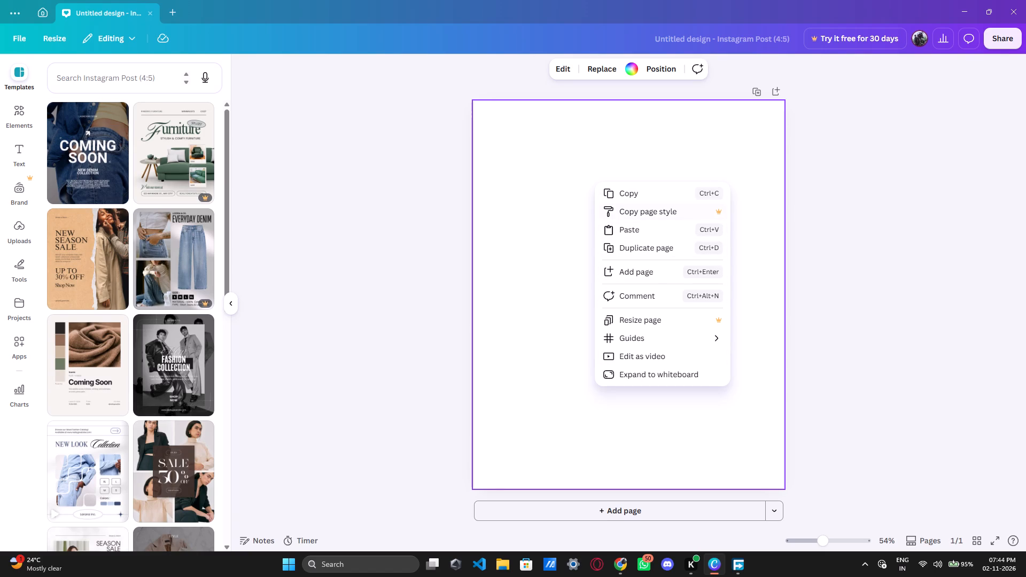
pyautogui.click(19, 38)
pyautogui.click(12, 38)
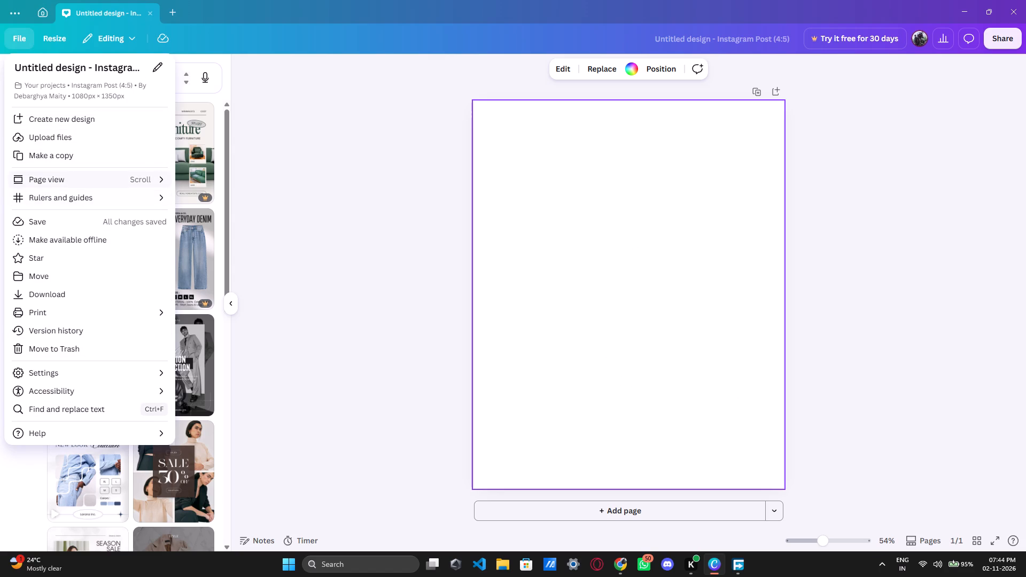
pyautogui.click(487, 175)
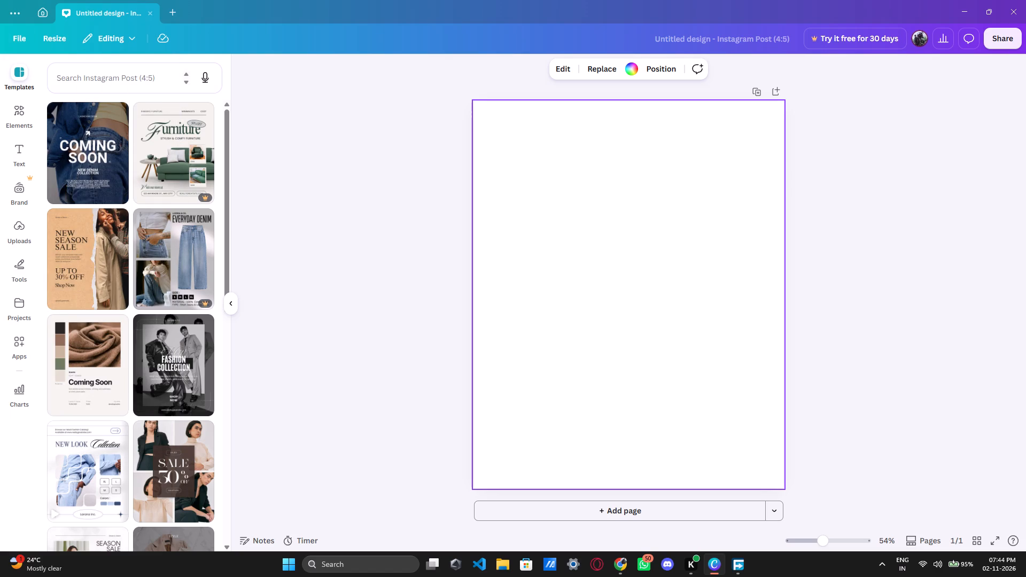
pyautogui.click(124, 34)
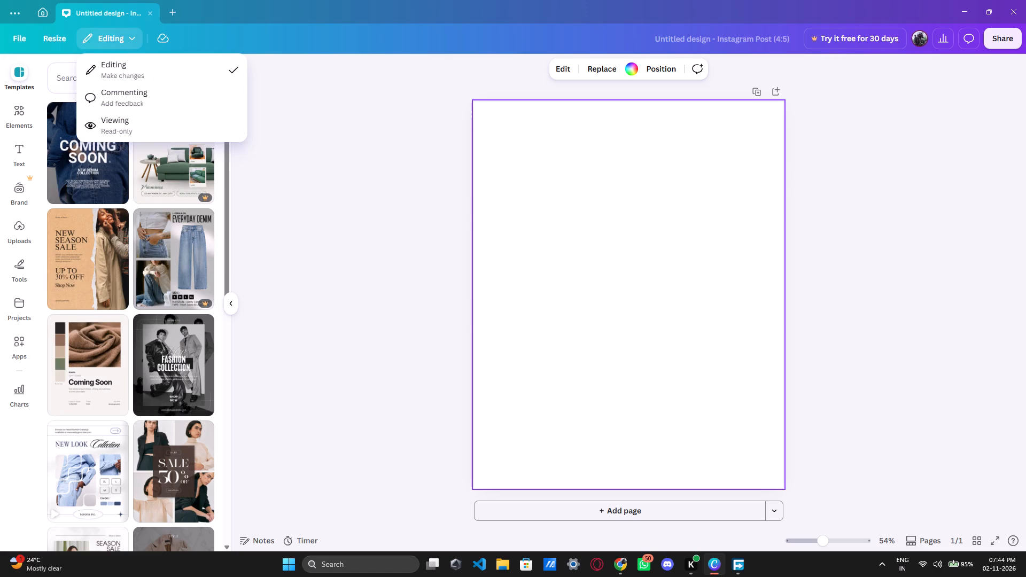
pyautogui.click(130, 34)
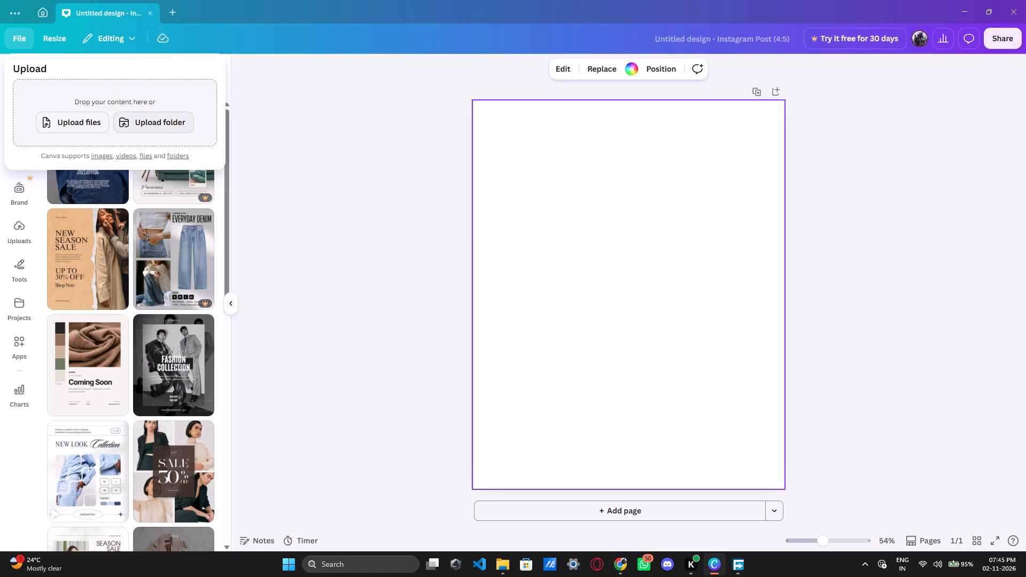
# Upload all five Porsche car and logo images from the "canva assets" folder in Downloads.
pyautogui.click(74, 124)
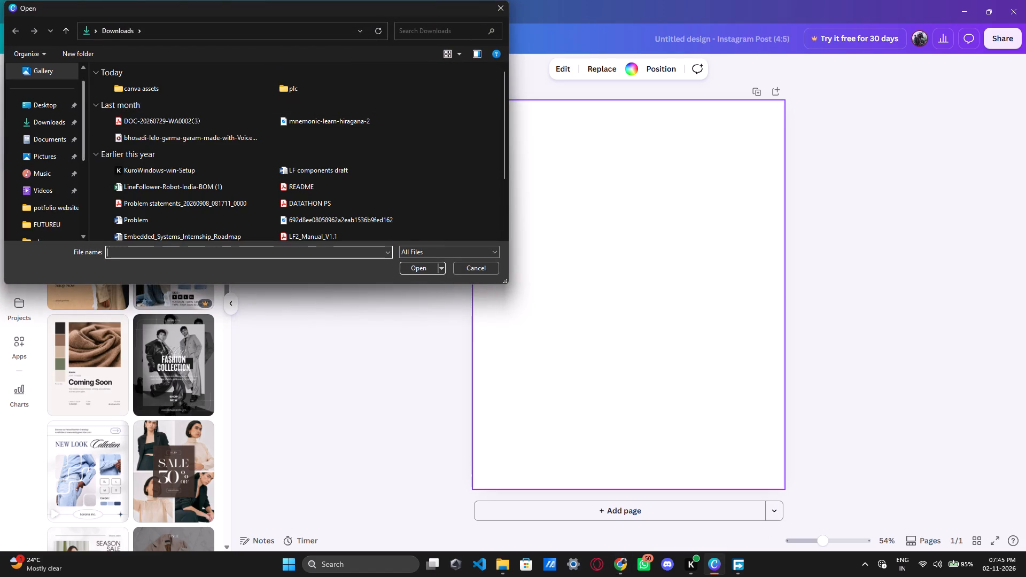
pyautogui.doubleClick(115, 93)
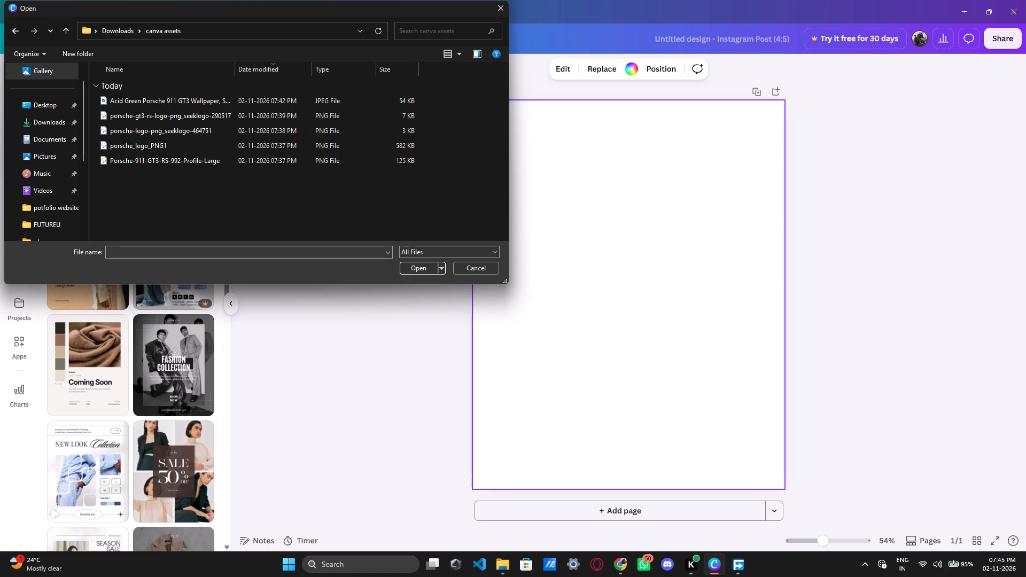
pyautogui.click(601, 508)
pyautogui.keyDown('ctrl'); pyautogui.click(187, 97); pyautogui.keyUp('ctrl')
pyautogui.keyDown('ctrl'); pyautogui.click(189, 116); pyautogui.keyUp('ctrl')
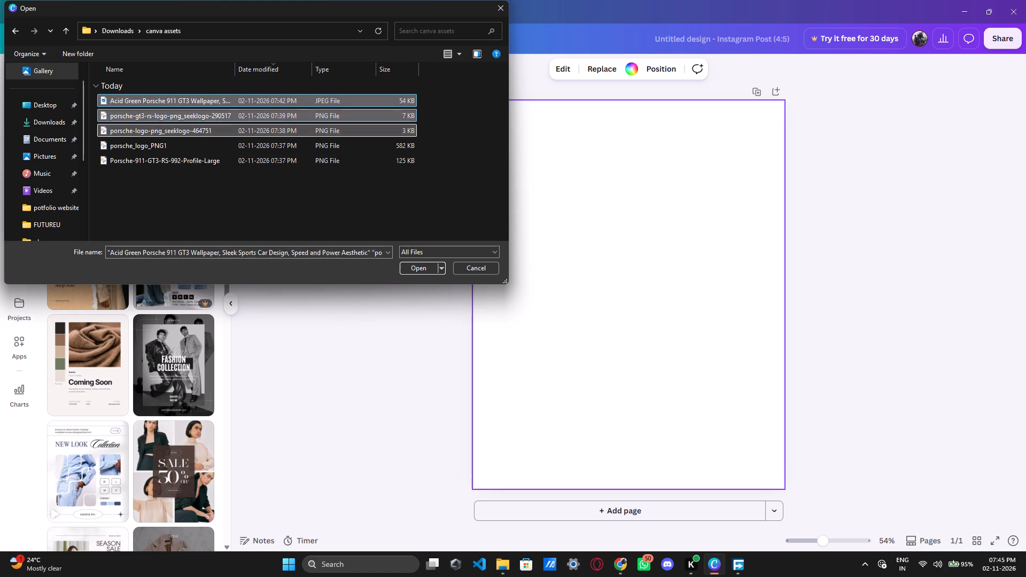
pyautogui.keyDown('ctrl'); pyautogui.click(188, 130); pyautogui.keyUp('ctrl')
pyautogui.keyDown('ctrl'); pyautogui.click(182, 148); pyautogui.keyUp('ctrl')
pyautogui.keyDown('ctrl'); pyautogui.click(181, 164); pyautogui.keyUp('ctrl')
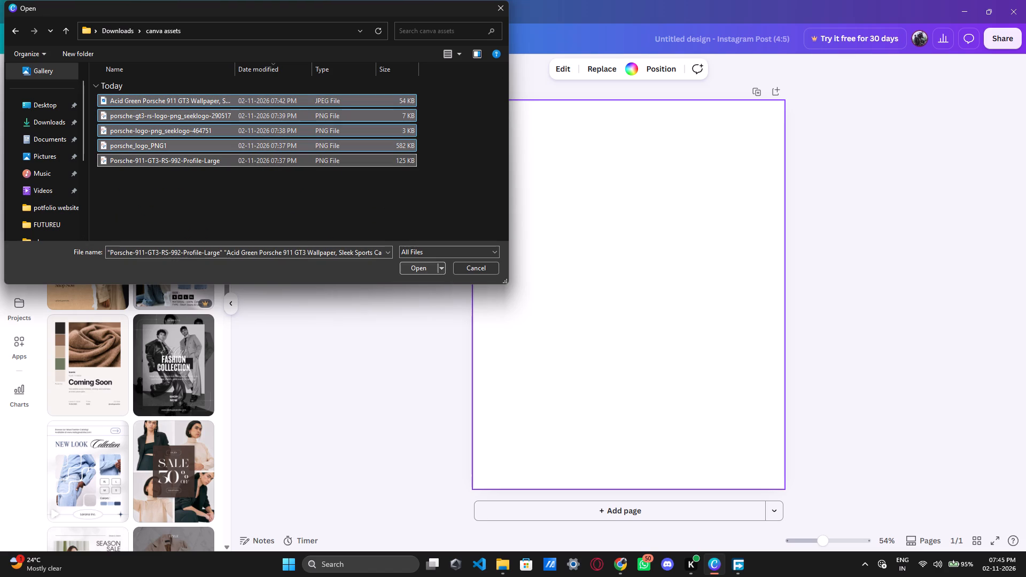
pyautogui.keyDown('ctrl'); pyautogui.click(417, 270); pyautogui.keyUp('ctrl')
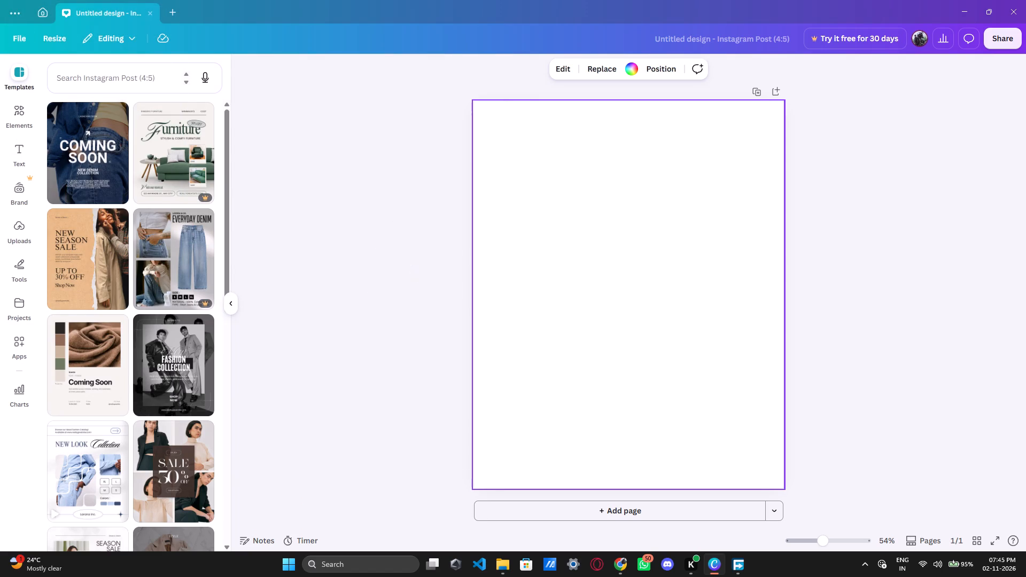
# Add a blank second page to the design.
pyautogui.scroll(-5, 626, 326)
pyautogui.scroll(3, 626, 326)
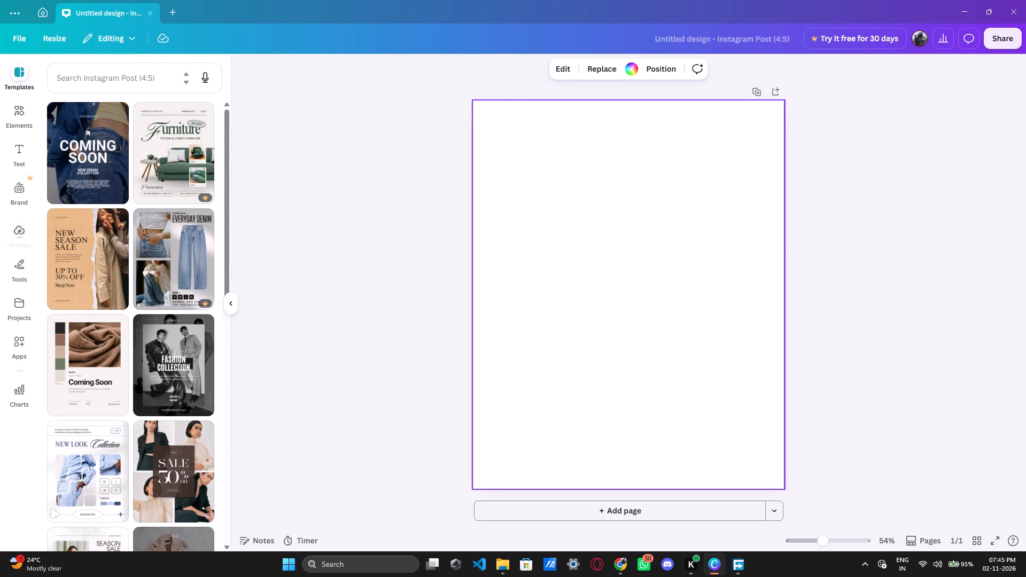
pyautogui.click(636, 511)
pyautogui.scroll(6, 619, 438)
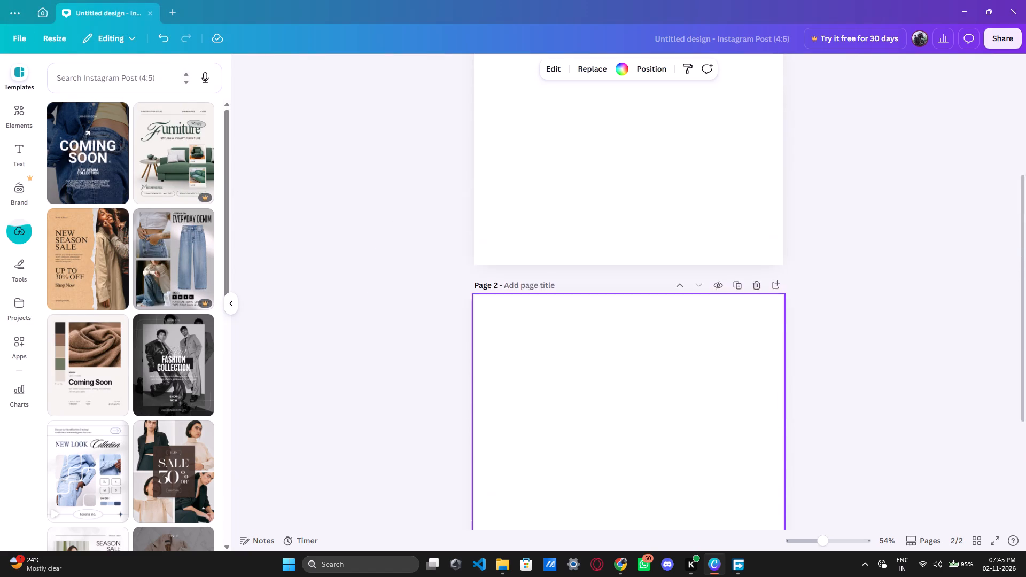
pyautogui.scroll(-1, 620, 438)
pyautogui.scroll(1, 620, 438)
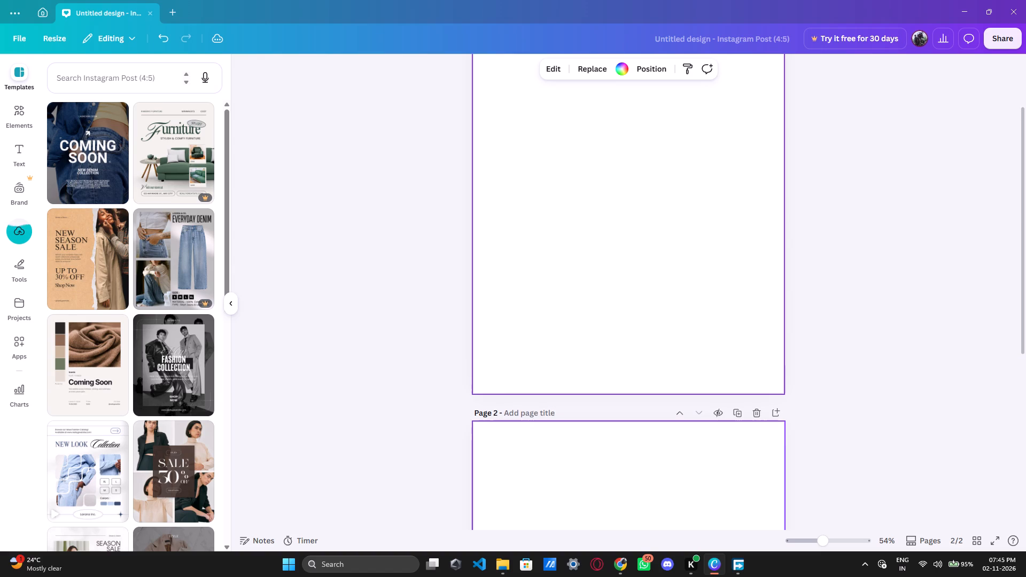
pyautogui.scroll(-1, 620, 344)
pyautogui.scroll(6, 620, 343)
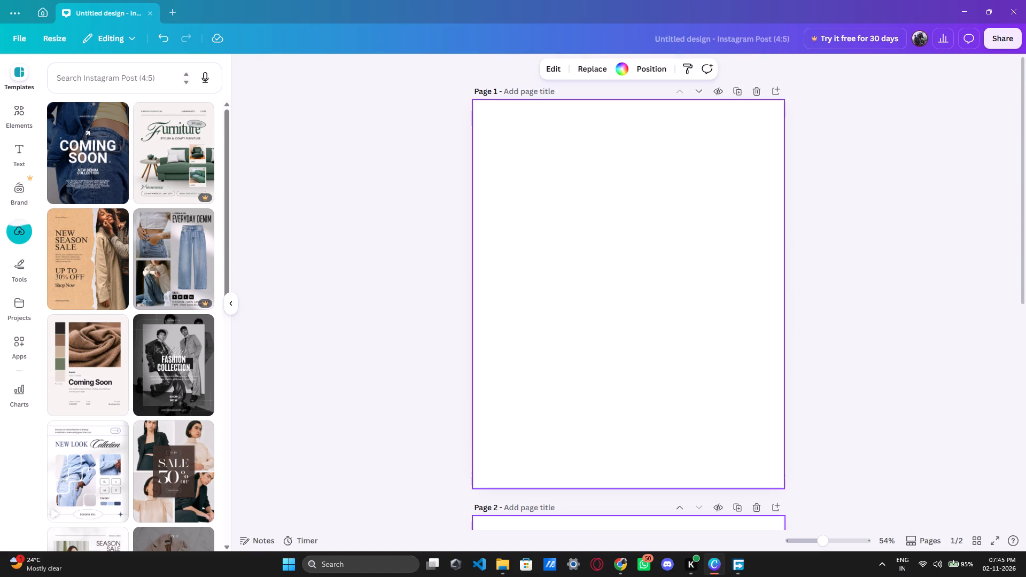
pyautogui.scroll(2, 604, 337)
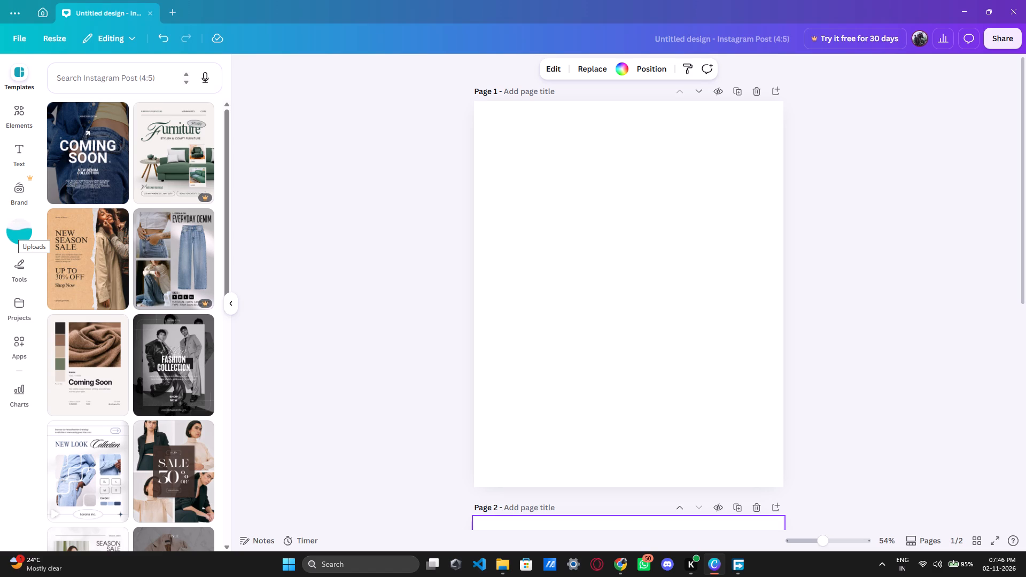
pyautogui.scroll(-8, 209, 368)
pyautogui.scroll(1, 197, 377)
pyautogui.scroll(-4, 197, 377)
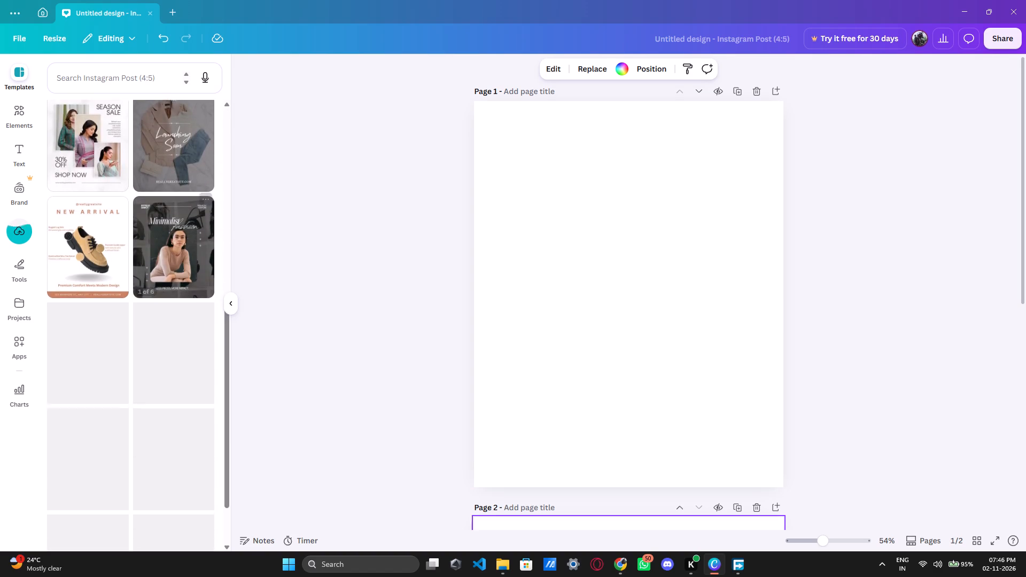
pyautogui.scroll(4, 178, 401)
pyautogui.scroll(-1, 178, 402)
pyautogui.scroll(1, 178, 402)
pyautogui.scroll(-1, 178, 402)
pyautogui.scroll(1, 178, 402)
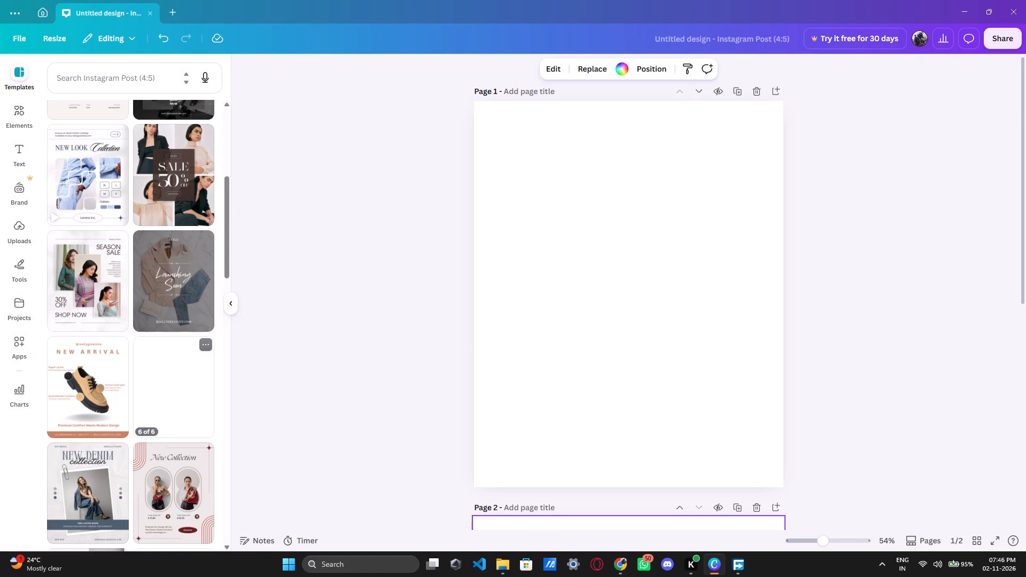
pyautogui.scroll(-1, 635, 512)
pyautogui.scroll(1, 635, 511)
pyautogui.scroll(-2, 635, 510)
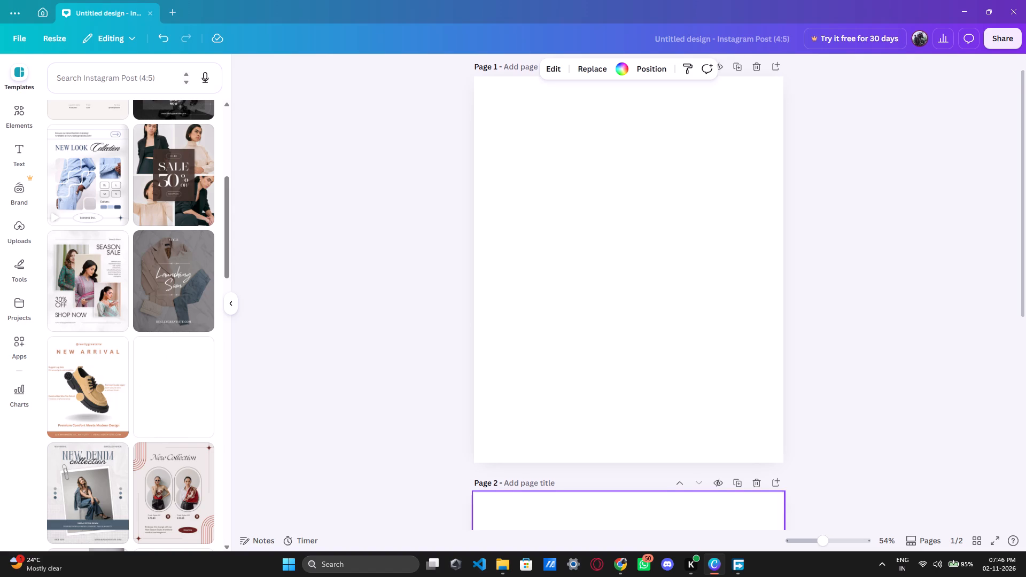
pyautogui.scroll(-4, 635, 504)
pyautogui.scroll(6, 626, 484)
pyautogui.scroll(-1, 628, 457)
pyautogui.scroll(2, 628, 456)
# Open the uploaded images and look through them for the Porsche files and older uploads.
pyautogui.click(15, 221)
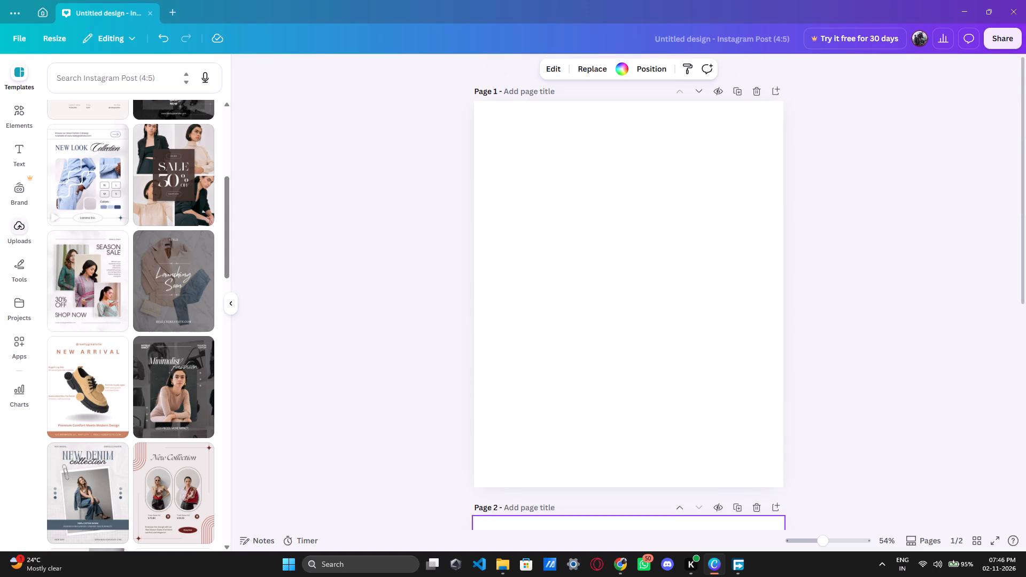
pyautogui.scroll(-2, 572, 358)
pyautogui.scroll(1, 572, 358)
pyautogui.scroll(-1, 572, 358)
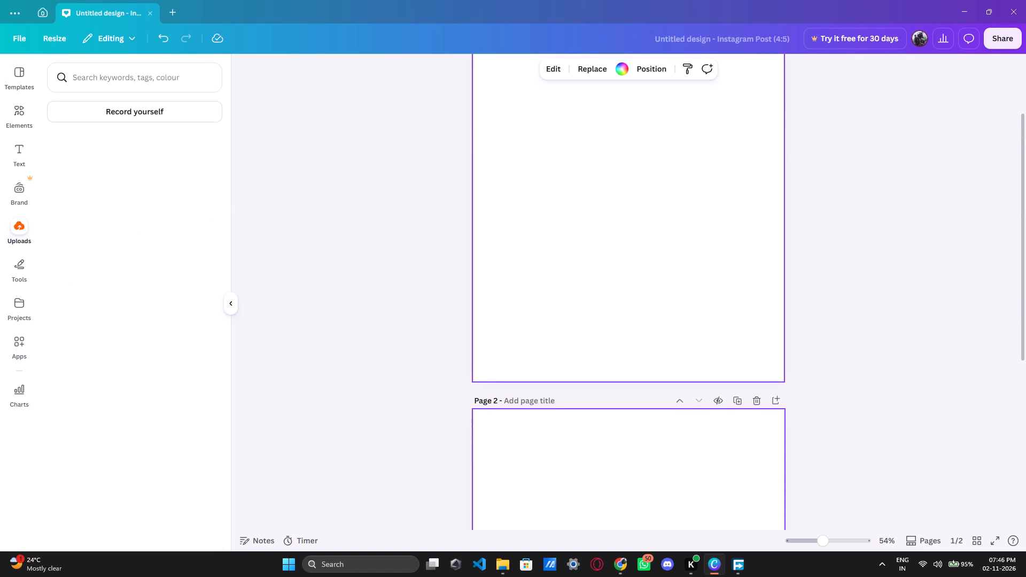
pyautogui.scroll(1, 574, 357)
pyautogui.scroll(-1, 574, 357)
pyautogui.scroll(2, 574, 357)
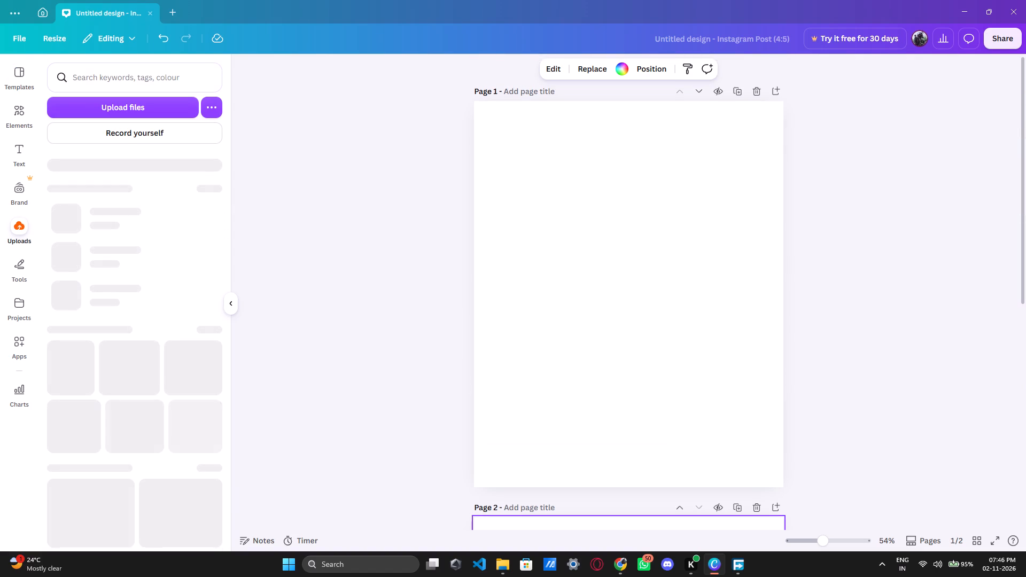
pyautogui.scroll(3, 140, 344)
pyautogui.scroll(-5, 109, 306)
pyautogui.scroll(1, 99, 307)
pyautogui.scroll(4, 216, 311)
pyautogui.scroll(-5, 203, 303)
pyautogui.scroll(4, 198, 309)
pyautogui.scroll(-4, 192, 288)
pyautogui.scroll(4, 191, 288)
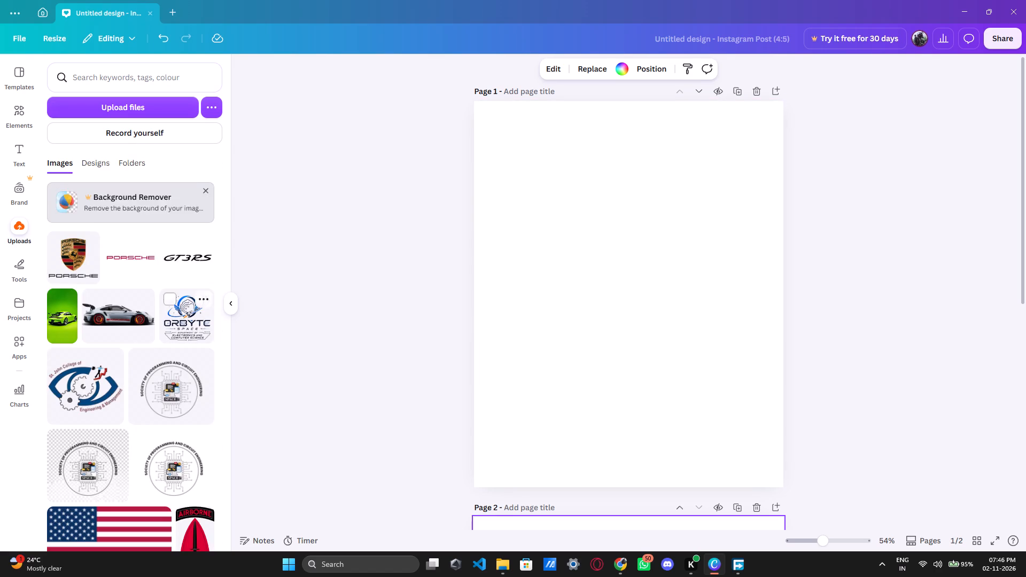
pyautogui.scroll(-2, 178, 281)
pyautogui.scroll(1, 178, 281)
pyautogui.scroll(-1, 174, 274)
pyautogui.scroll(1, 173, 272)
pyautogui.scroll(-1, 173, 272)
pyautogui.scroll(1, 173, 272)
pyautogui.scroll(-2, 173, 272)
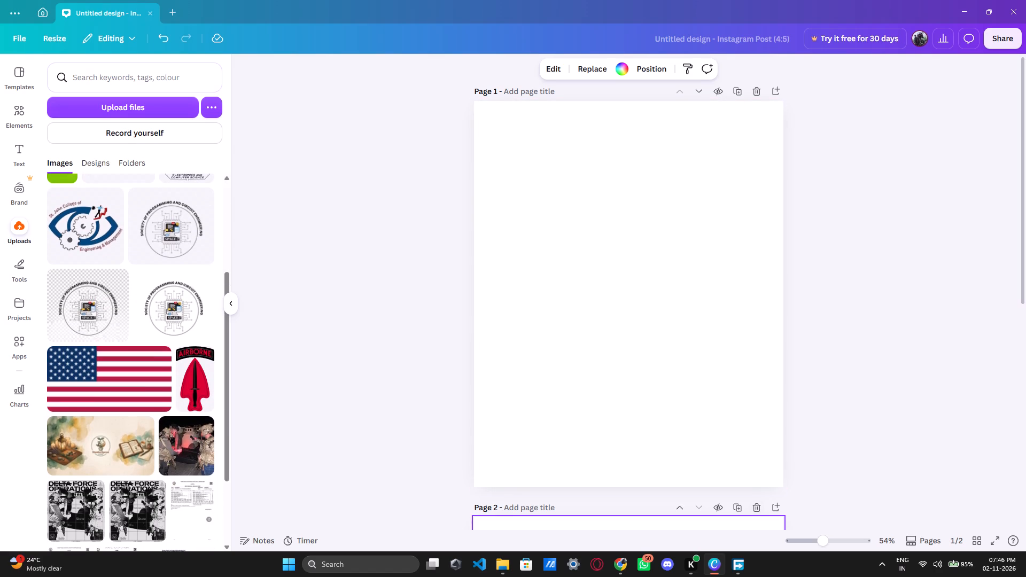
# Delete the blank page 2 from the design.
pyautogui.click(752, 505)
# Move the uploaded United States flag image to the trash.
pyautogui.click(156, 356)
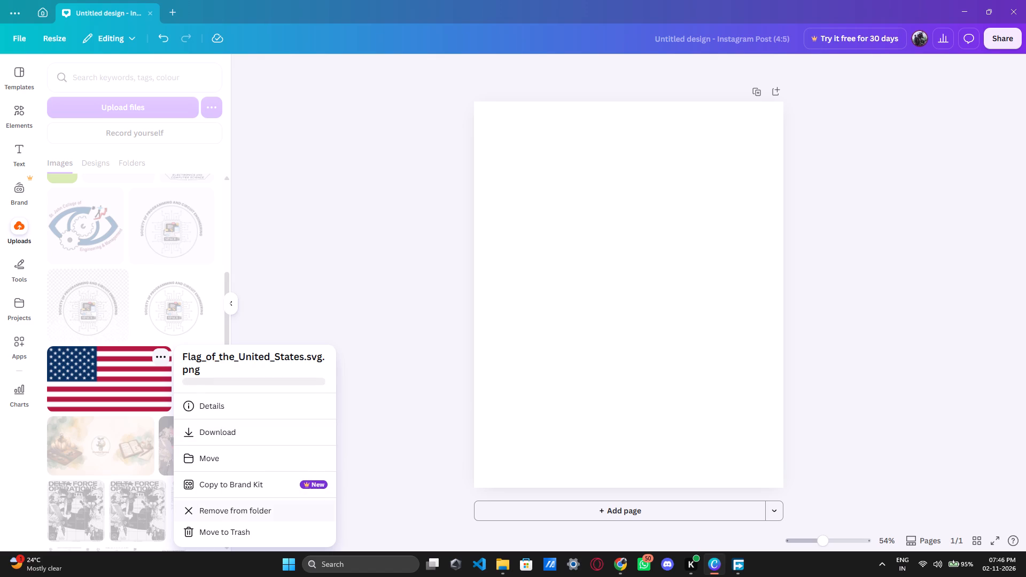
pyautogui.click(247, 532)
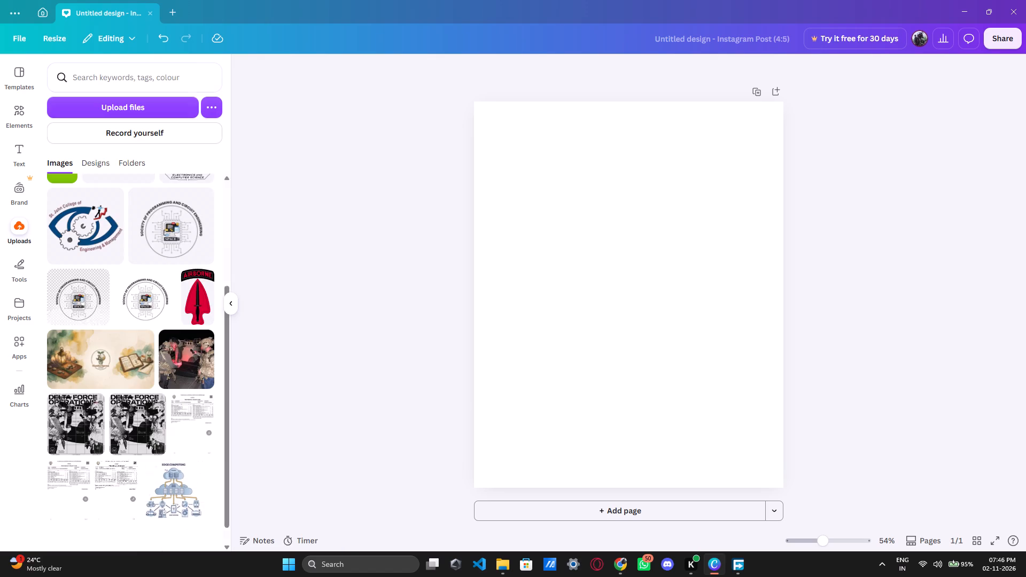
# Select all the old non-Porsche images in the Canva uploads and move them to Trash.
pyautogui.keyDown('ctrl'); pyautogui.click(169, 473); pyautogui.keyUp('ctrl')
pyautogui.keyDown('ctrl'); pyautogui.click(116, 467); pyautogui.keyUp('ctrl')
pyautogui.keyDown('ctrl'); pyautogui.click(72, 481); pyautogui.keyUp('ctrl')
pyautogui.keyDown('ctrl'); pyautogui.click(72, 439); pyautogui.keyUp('ctrl')
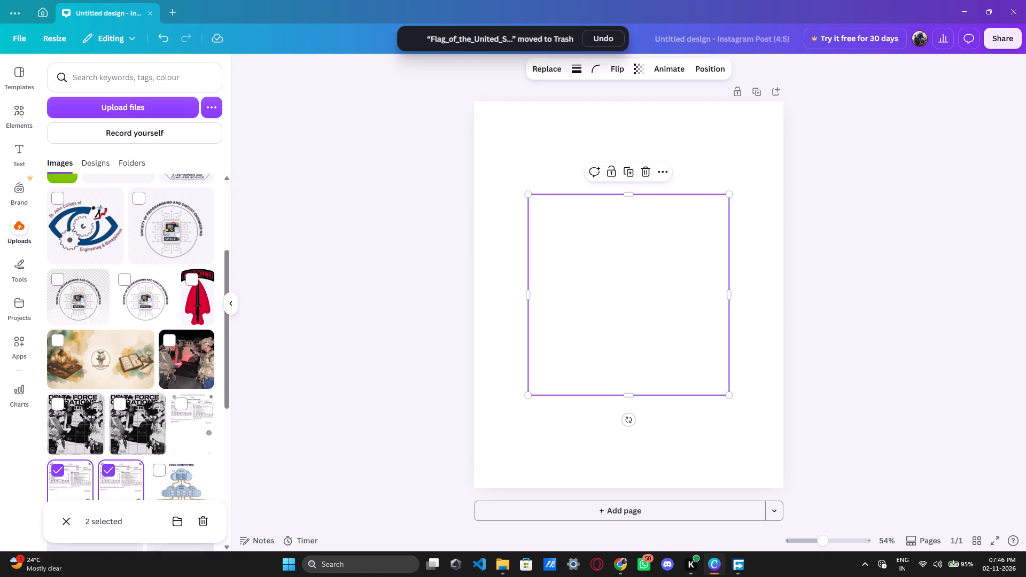
pyautogui.keyDown('ctrl'); pyautogui.click(115, 426); pyautogui.keyUp('ctrl')
pyautogui.keyDown('ctrl'); pyautogui.click(184, 419); pyautogui.keyUp('ctrl')
pyautogui.keyDown('ctrl'); pyautogui.click(181, 474); pyautogui.keyUp('ctrl')
pyautogui.keyDown('ctrl'); pyautogui.click(185, 361); pyautogui.keyUp('ctrl')
pyautogui.keyDown('ctrl'); pyautogui.click(131, 354); pyautogui.keyUp('ctrl')
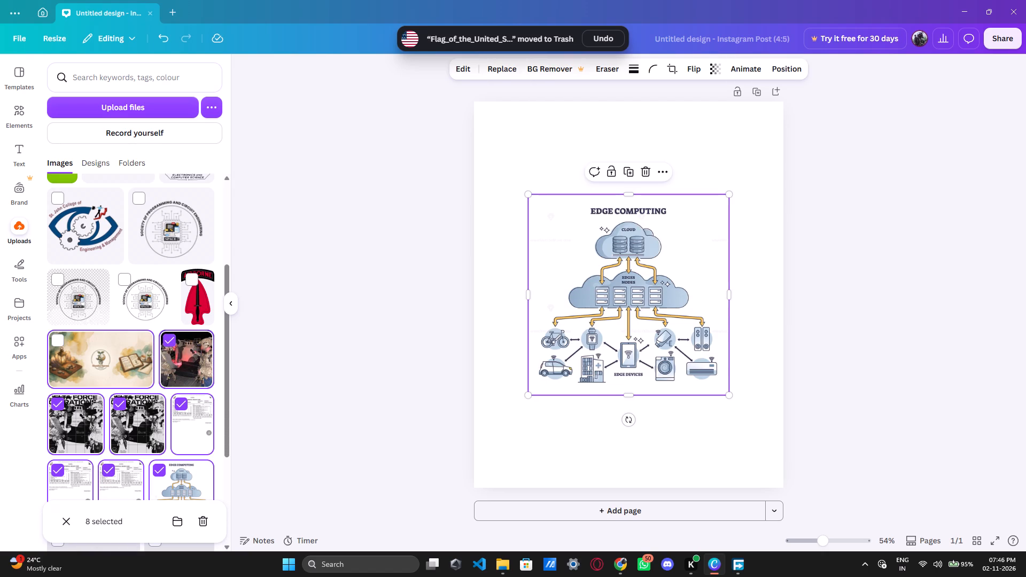
pyautogui.keyDown('ctrl'); pyautogui.click(87, 300); pyautogui.keyUp('ctrl')
pyautogui.keyDown('ctrl'); pyautogui.click(150, 299); pyautogui.keyUp('ctrl')
pyautogui.keyDown('ctrl'); pyautogui.click(205, 300); pyautogui.keyUp('ctrl')
pyautogui.keyDown('ctrl'); pyautogui.click(193, 238); pyautogui.keyUp('ctrl')
pyautogui.keyDown('ctrl'); pyautogui.click(116, 230); pyautogui.keyUp('ctrl')
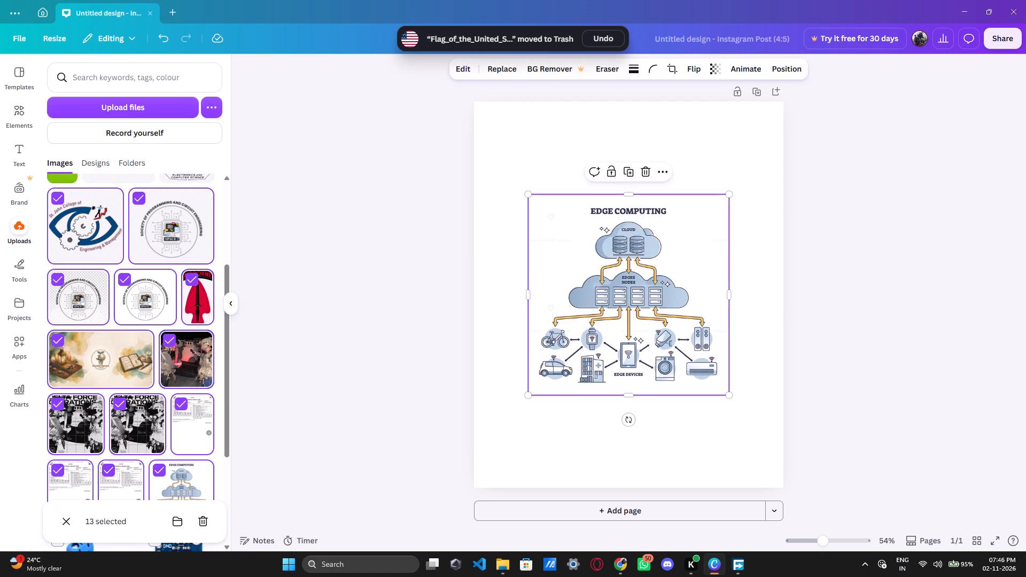
pyautogui.keyDown('ctrl'); pyautogui.scroll(4, 151, 328); pyautogui.keyUp('ctrl')
pyautogui.scroll(-1, 151, 352)
pyautogui.scroll(4, 151, 352)
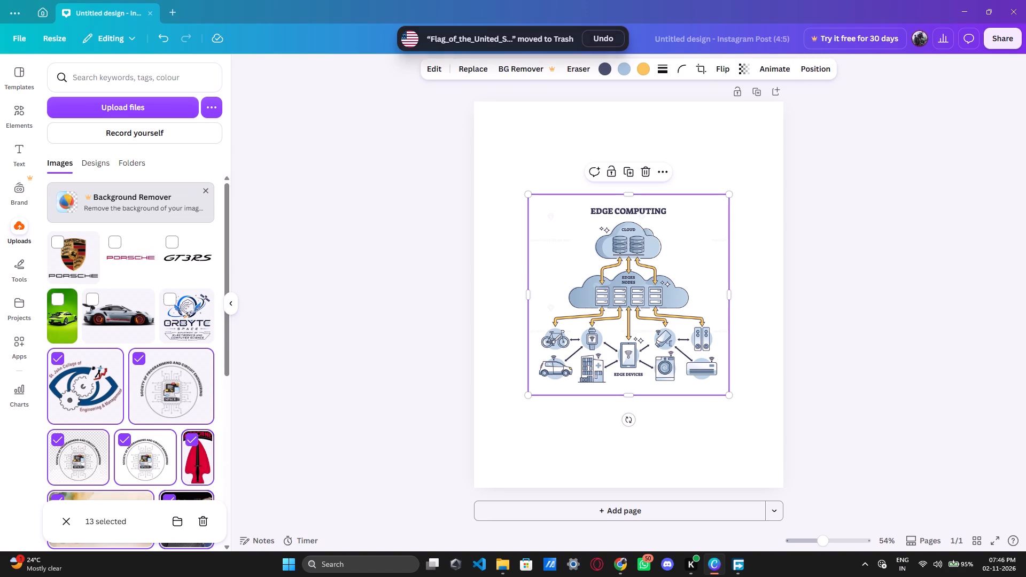
pyautogui.keyDown('ctrl'); pyautogui.click(189, 321); pyautogui.keyUp('ctrl')
pyautogui.scroll(-4, 172, 397)
pyautogui.scroll(1, 170, 403)
pyautogui.scroll(-5, 170, 403)
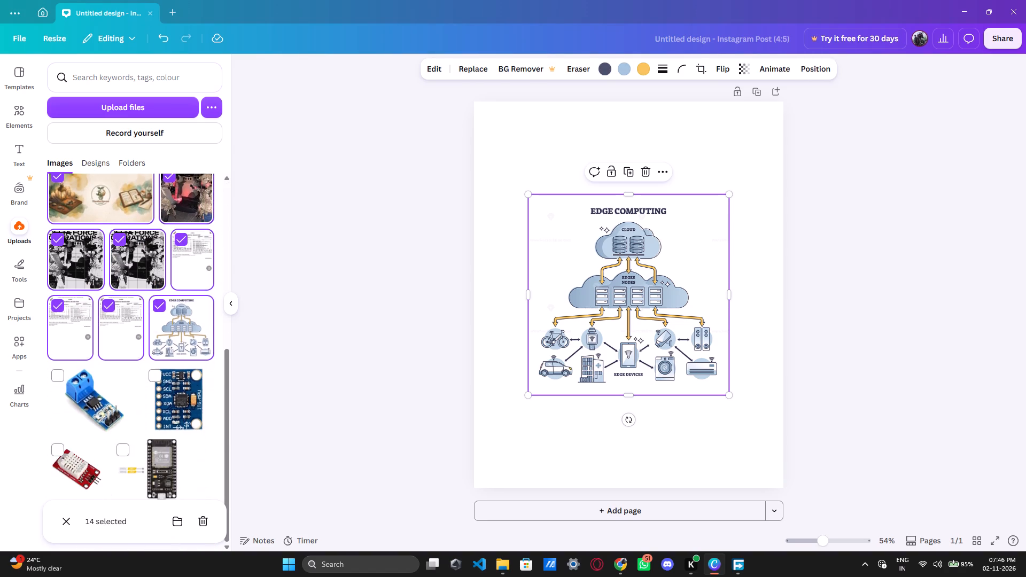
pyautogui.scroll(-4, 170, 403)
pyautogui.keyDown('ctrl'); pyautogui.click(114, 399); pyautogui.keyUp('ctrl')
pyautogui.keyDown('ctrl'); pyautogui.click(172, 399); pyautogui.keyUp('ctrl')
pyautogui.keyDown('ctrl'); pyautogui.click(161, 471); pyautogui.keyUp('ctrl')
pyautogui.keyDown('ctrl'); pyautogui.click(91, 473); pyautogui.keyUp('ctrl')
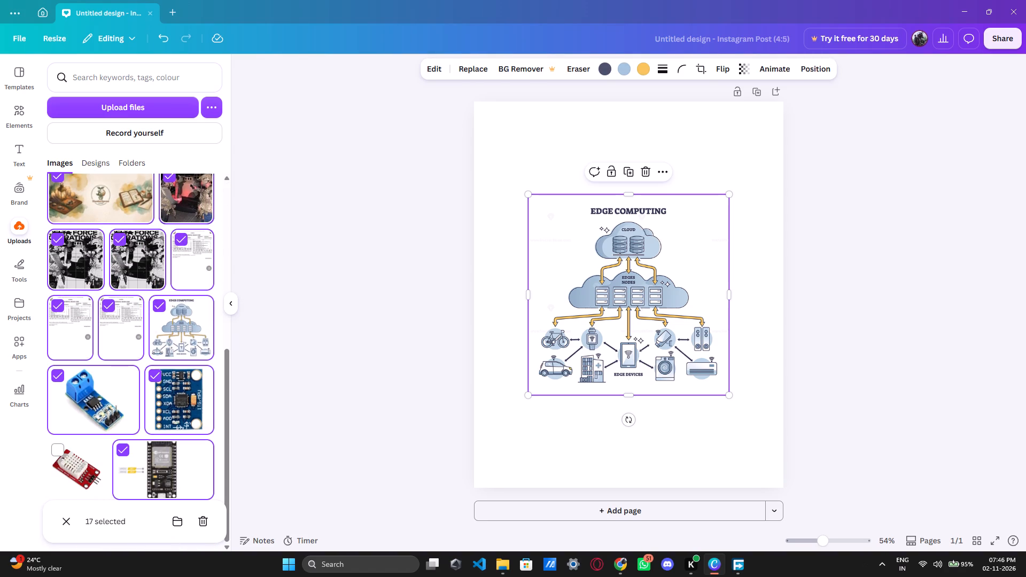
pyautogui.click(195, 520)
pyautogui.click(564, 307)
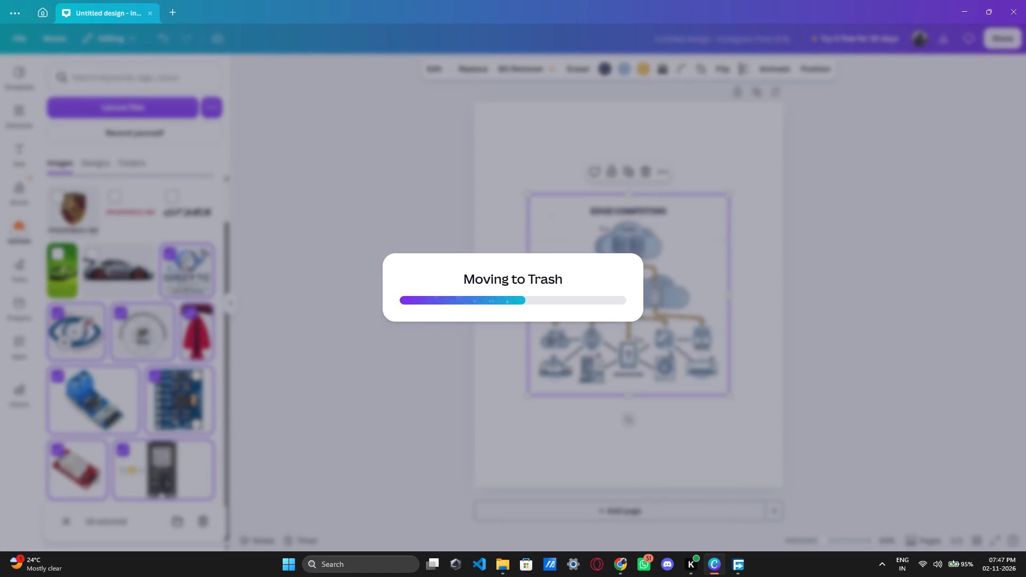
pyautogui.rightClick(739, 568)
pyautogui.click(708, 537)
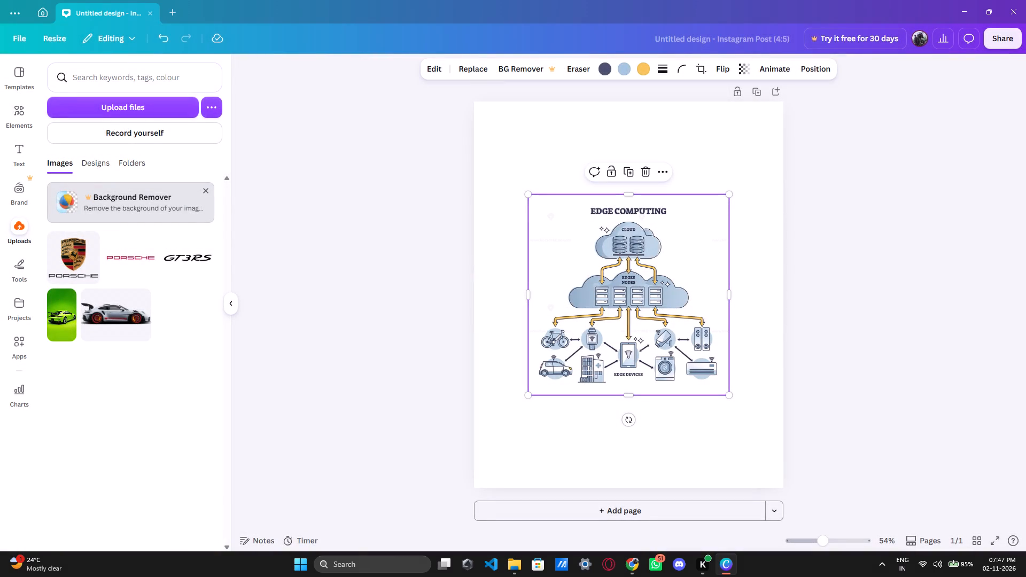
# Delete the Edge Computing diagram from the page.
pyautogui.scroll(2, 611, 306)
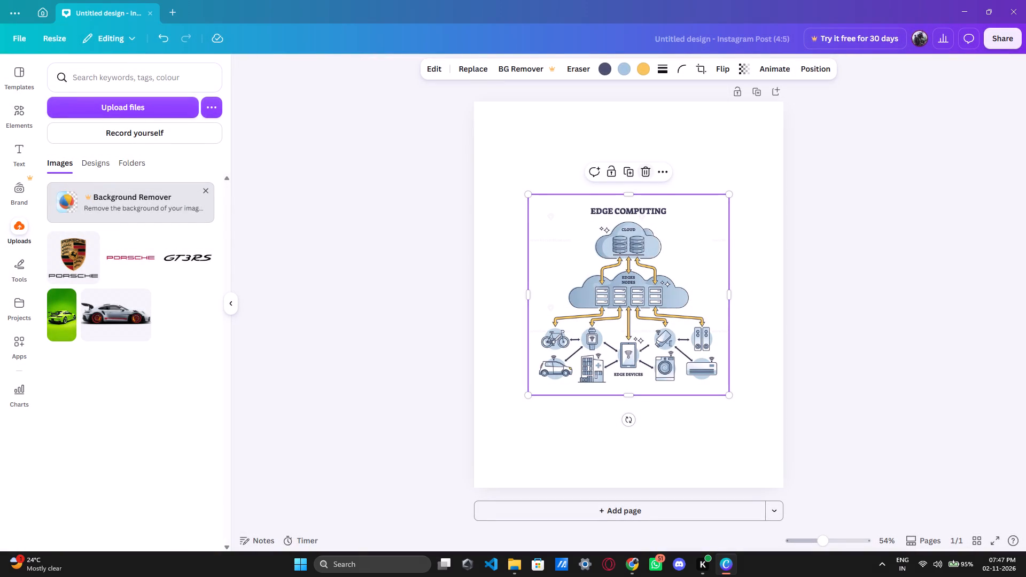
pyautogui.click(643, 169)
# Add the uploaded green Porsche image to the page and set it as the page background.
pyautogui.click(59, 318)
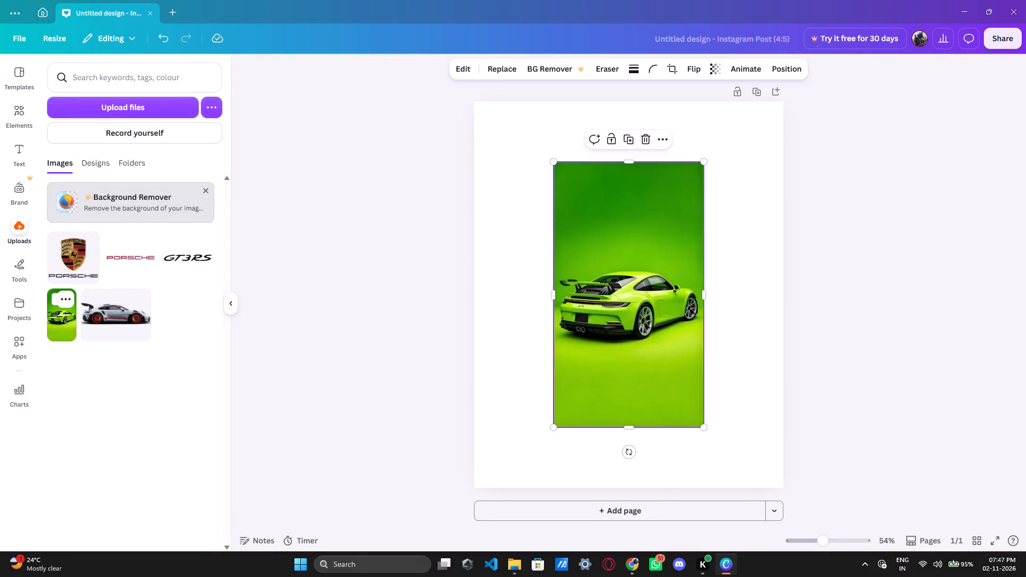
pyautogui.rightClick(624, 288)
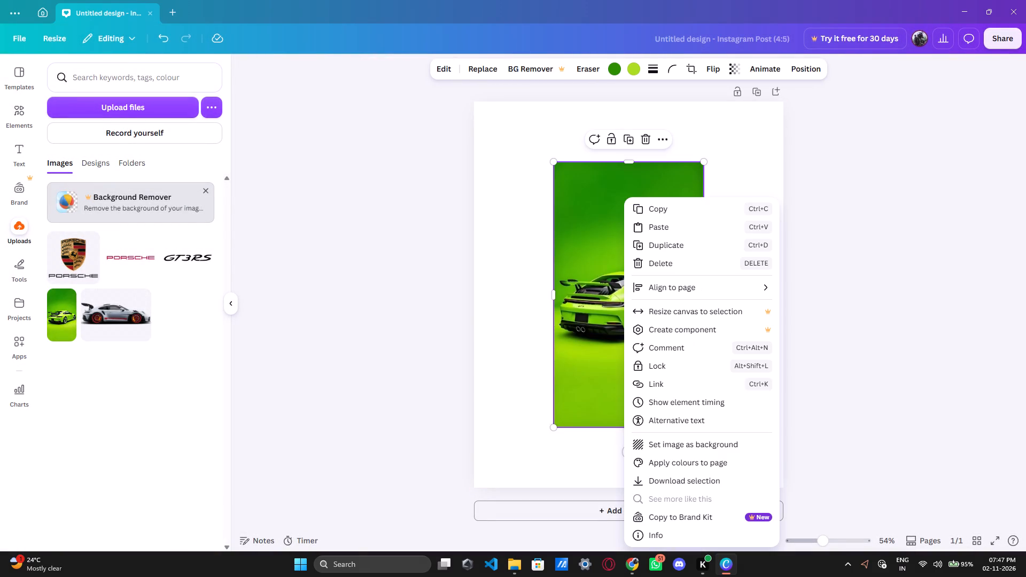
pyautogui.click(711, 445)
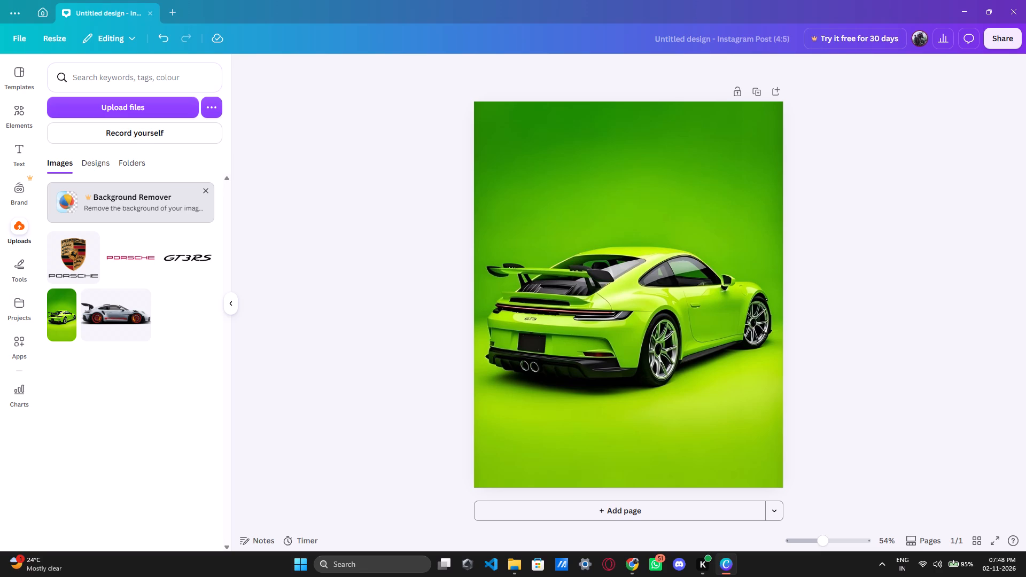
# Add a basic square shape from the elements library to the page with the green Porsche background.
pyautogui.click(17, 105)
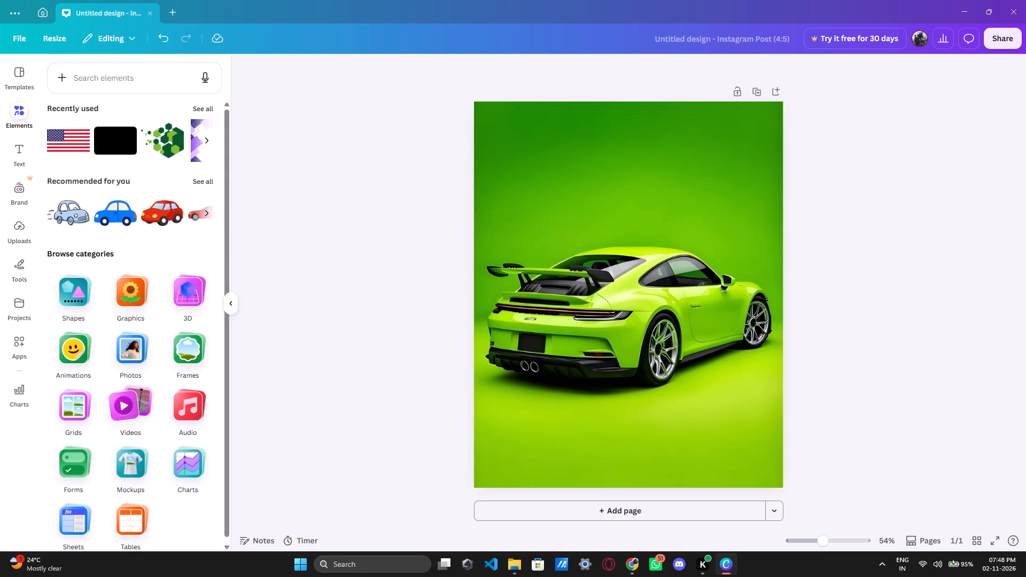
pyautogui.scroll(2, 107, 312)
pyautogui.click(71, 292)
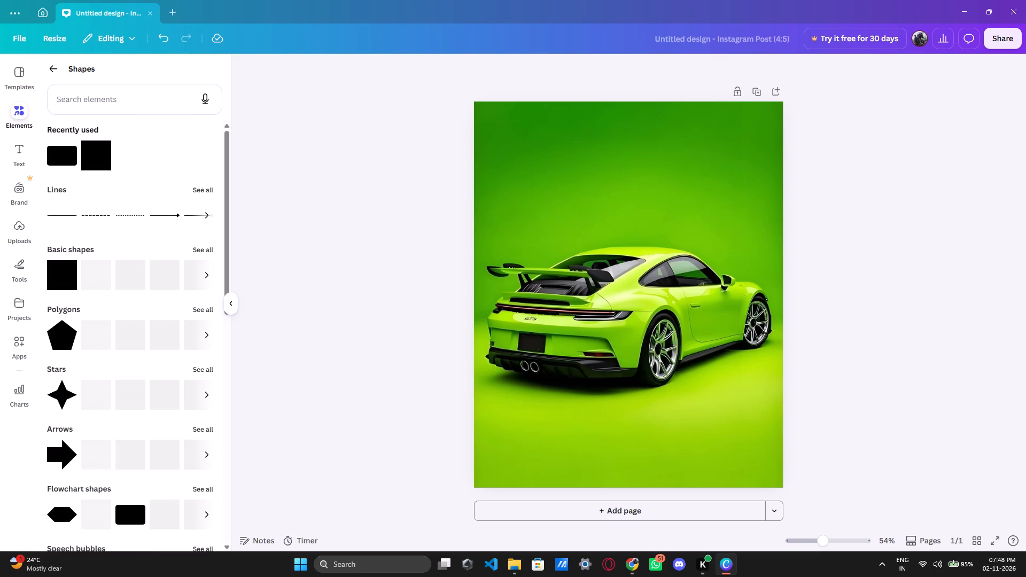
pyautogui.click(56, 278)
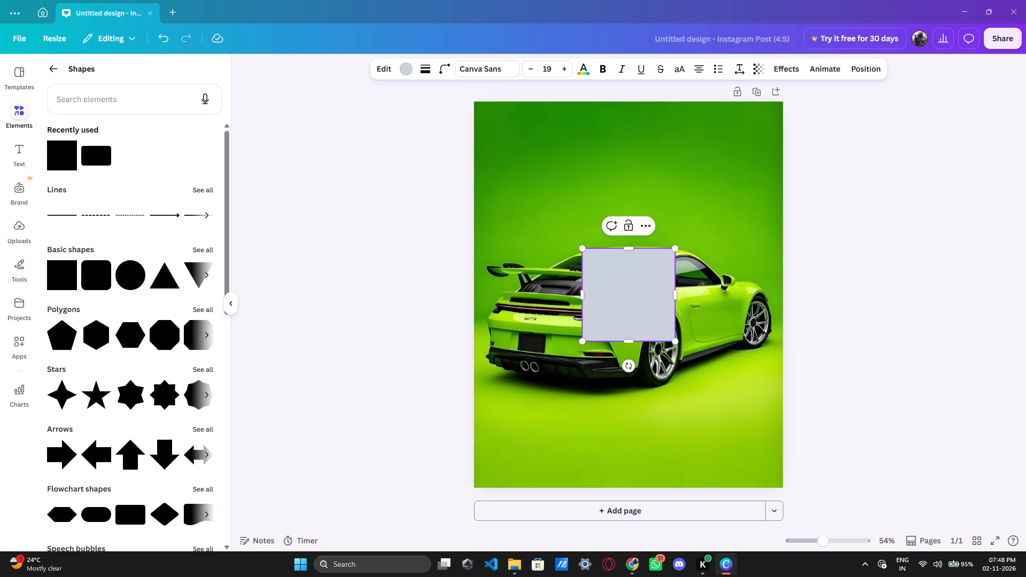
# Try the photo colour Vividgreen #2d8f02 and the near-black photo colour as the square's text colour.
pyautogui.click(585, 69)
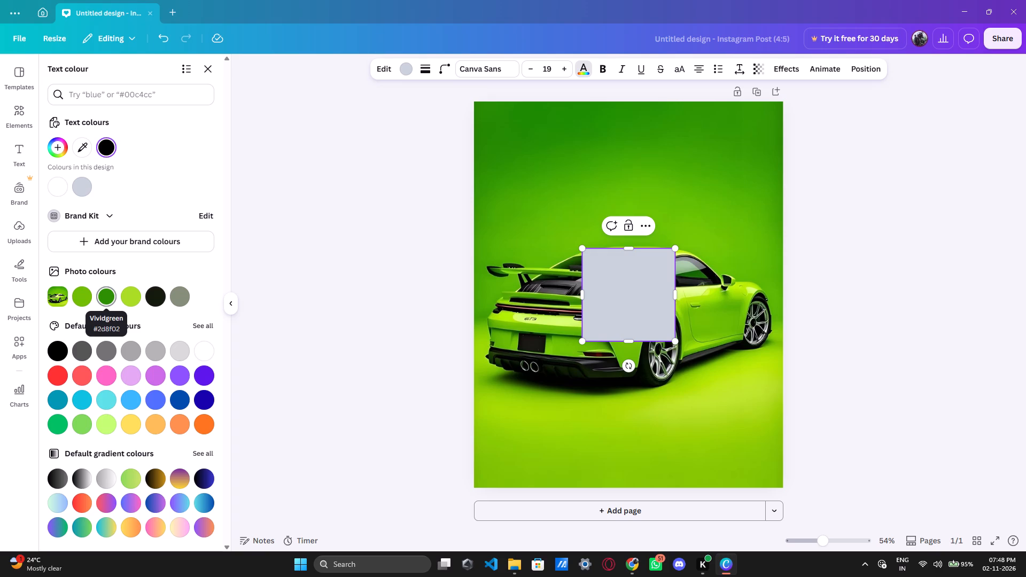
pyautogui.click(102, 298)
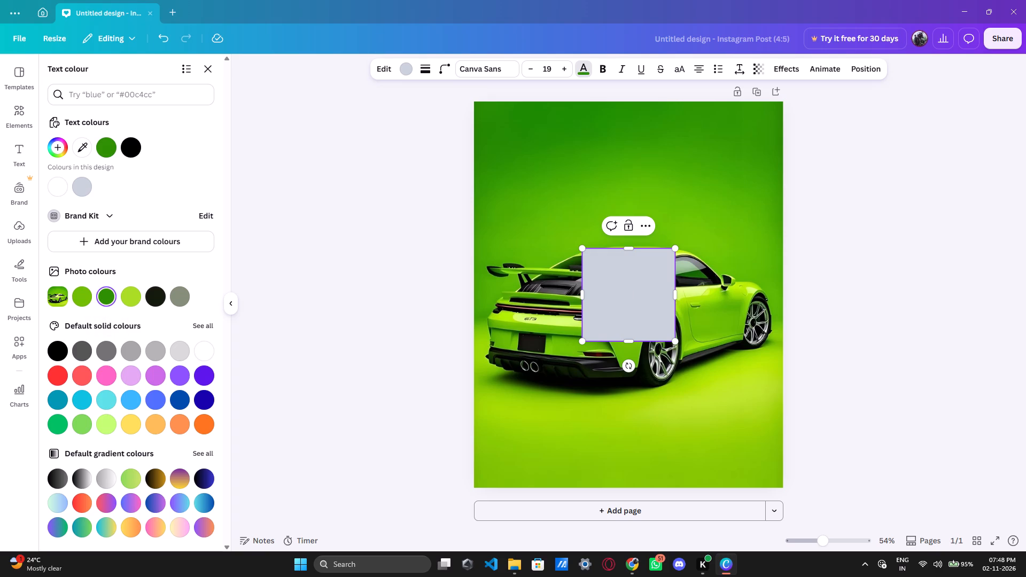
pyautogui.click(624, 305)
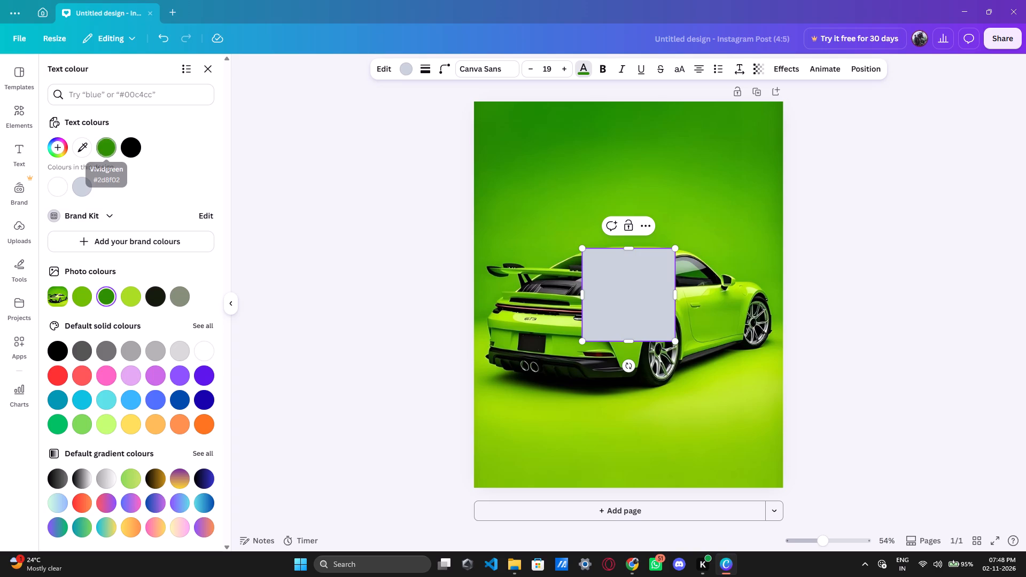
pyautogui.click(152, 294)
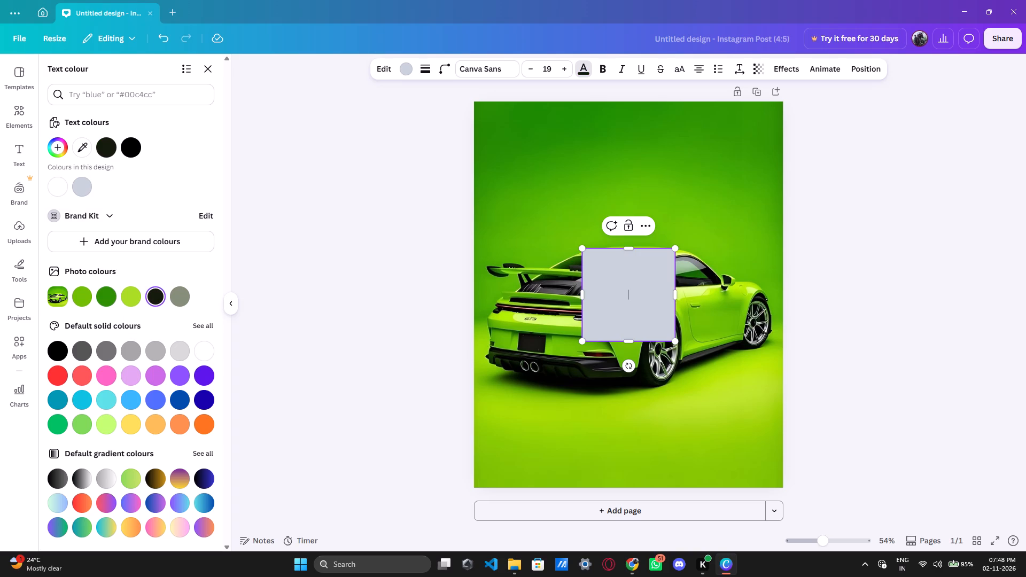
pyautogui.scroll(-2, 72, 412)
pyautogui.scroll(2, 72, 408)
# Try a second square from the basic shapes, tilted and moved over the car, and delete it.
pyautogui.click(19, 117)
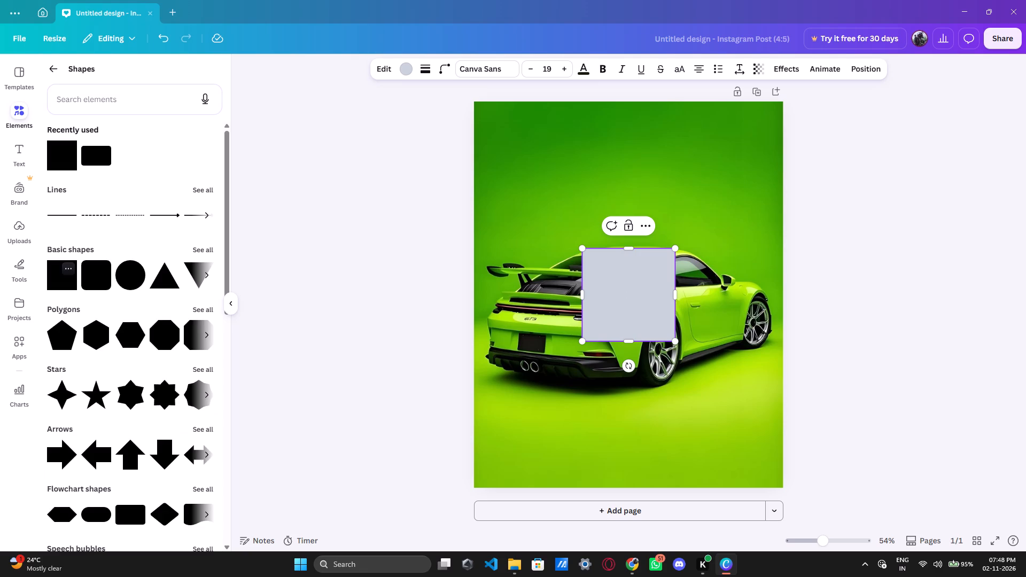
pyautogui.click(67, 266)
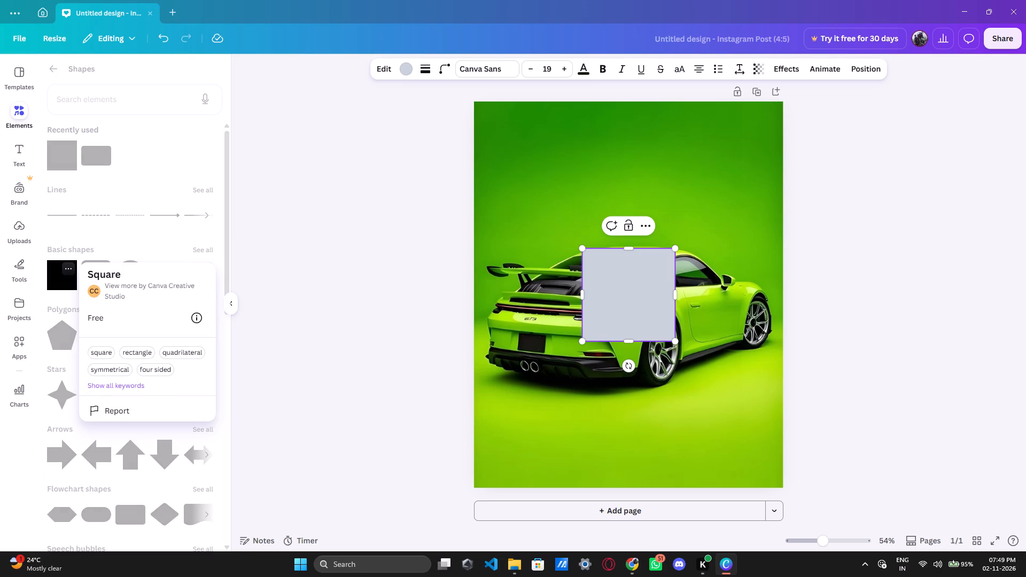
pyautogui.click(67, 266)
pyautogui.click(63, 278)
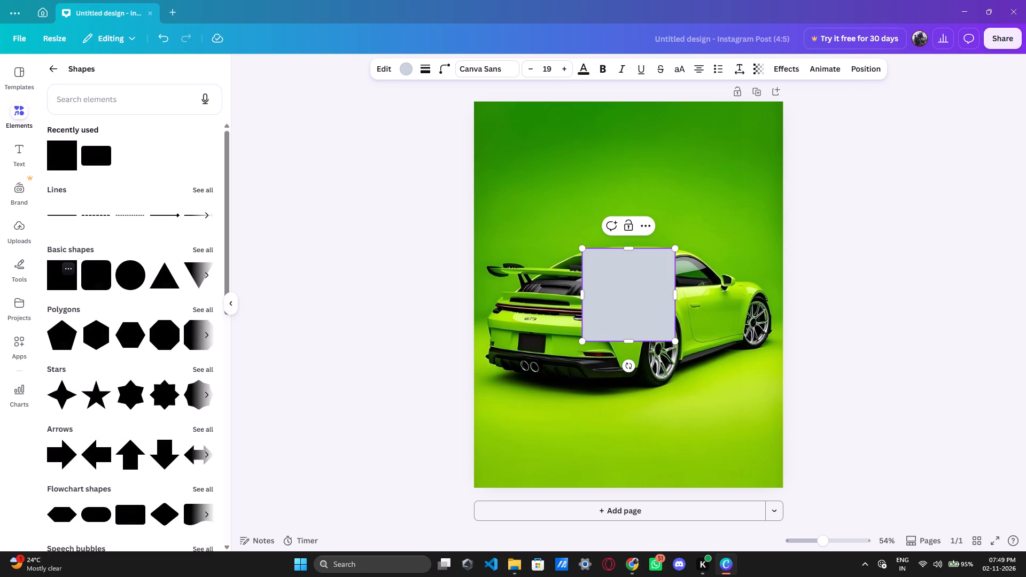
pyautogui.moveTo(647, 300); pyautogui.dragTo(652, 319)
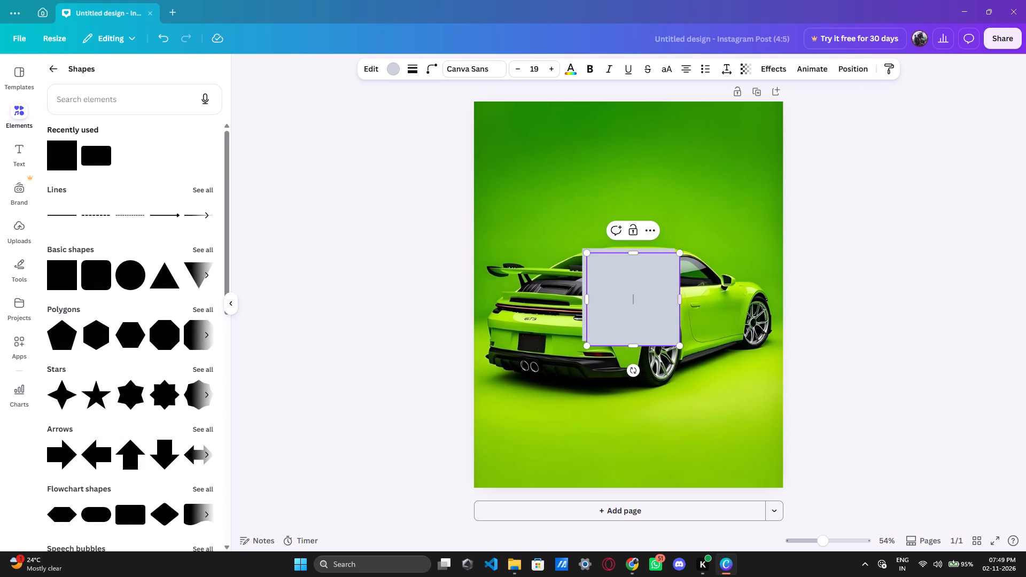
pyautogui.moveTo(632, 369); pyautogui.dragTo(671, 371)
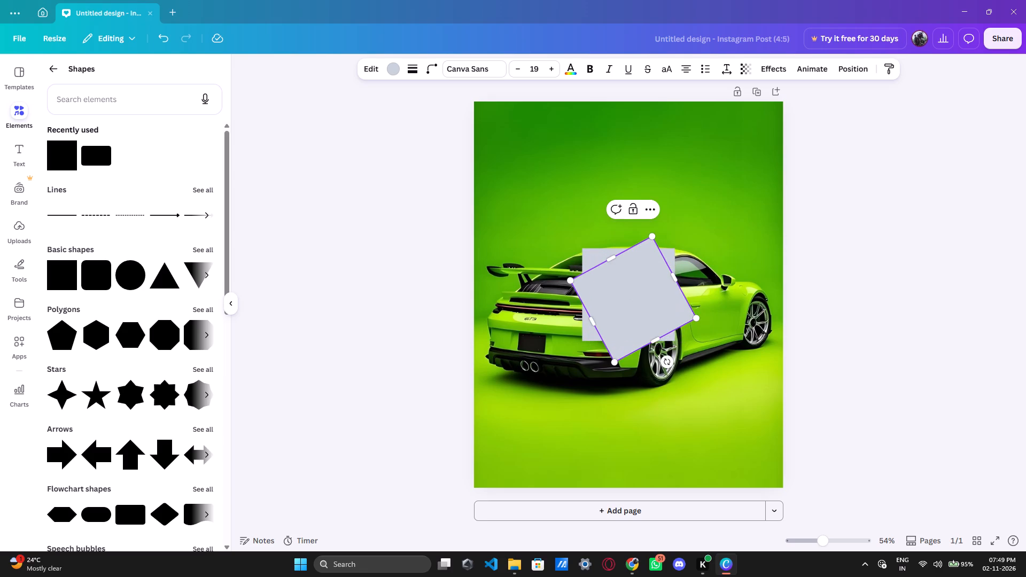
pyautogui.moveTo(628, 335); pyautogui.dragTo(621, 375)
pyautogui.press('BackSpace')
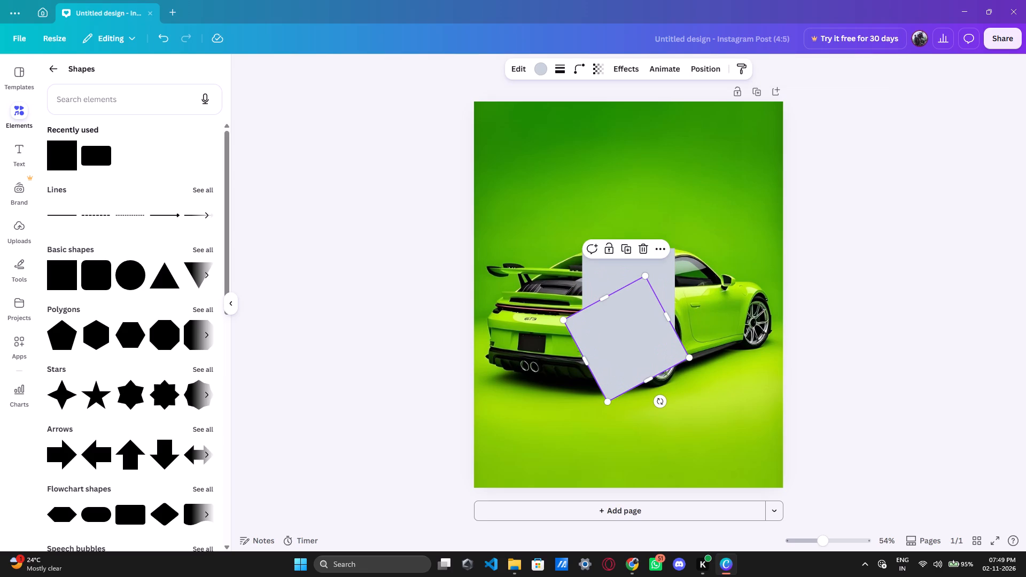
# Set the remaining square's fill to the photo colour Vividgreen #2d8f02.
pyautogui.click(639, 279)
pyautogui.click(655, 223)
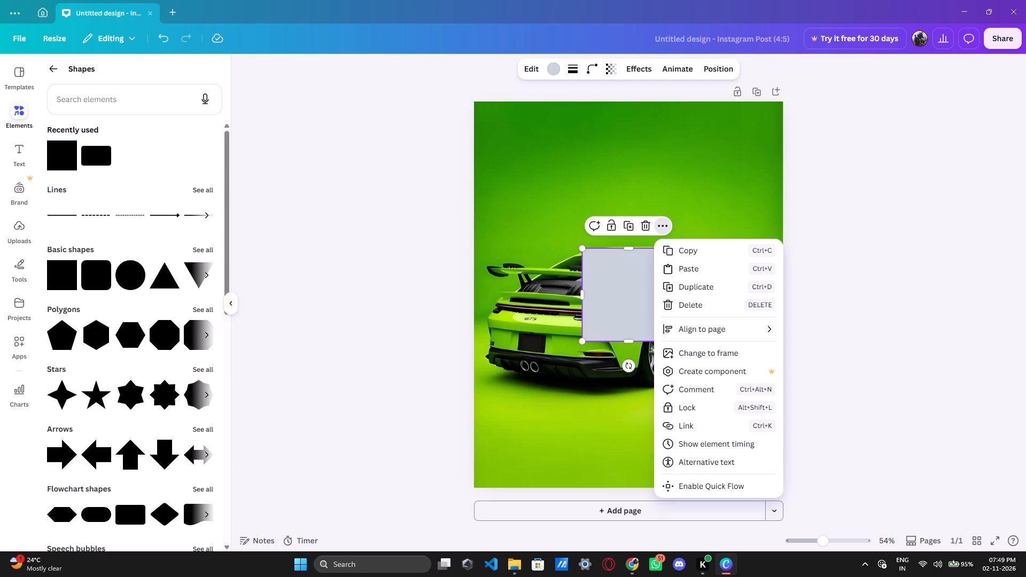
pyautogui.click(622, 317)
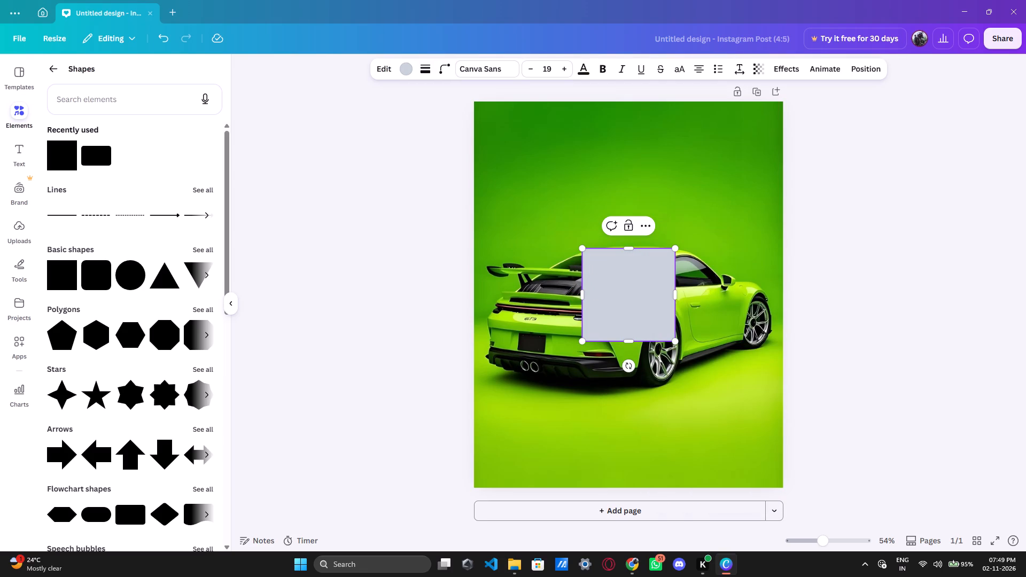
pyautogui.click(405, 67)
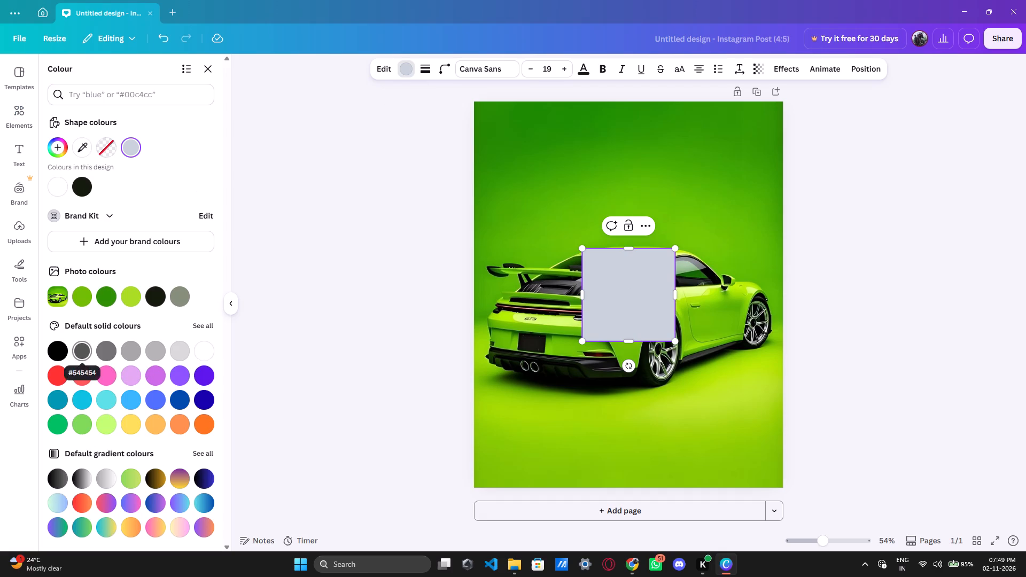
pyautogui.click(54, 422)
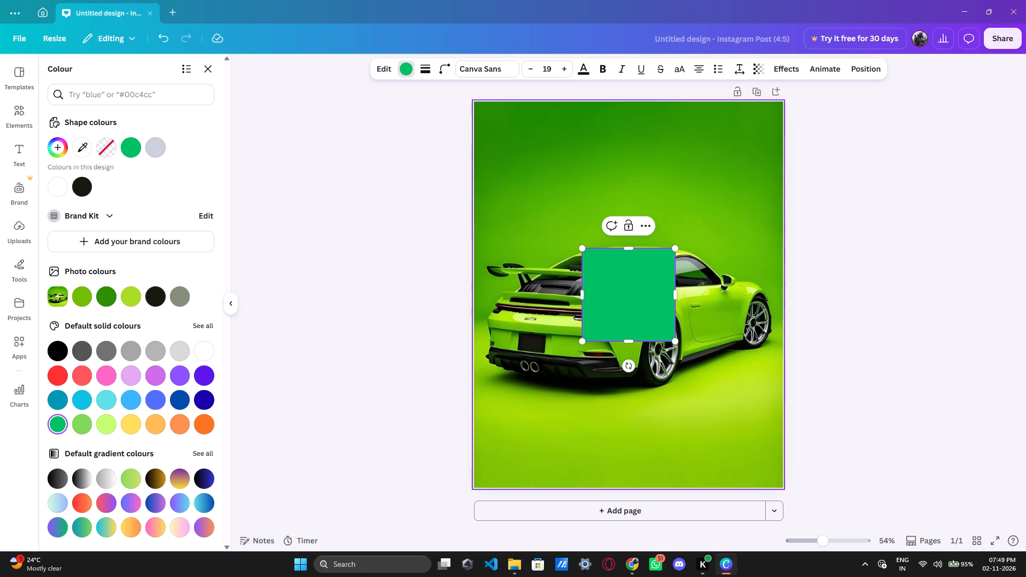
pyautogui.scroll(-3, 138, 452)
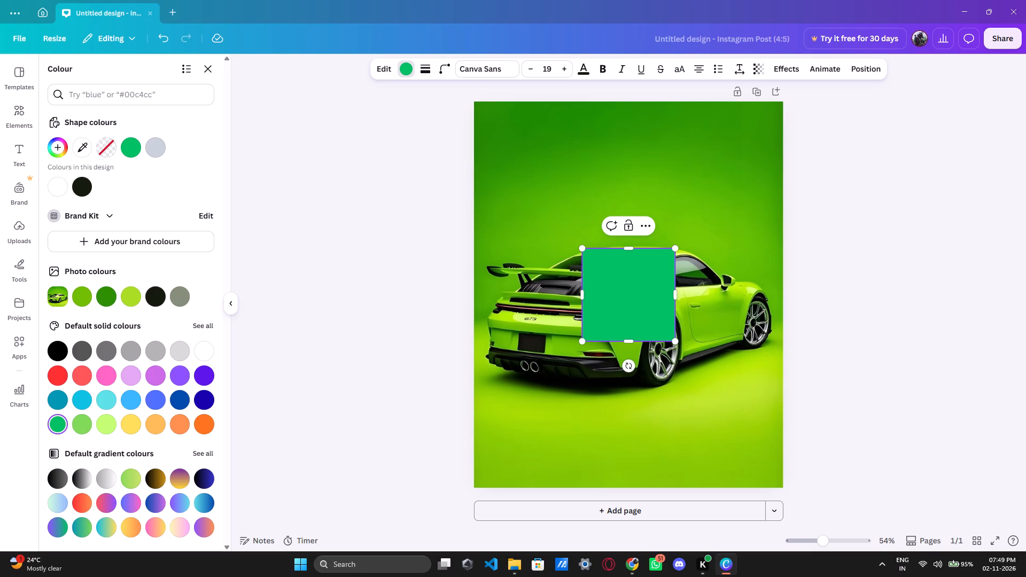
pyautogui.scroll(3, 134, 409)
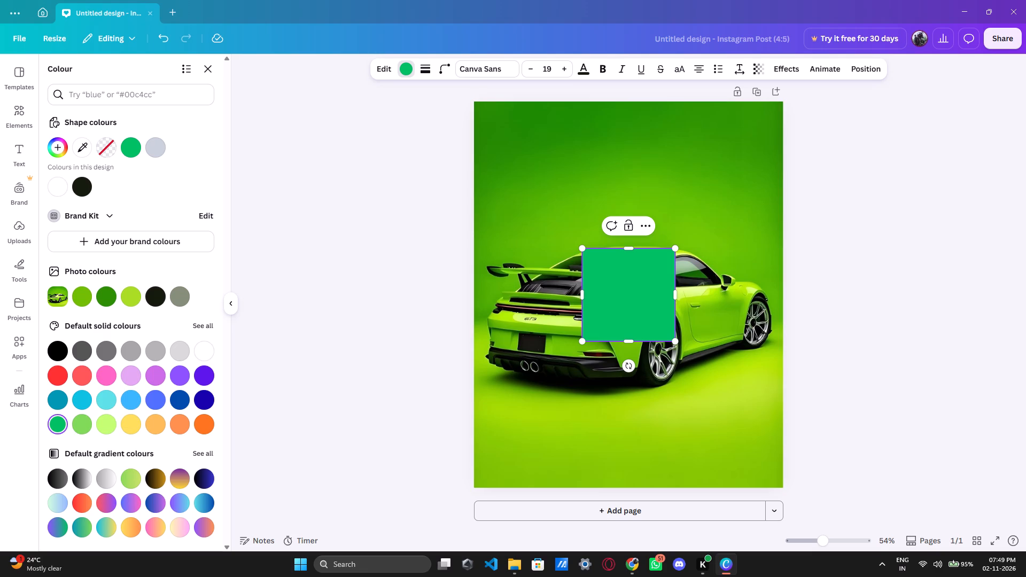
pyautogui.click(106, 299)
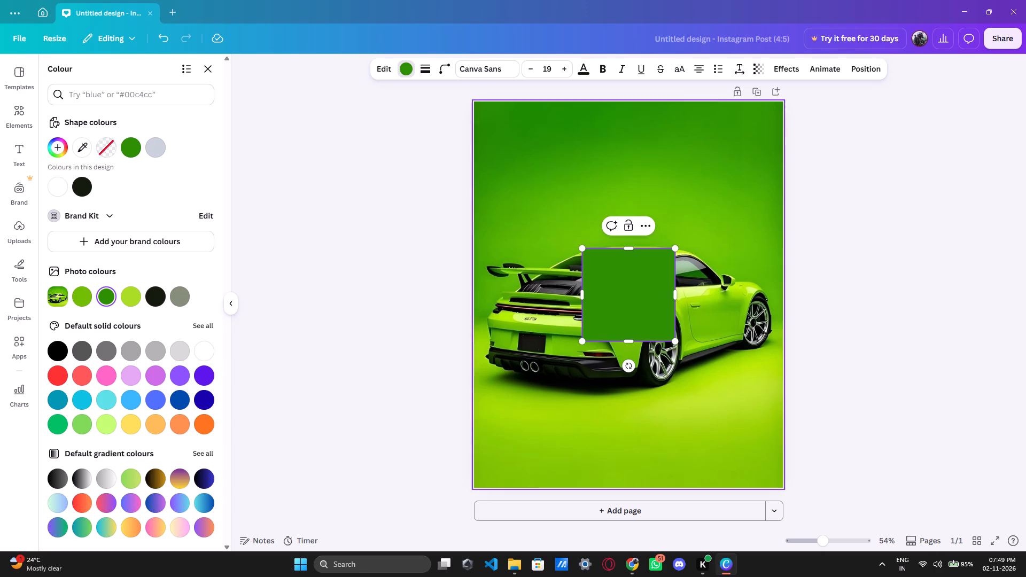
# Move the green square down and to the left, over the car's rear bumper area.
pyautogui.moveTo(618, 297); pyautogui.dragTo(611, 304)
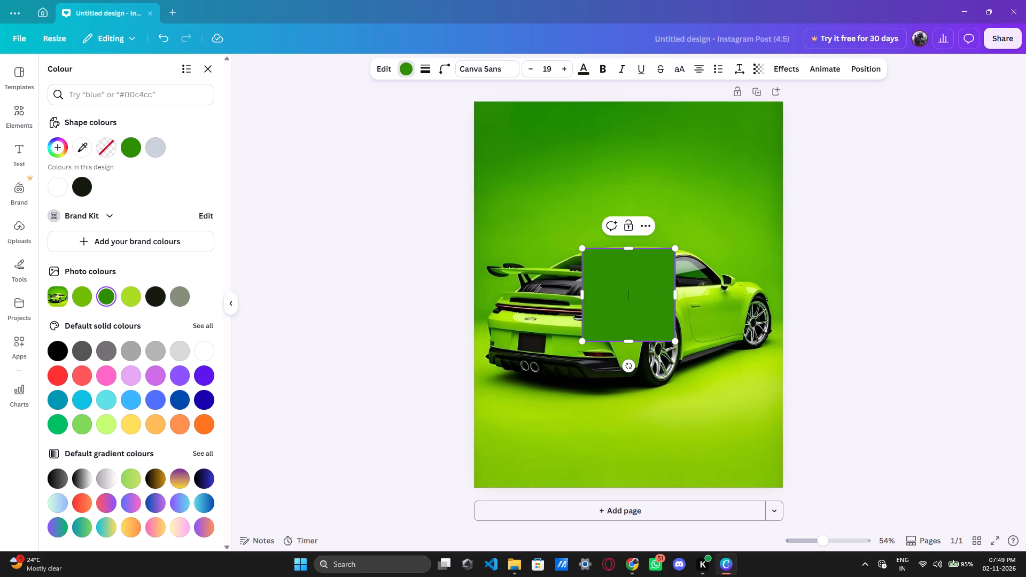
pyautogui.click(701, 377)
pyautogui.moveTo(630, 299); pyautogui.dragTo(605, 334)
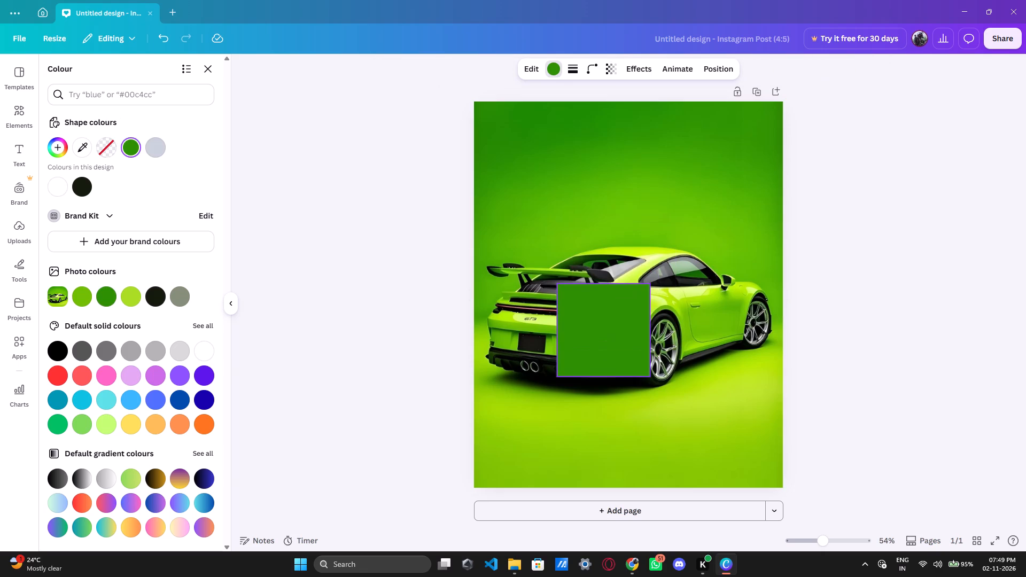
pyautogui.moveTo(605, 334); pyautogui.dragTo(593, 350)
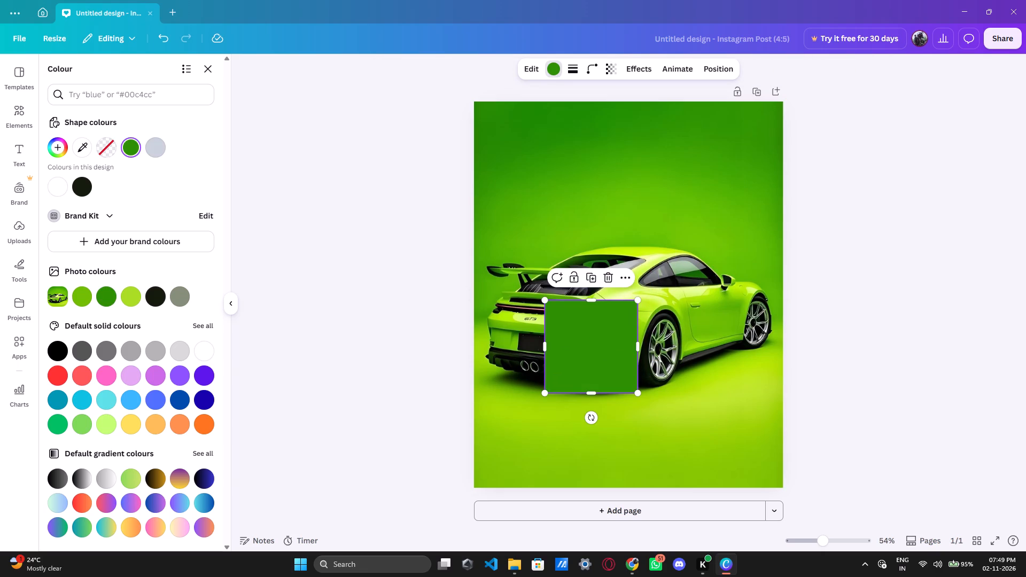
# Reopen the square's fill colour options and start the eyedropper to sample a custom colour.
pyautogui.scroll(-4, 129, 373)
pyautogui.click(558, 68)
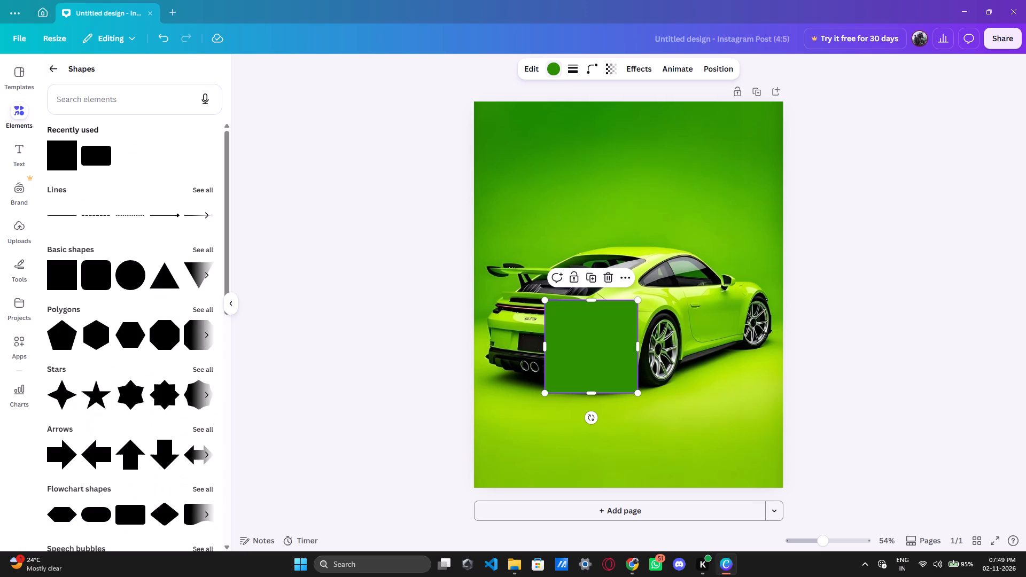
pyautogui.click(558, 68)
pyautogui.scroll(-6, 111, 438)
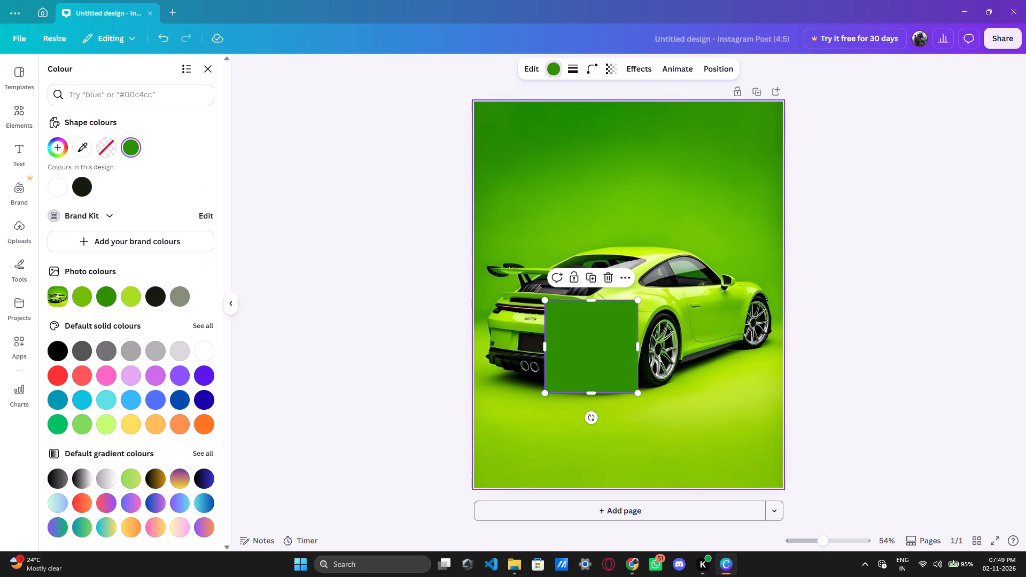
pyautogui.click(56, 149)
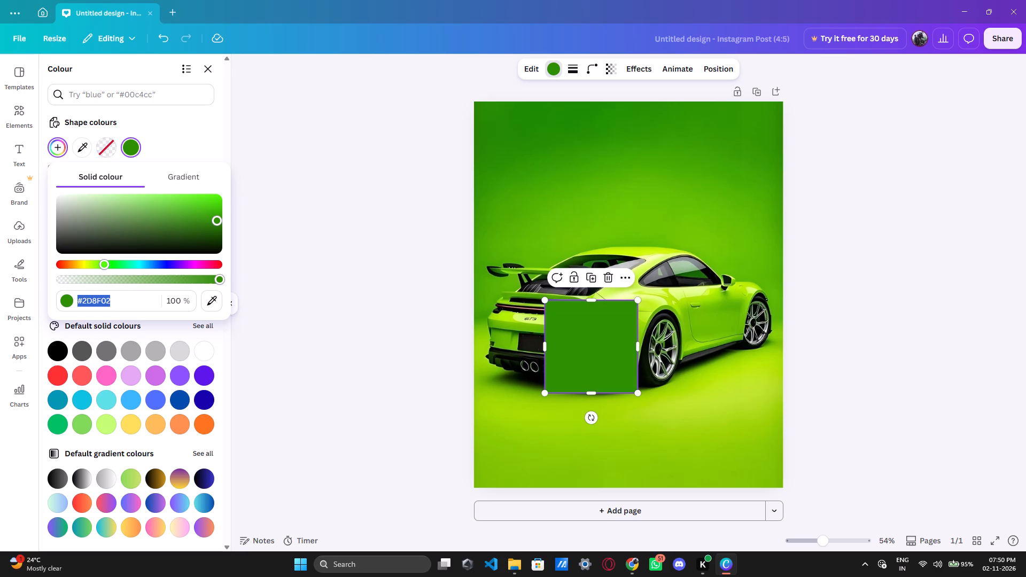
pyautogui.click(81, 146)
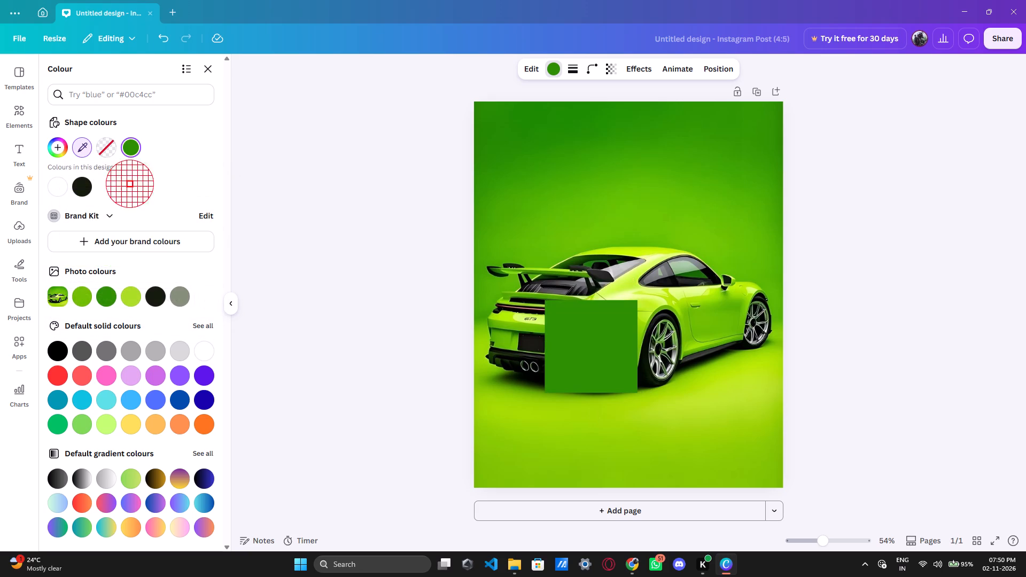
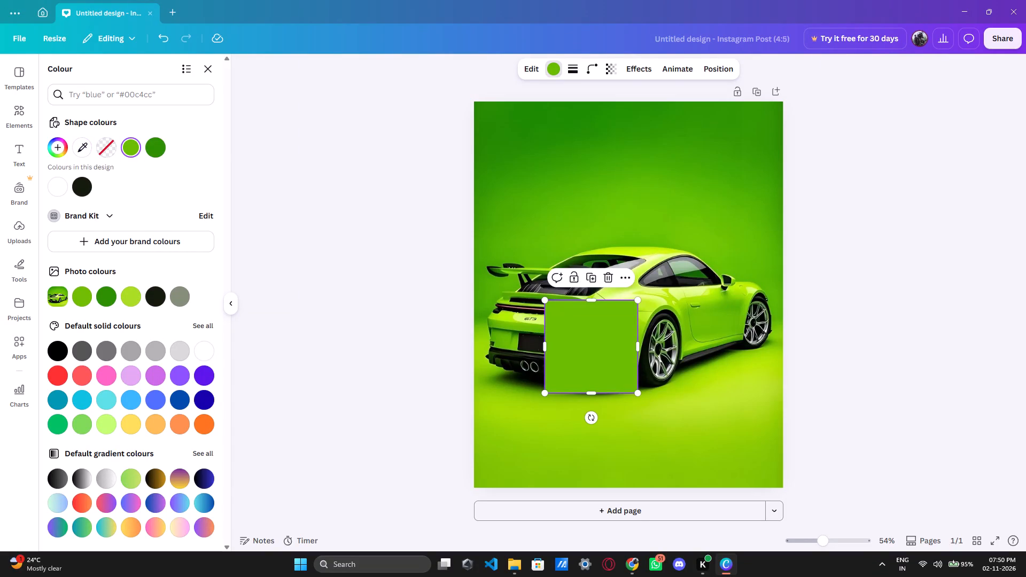
# Give the square a gradient fill and sample #65b901 with the eyedropper as its second colour.
pyautogui.click(58, 152)
pyautogui.click(170, 180)
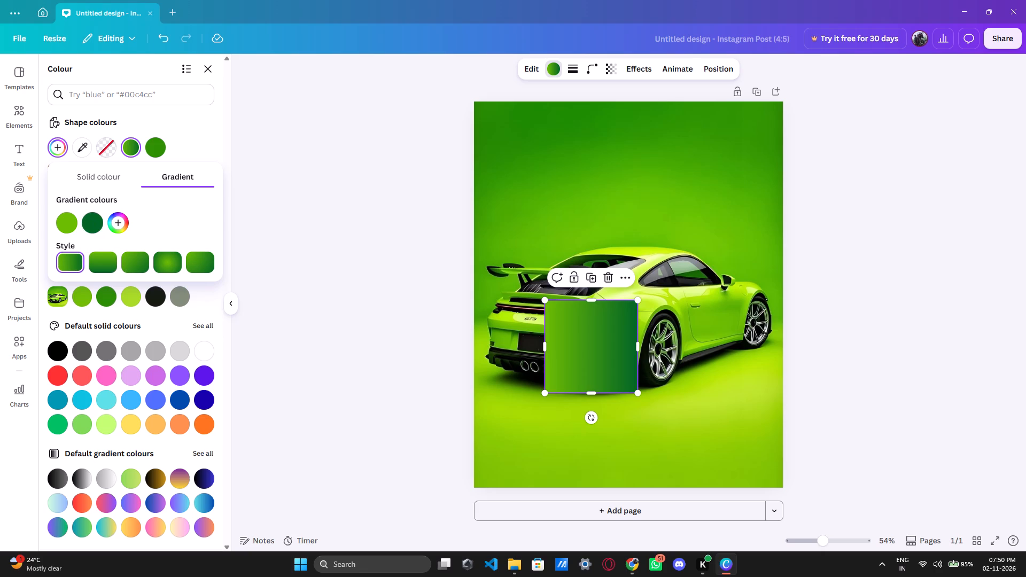
pyautogui.click(90, 222)
pyautogui.click(232, 354)
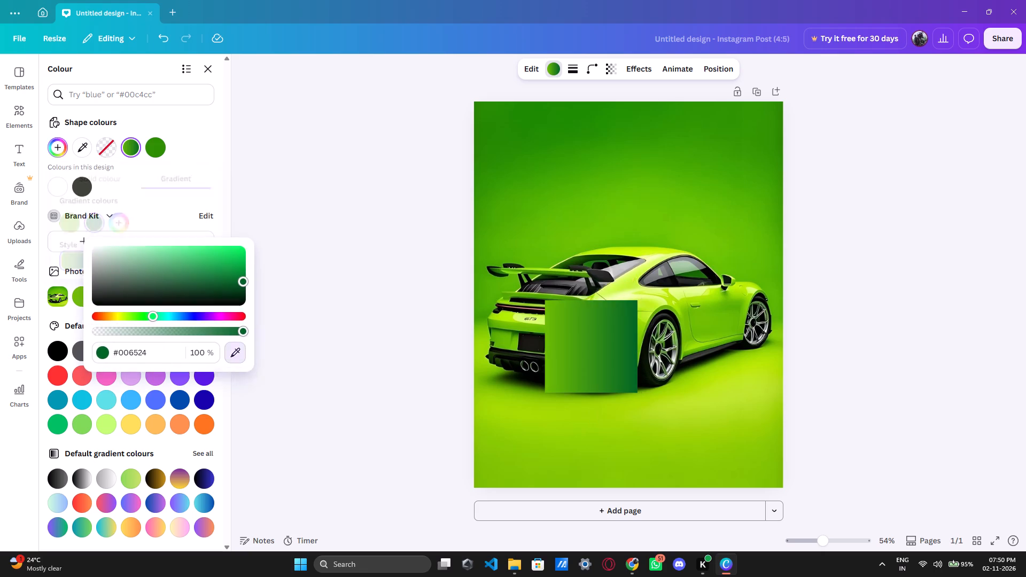
pyautogui.click(725, 301)
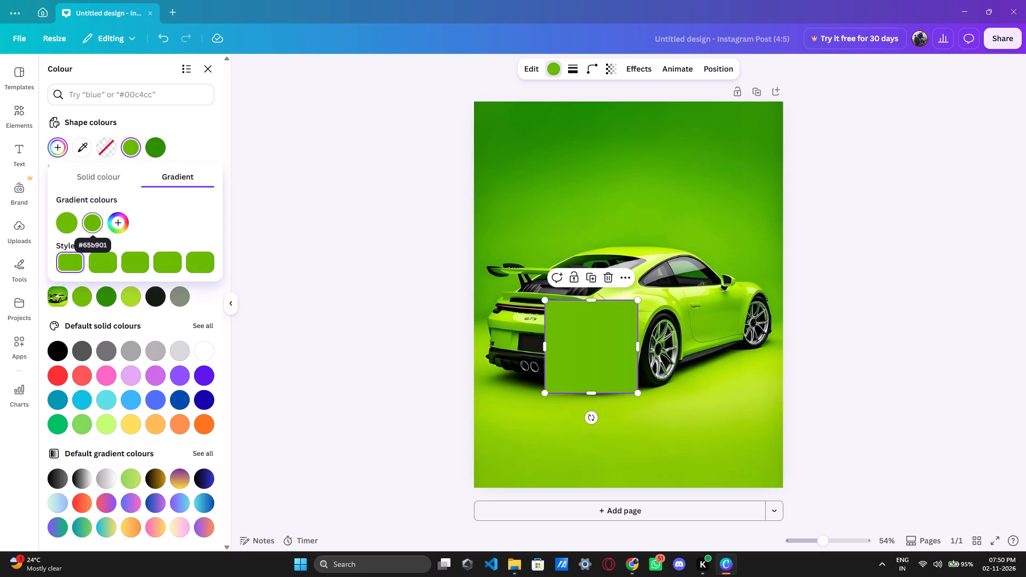
# Lower the opacity of the gradient's second colour #65B901 to 0%.
pyautogui.click(86, 219)
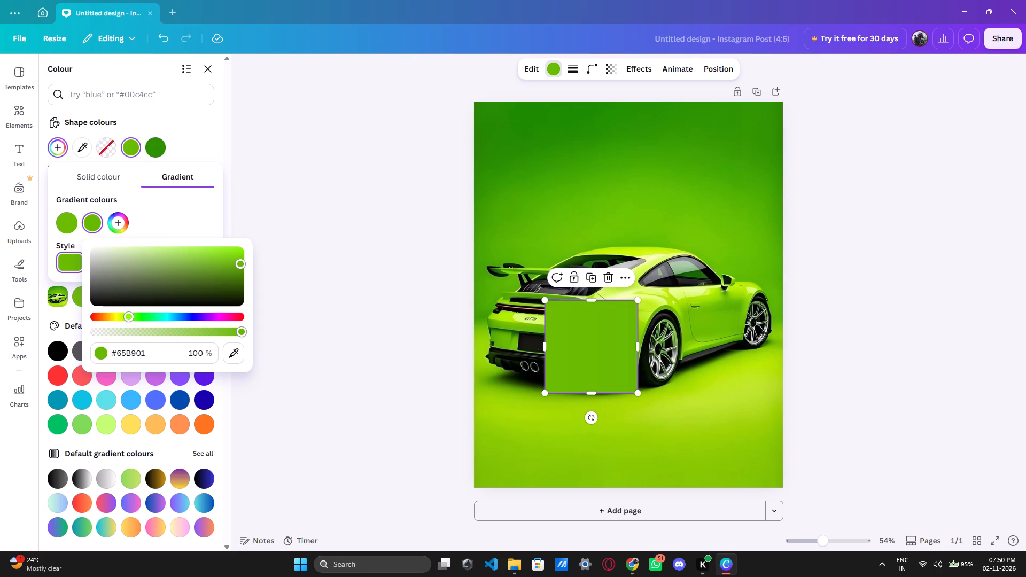
pyautogui.moveTo(244, 333); pyautogui.dragTo(124, 333)
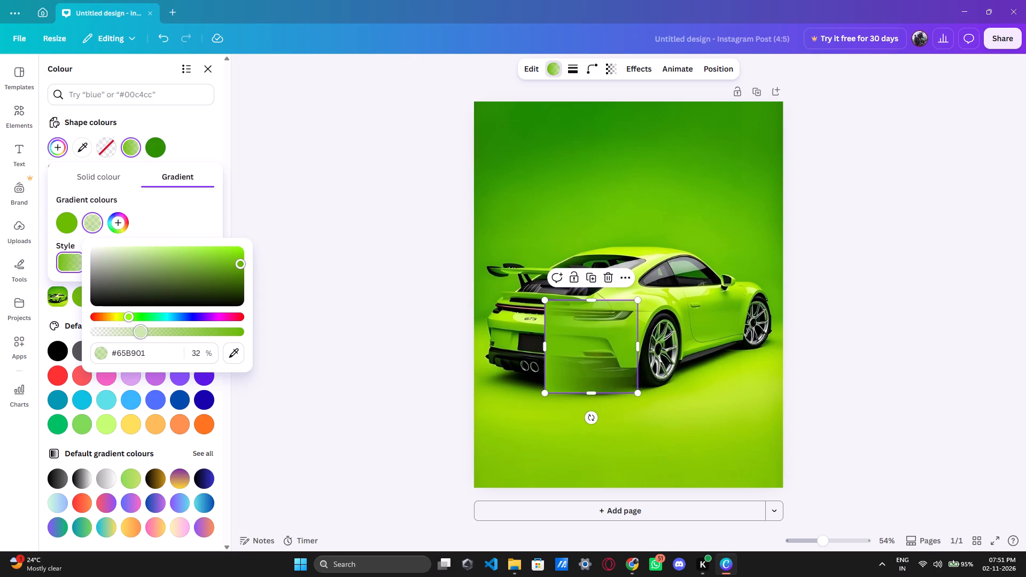
pyautogui.moveTo(124, 333); pyautogui.dragTo(94, 329)
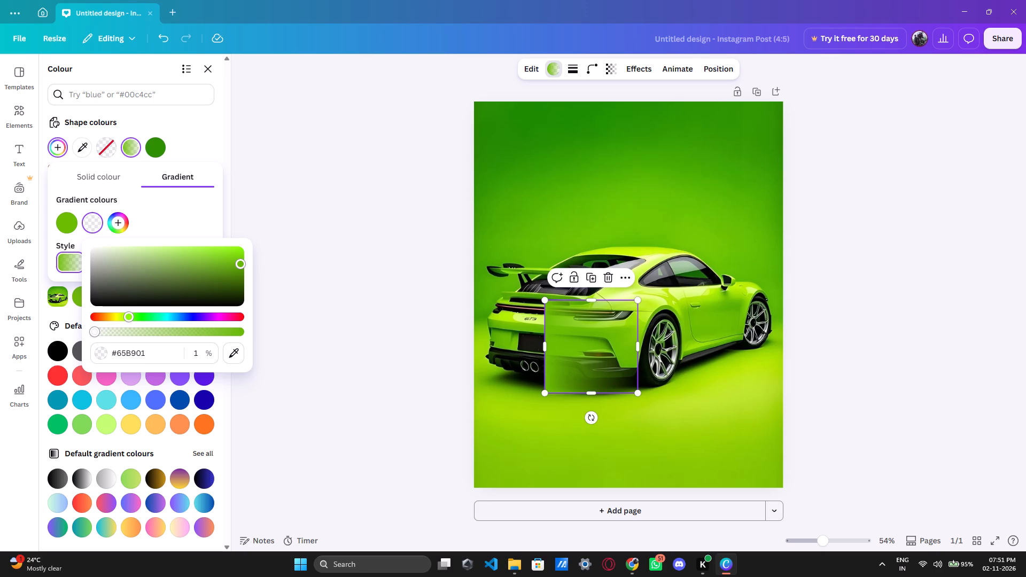
pyautogui.moveTo(95, 332); pyautogui.dragTo(89, 336)
# Rotate the square a quarter turn so the gradient is solid at the base and fades out upward.
pyautogui.moveTo(592, 419); pyautogui.dragTo(688, 342)
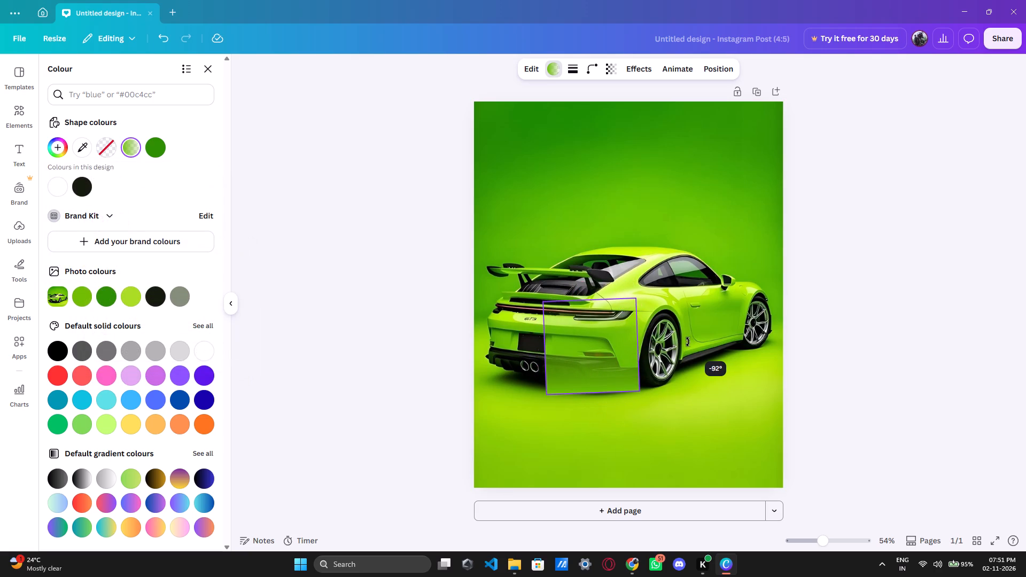
pyautogui.moveTo(688, 342); pyautogui.dragTo(688, 343)
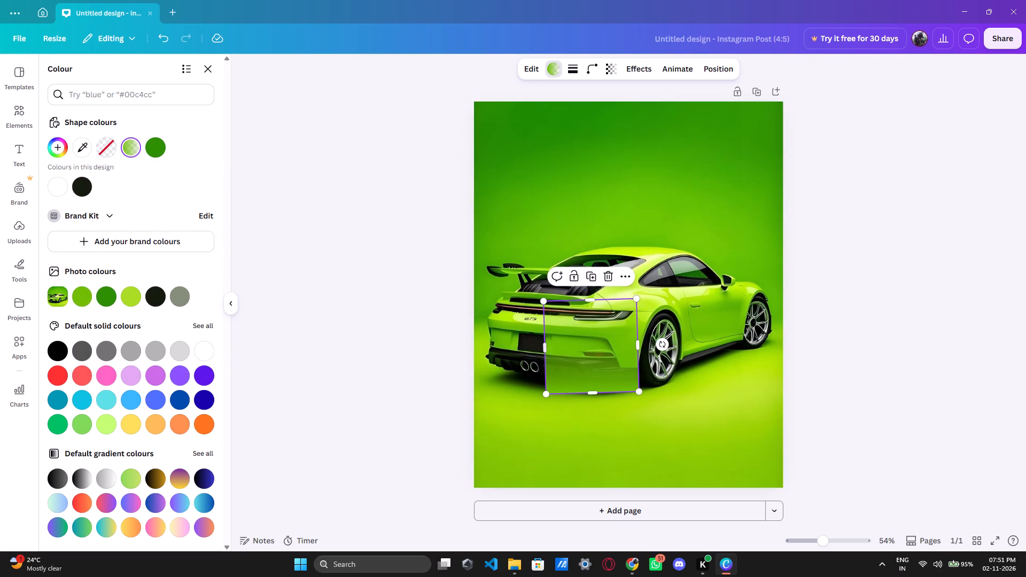
pyautogui.click(666, 346)
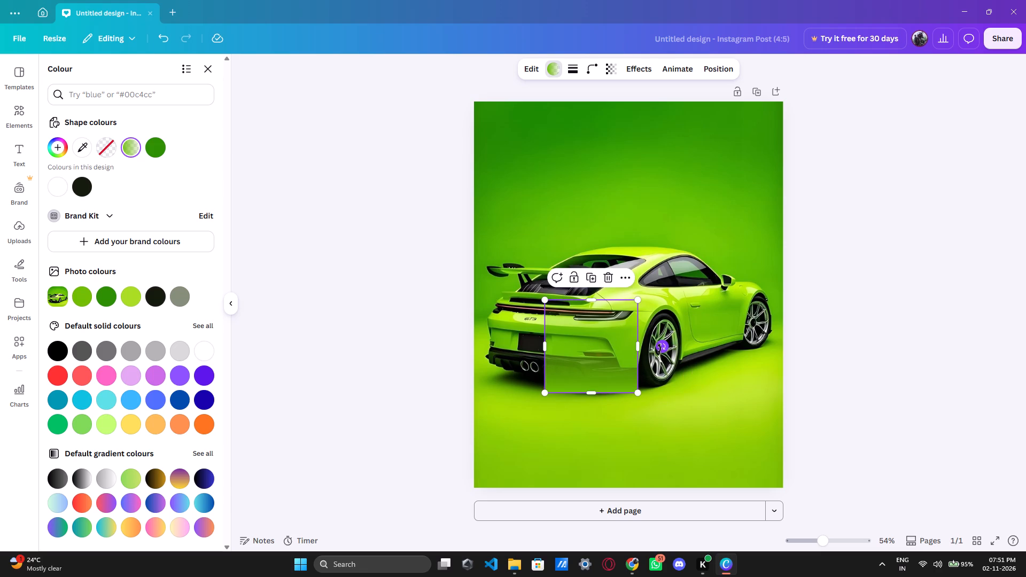
# Move the gradient square into the page's lower-left corner and stretch it across the full page width, up to near the top.
pyautogui.moveTo(592, 341); pyautogui.dragTo(561, 404)
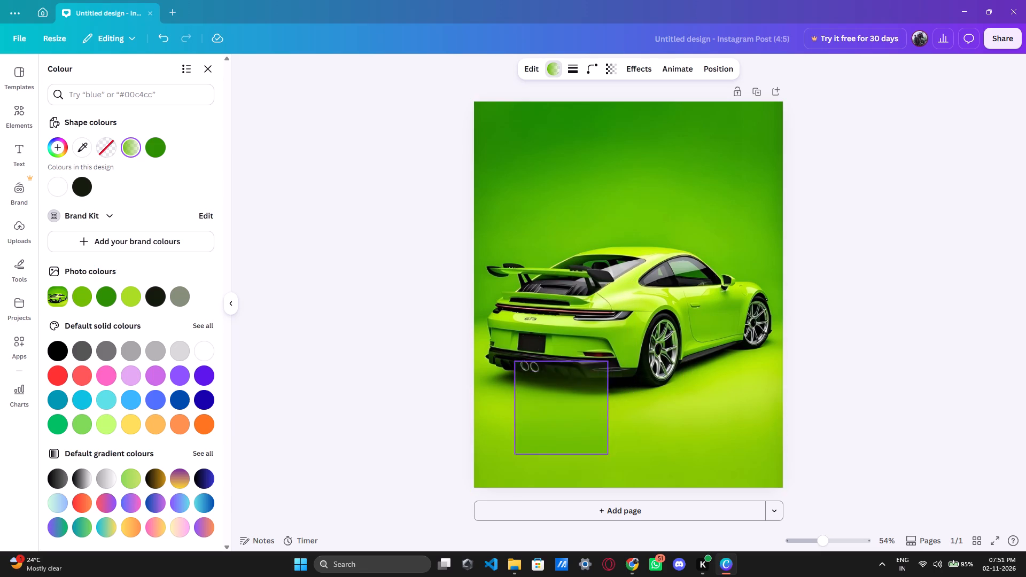
pyautogui.moveTo(561, 404); pyautogui.dragTo(522, 436)
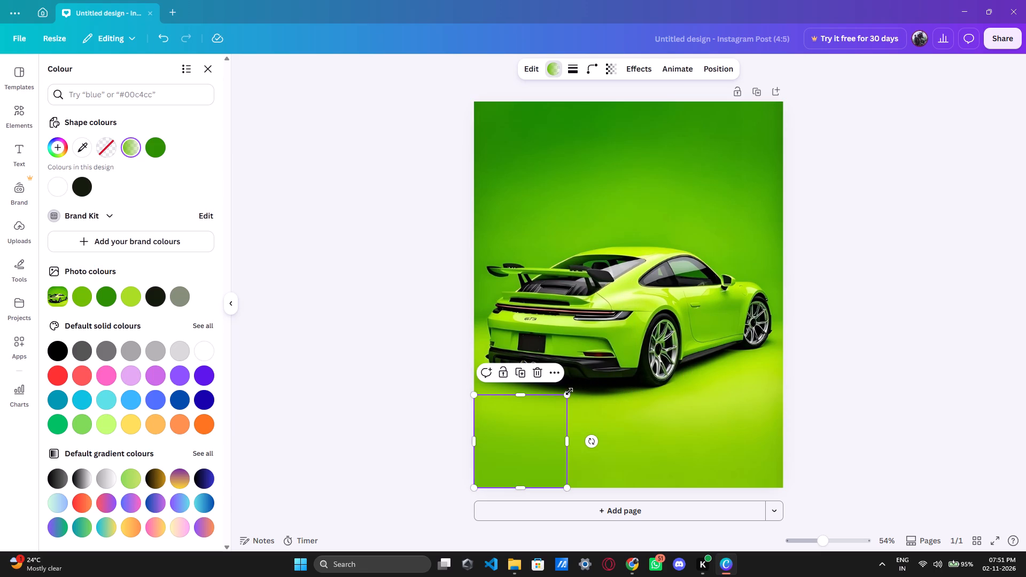
pyautogui.moveTo(568, 394); pyautogui.dragTo(779, 257)
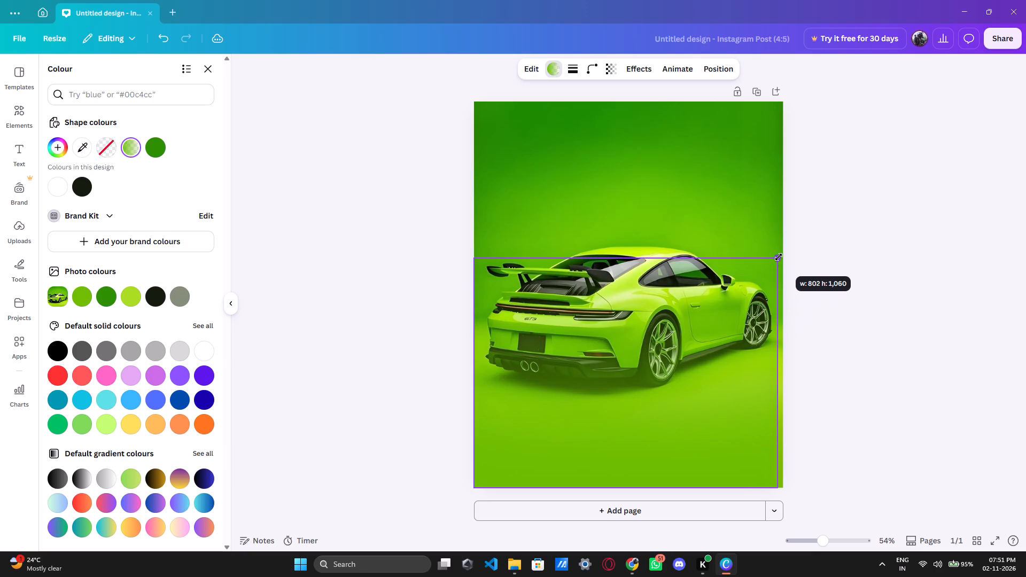
pyautogui.moveTo(779, 257); pyautogui.dragTo(780, 250)
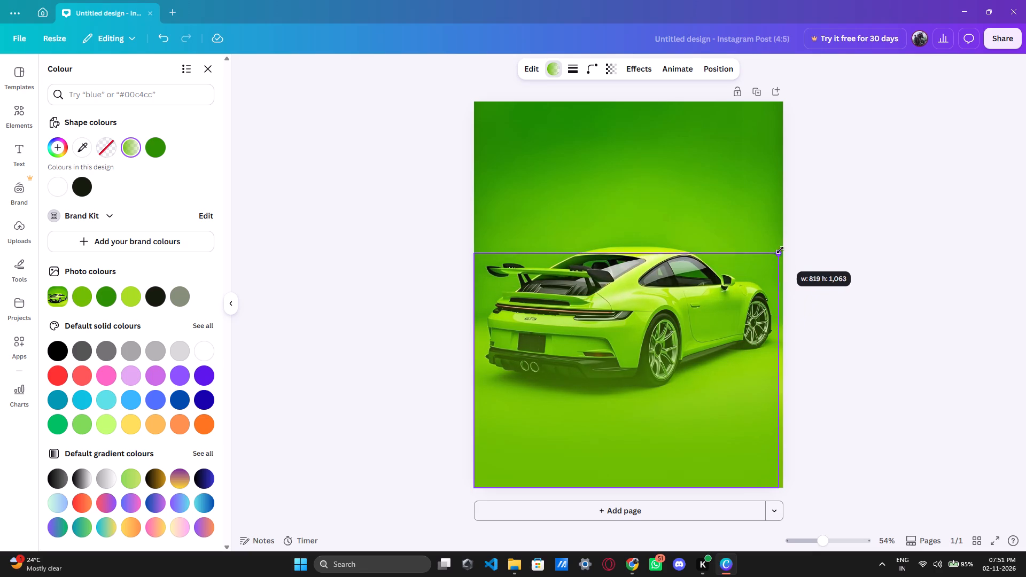
pyautogui.moveTo(780, 250); pyautogui.dragTo(787, 177)
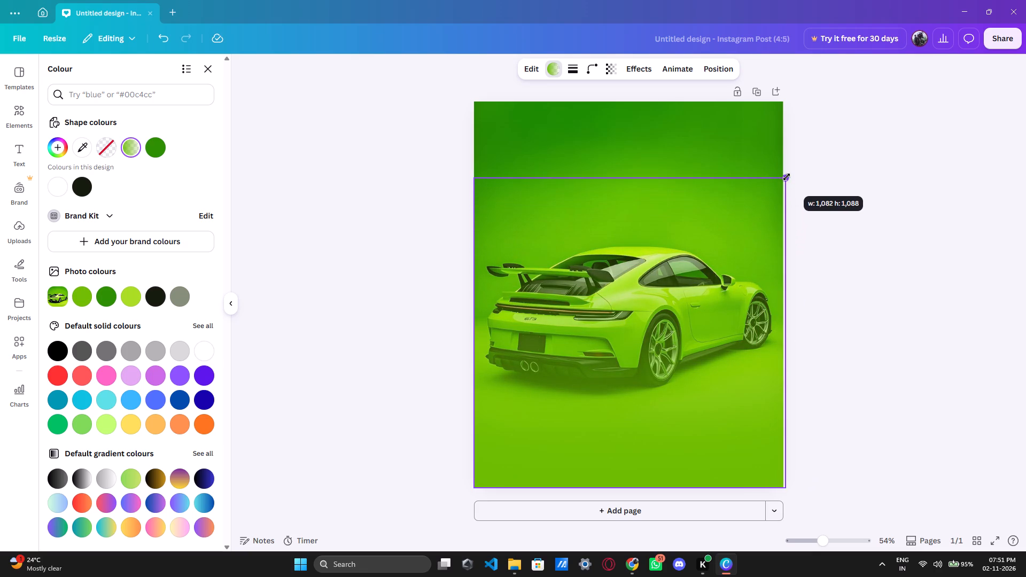
pyautogui.moveTo(787, 177); pyautogui.dragTo(787, 164)
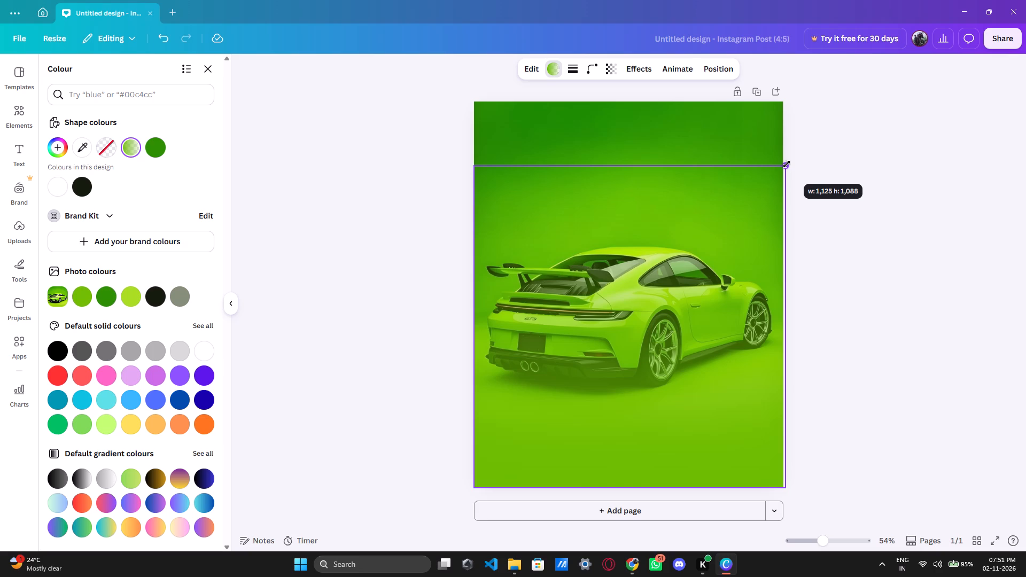
pyautogui.moveTo(787, 164); pyautogui.dragTo(783, 131)
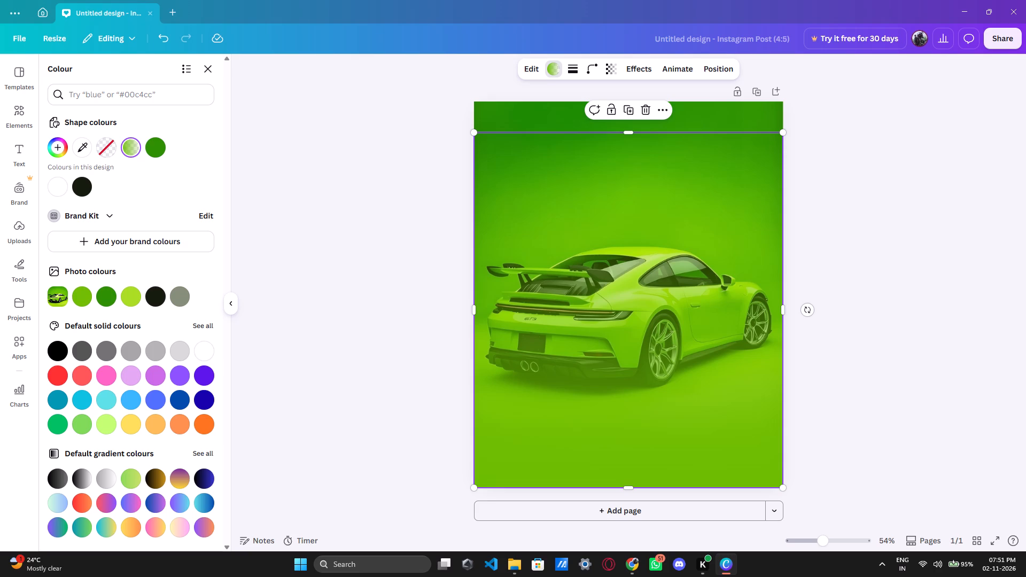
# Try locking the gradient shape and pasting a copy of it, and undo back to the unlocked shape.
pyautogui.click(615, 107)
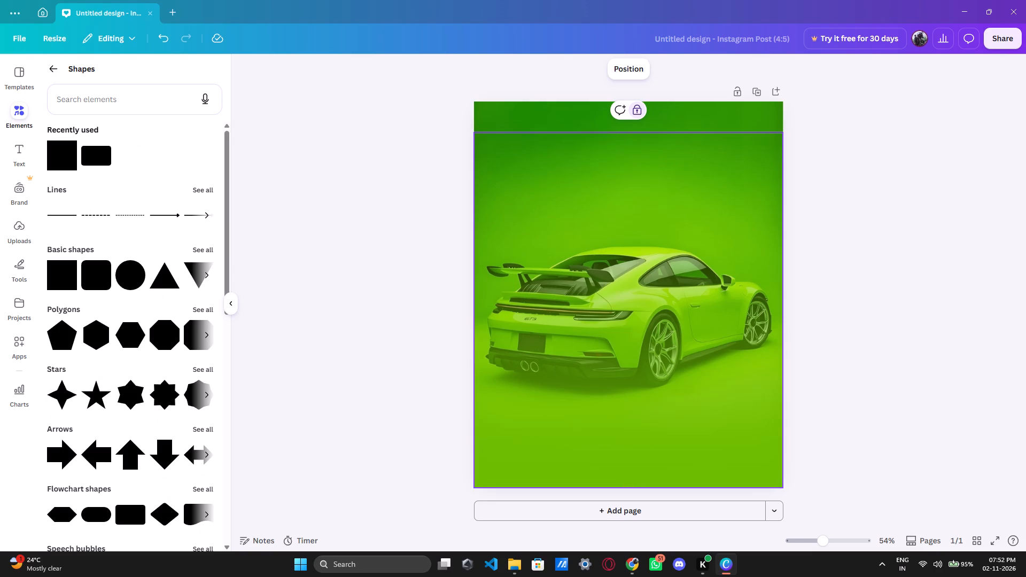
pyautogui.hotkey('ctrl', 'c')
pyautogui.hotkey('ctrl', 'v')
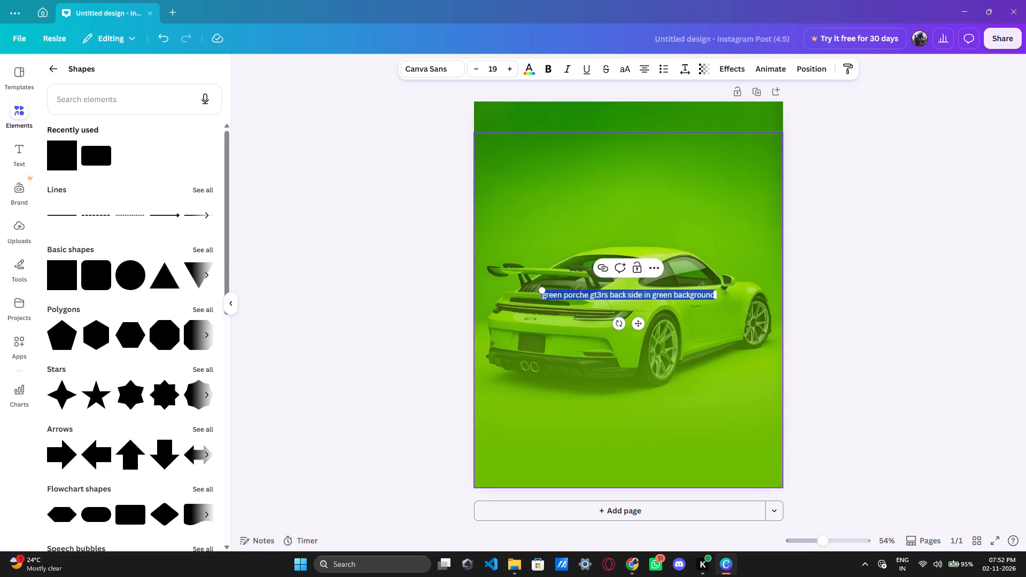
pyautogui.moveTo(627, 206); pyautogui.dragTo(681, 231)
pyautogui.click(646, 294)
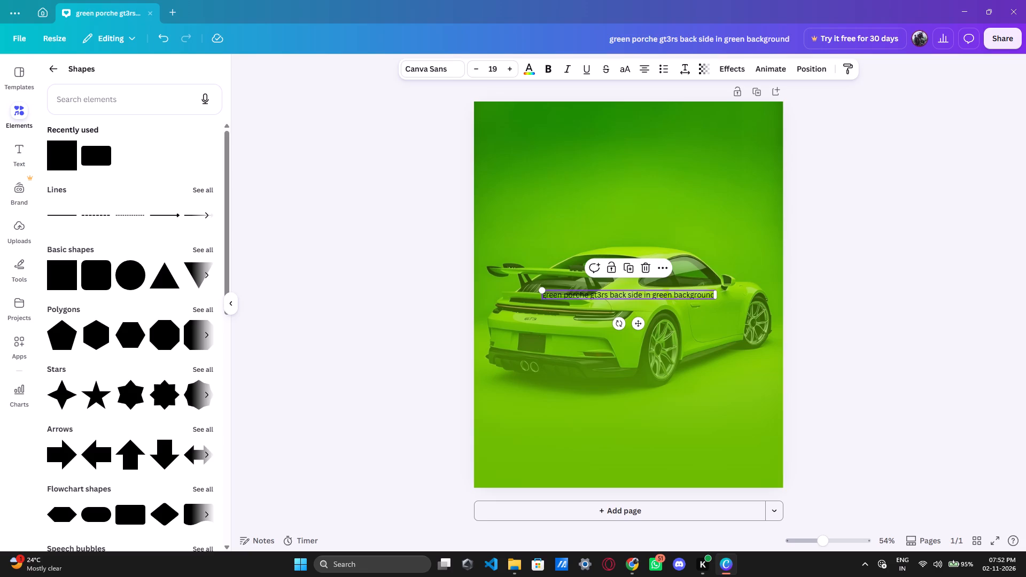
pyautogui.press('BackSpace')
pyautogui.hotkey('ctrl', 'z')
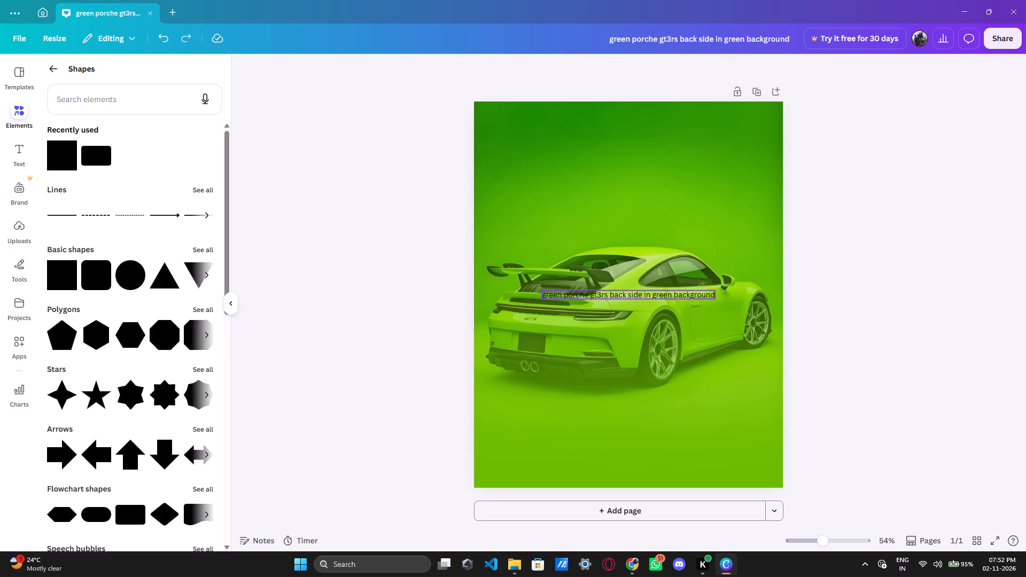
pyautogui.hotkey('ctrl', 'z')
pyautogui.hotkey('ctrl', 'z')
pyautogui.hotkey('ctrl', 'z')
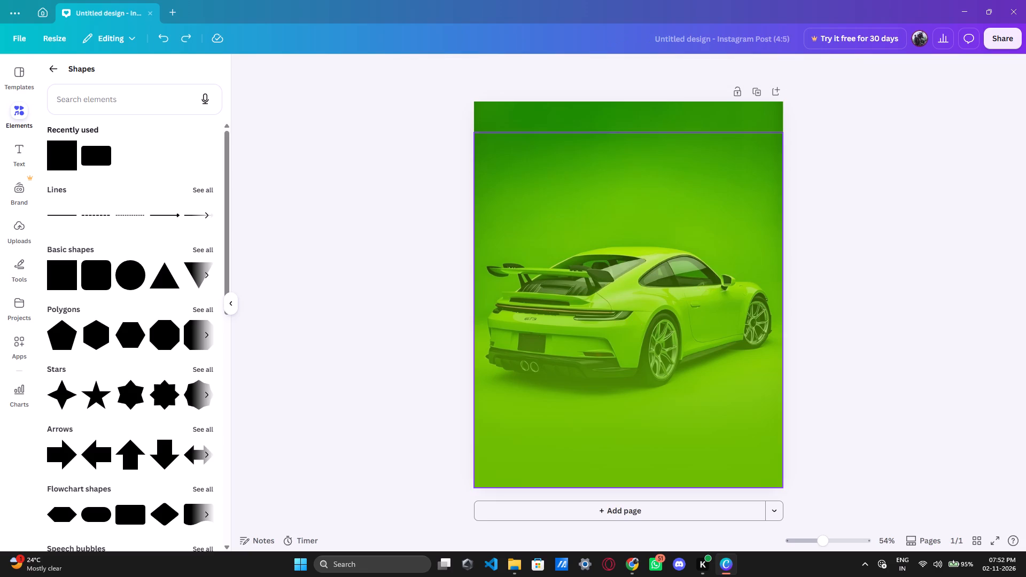
# Shrink the gradient shape from its lower-right corner to about three quarters of the page width, ending around the car's bumper height.
pyautogui.click(677, 251)
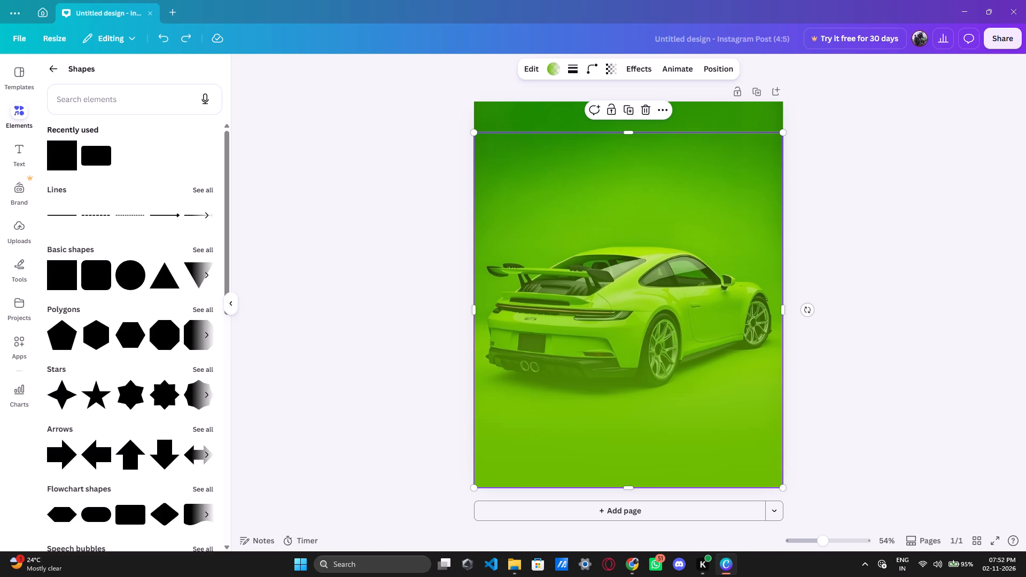
pyautogui.moveTo(782, 487); pyautogui.dragTo(739, 413)
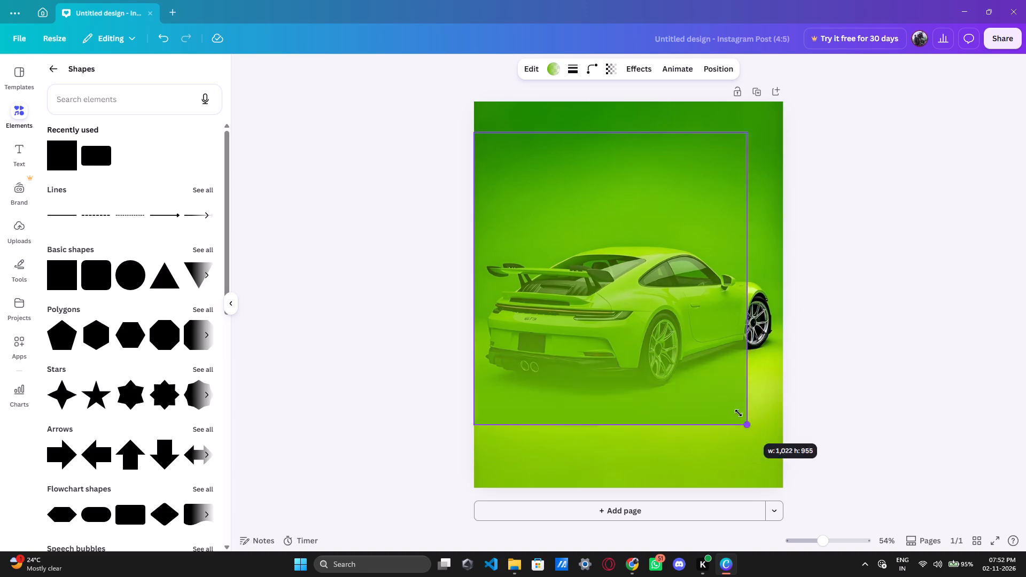
pyautogui.moveTo(739, 413); pyautogui.dragTo(705, 333)
pyautogui.click(648, 280)
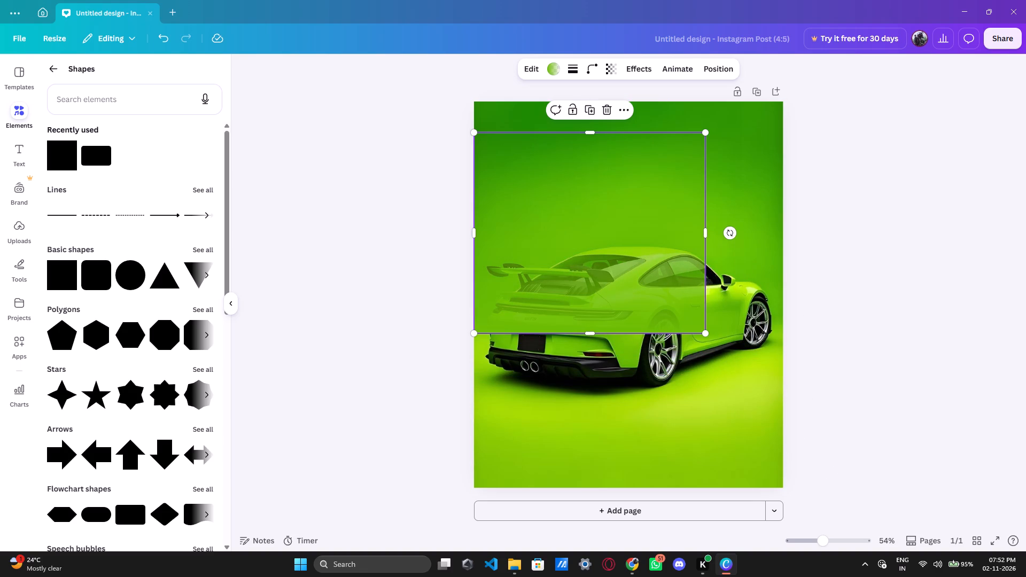
# Move the gradient shape over the middle of the car, duplicate it, and shift the duplicate higher on the page.
pyautogui.hotkey('ctrl', 'c')
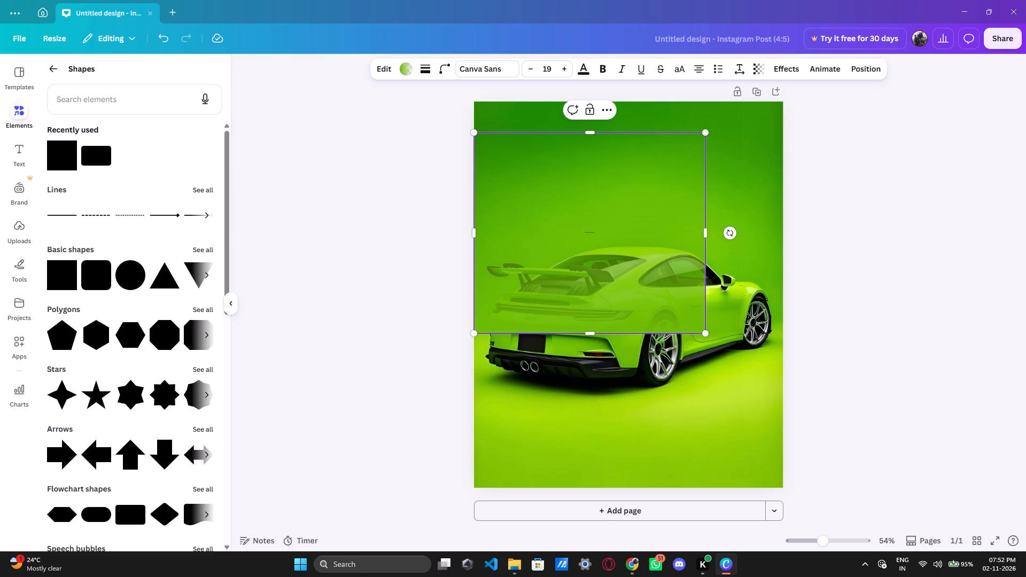
pyautogui.hotkey('ctrl', 'v')
pyautogui.moveTo(656, 301); pyautogui.dragTo(691, 354)
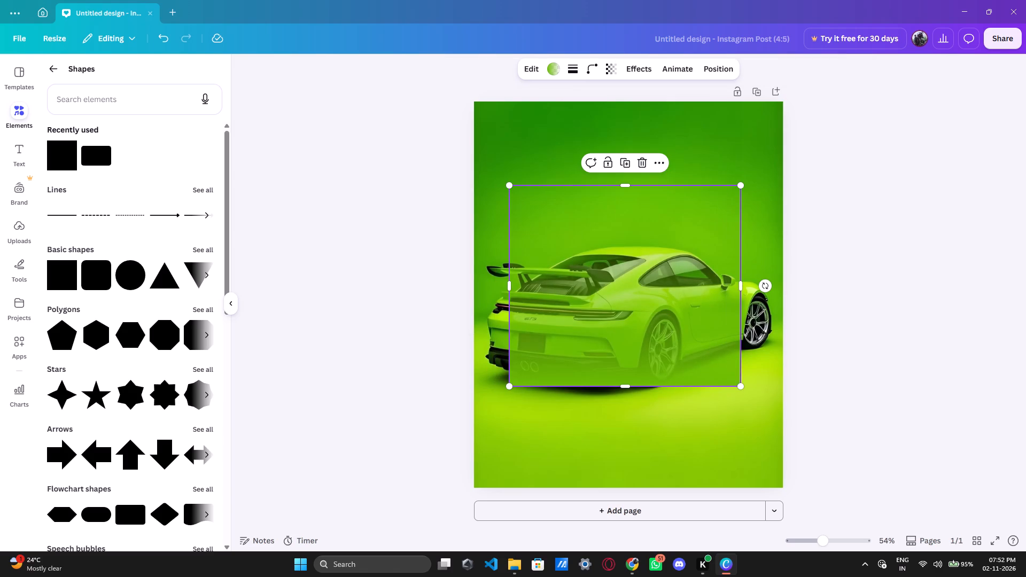
pyautogui.click(624, 161)
pyautogui.moveTo(637, 266); pyautogui.dragTo(643, 214)
# Move the original gradient shape to the page's lower-left corner and enlarge it to the full page width, reaching above the car's roof.
pyautogui.click(607, 371)
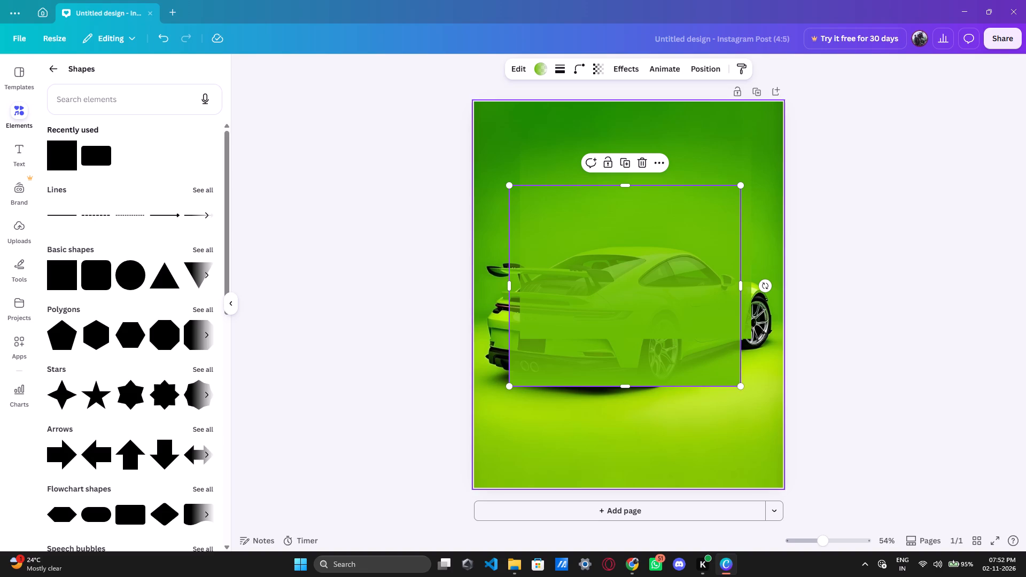
pyautogui.moveTo(545, 368); pyautogui.dragTo(510, 458)
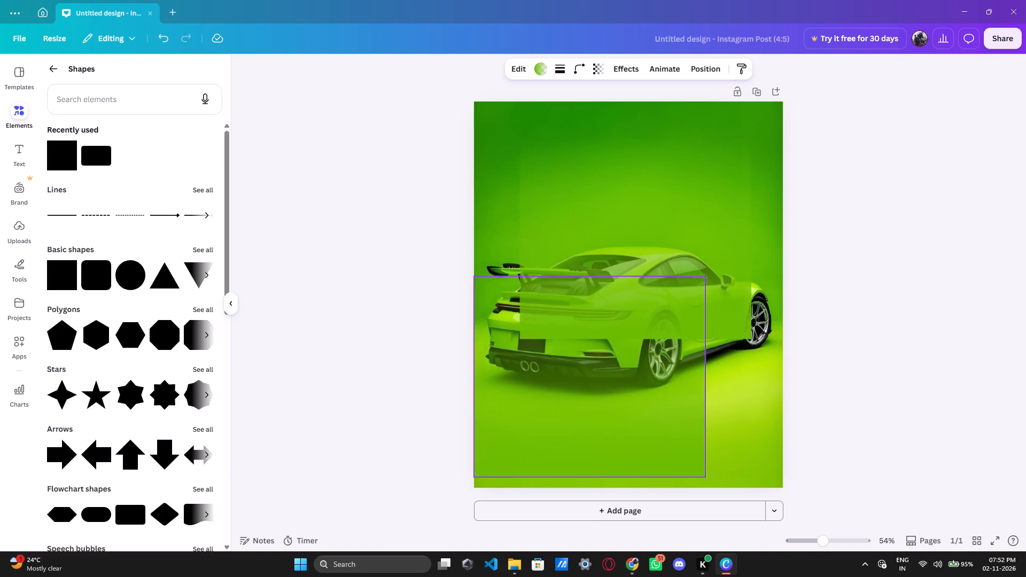
pyautogui.moveTo(510, 458); pyautogui.dragTo(512, 470)
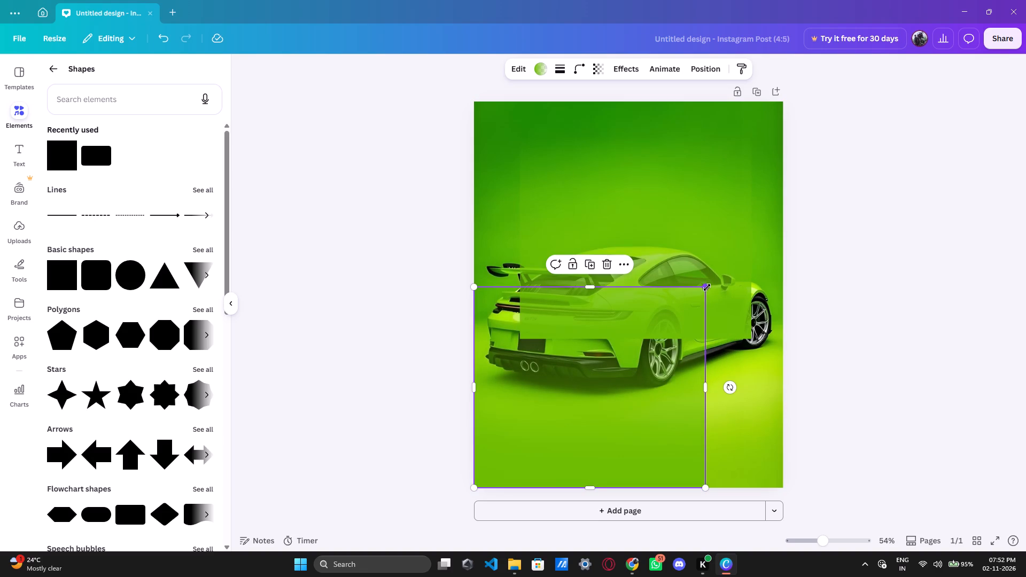
pyautogui.moveTo(704, 287); pyautogui.dragTo(778, 200)
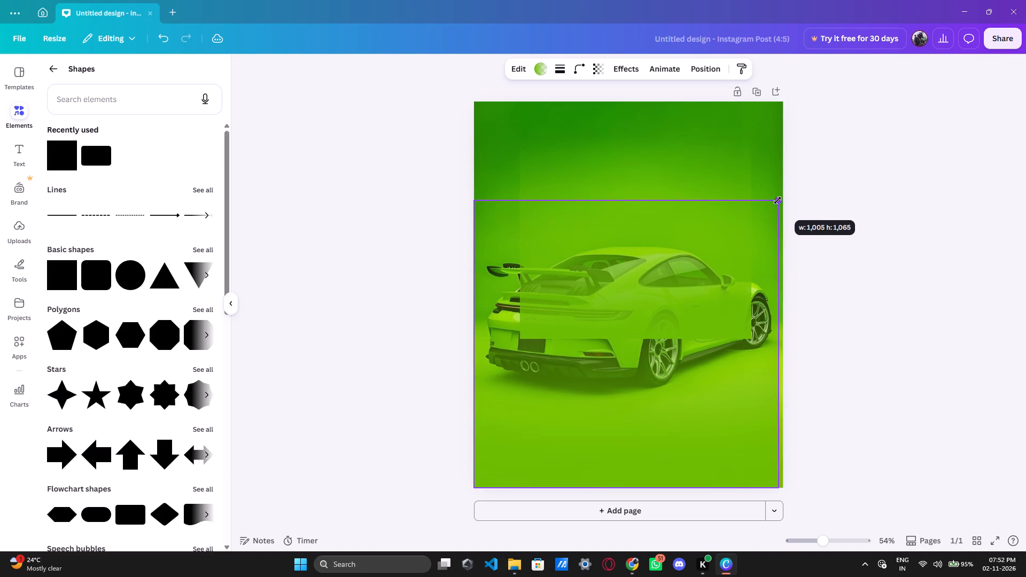
pyautogui.moveTo(778, 200); pyautogui.dragTo(785, 205)
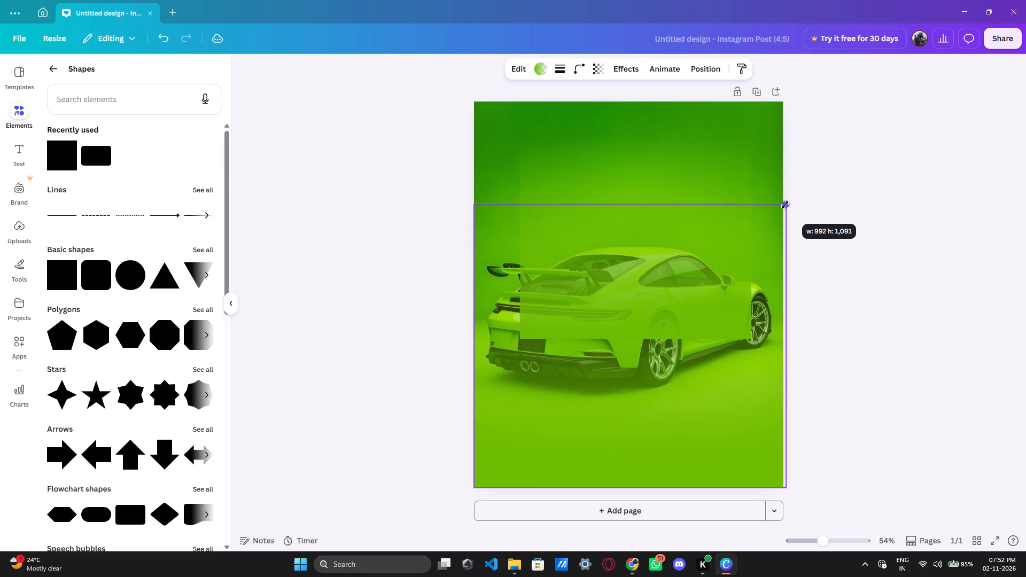
pyautogui.moveTo(785, 205); pyautogui.dragTo(783, 206)
# Move the smaller gradient duplicate down into the page's lower-left corner, overlapping the full-width gradient shape.
pyautogui.click(624, 264)
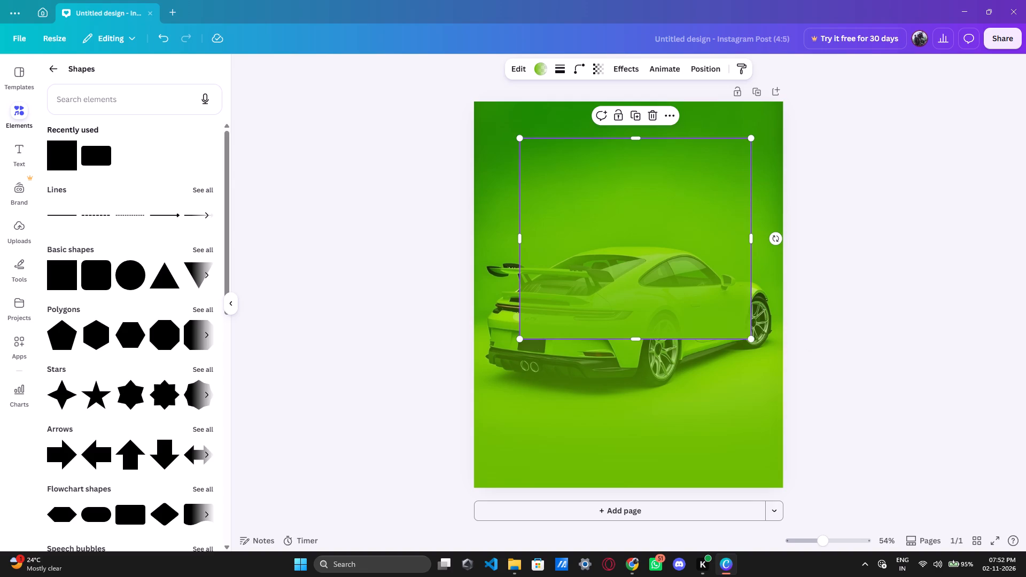
pyautogui.moveTo(641, 261); pyautogui.dragTo(594, 410)
pyautogui.click(651, 218)
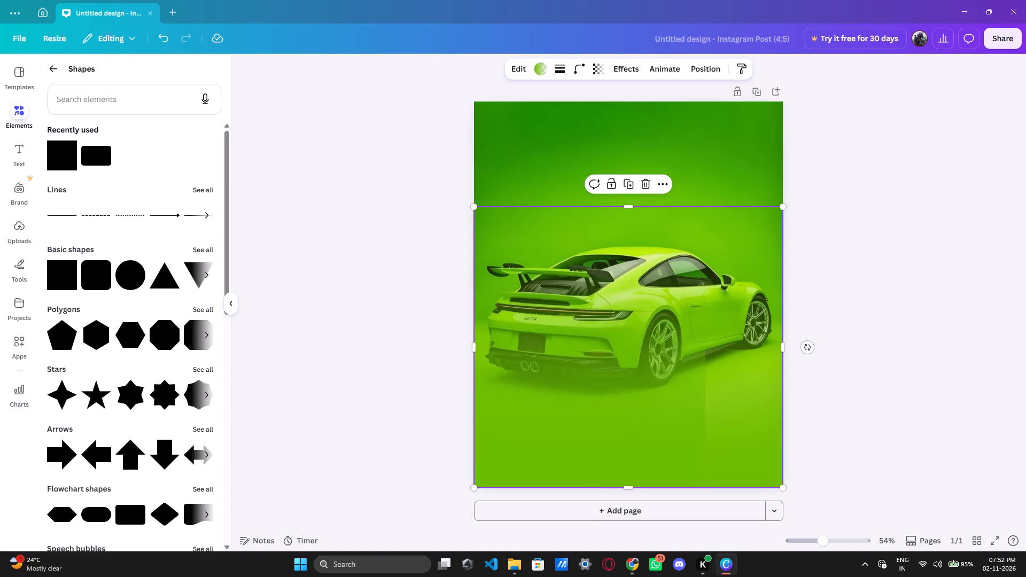
# Enlarge the smaller gradient duplicate to the full page width, reaching well above the car's roof, and lock both gradient shapes.
pyautogui.click(610, 183)
pyautogui.click(597, 362)
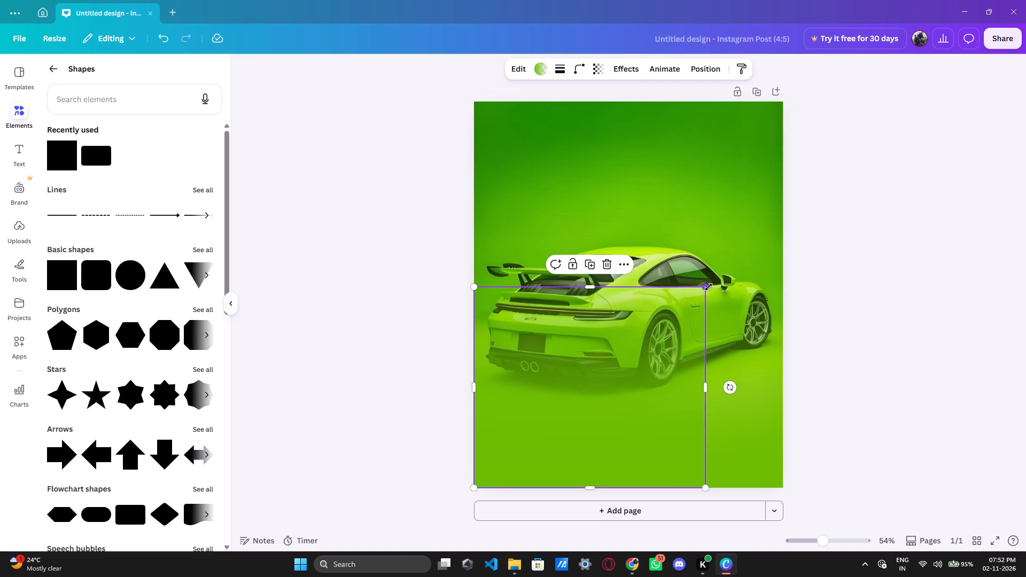
pyautogui.moveTo(709, 287); pyautogui.dragTo(785, 174)
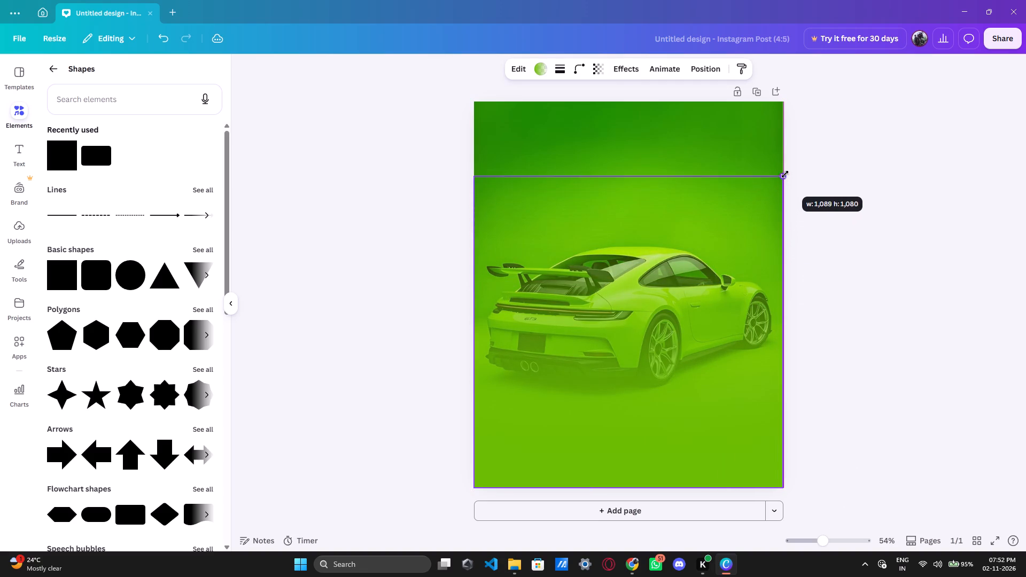
pyautogui.moveTo(785, 174); pyautogui.dragTo(787, 158)
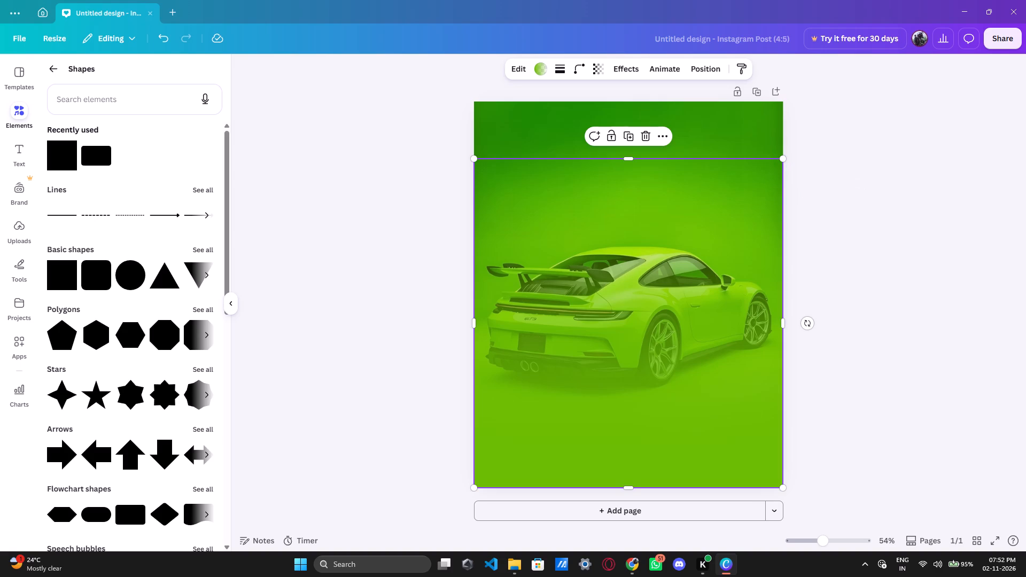
pyautogui.click(613, 134)
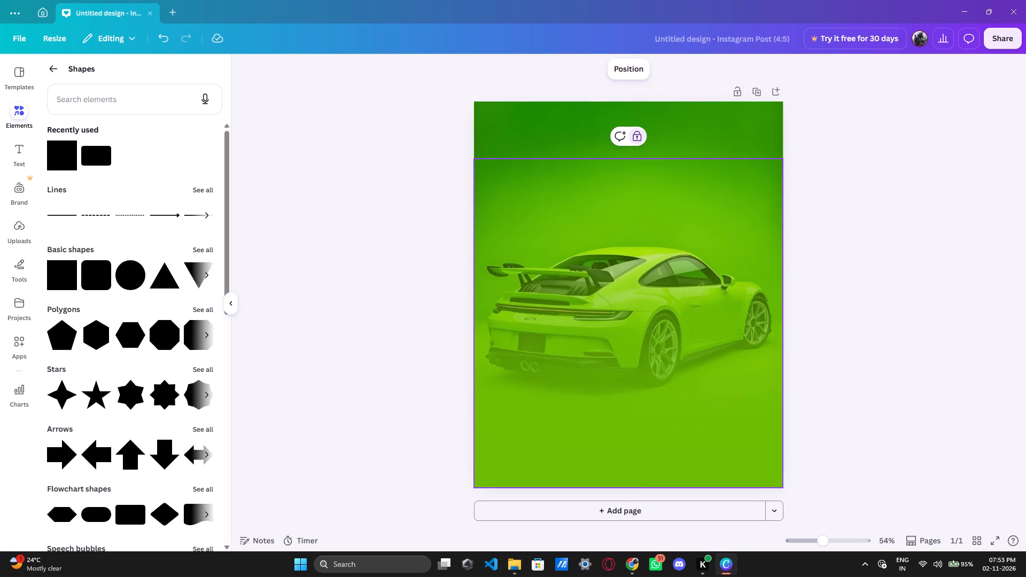
# Add a square shape from the basic shapes and fill it light grey.
pyautogui.click(67, 272)
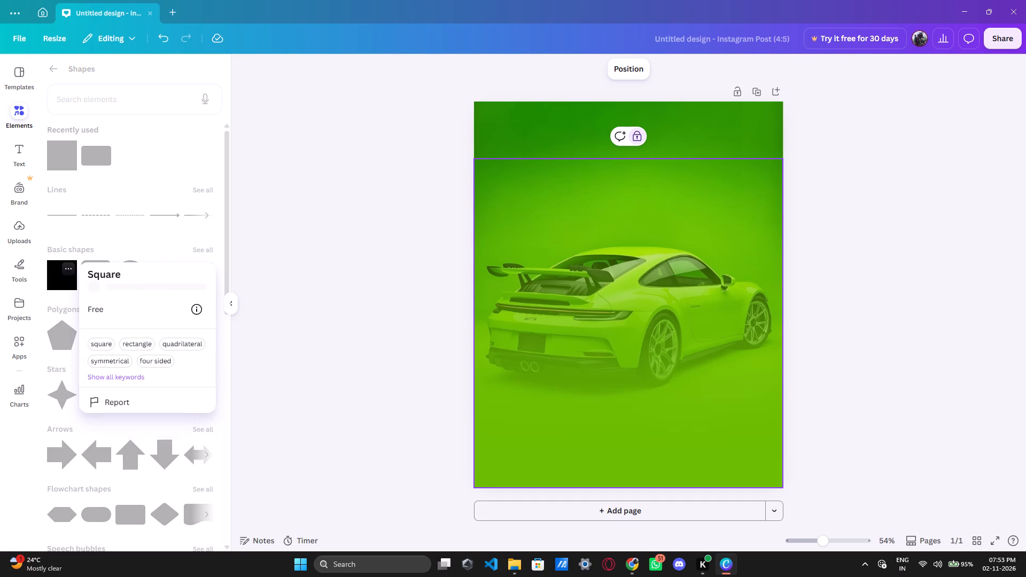
pyautogui.click(65, 279)
pyautogui.click(62, 281)
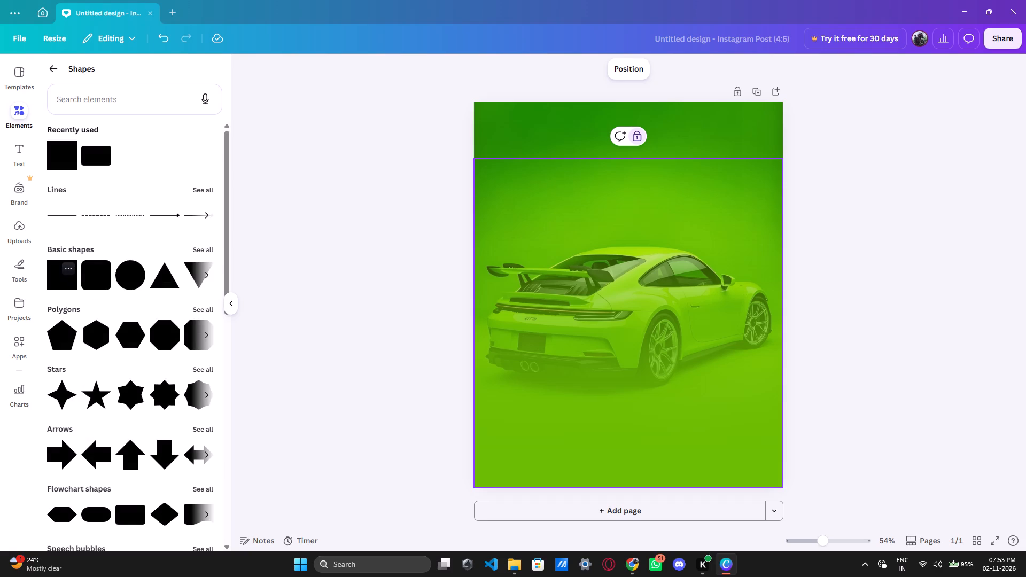
pyautogui.click(393, 69)
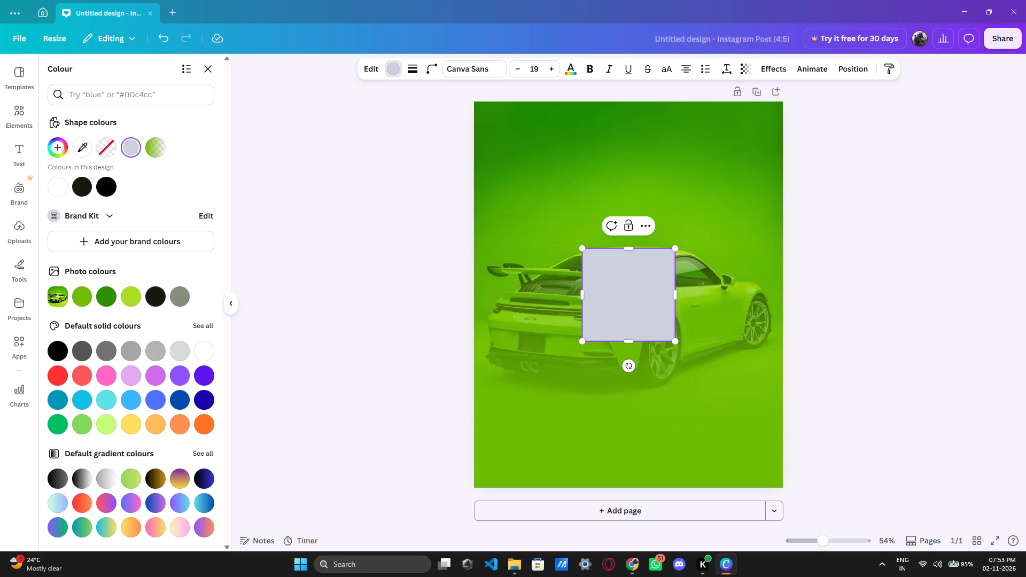
pyautogui.scroll(-2, 157, 457)
pyautogui.click(175, 349)
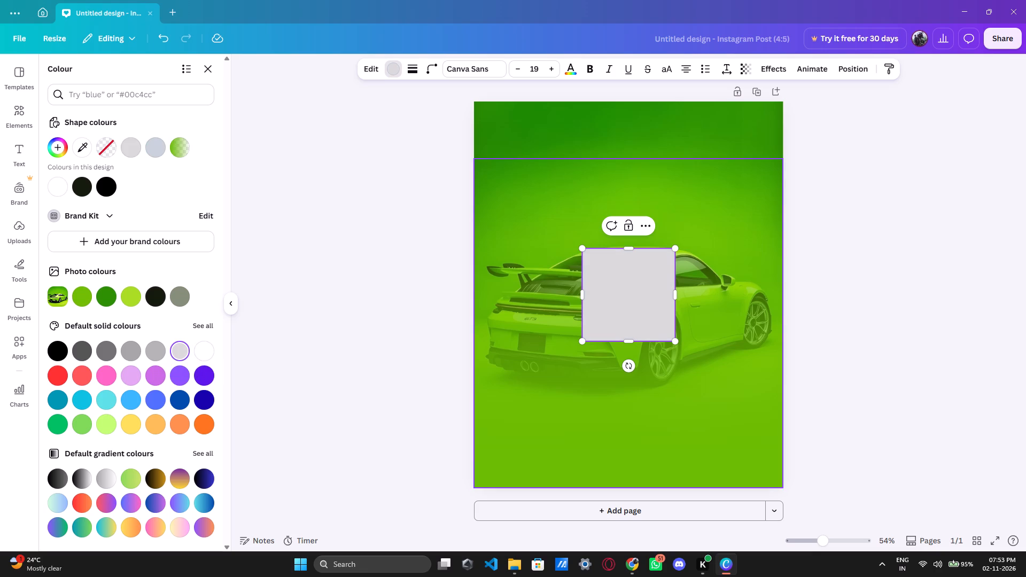
# Rotate the grey square about 15 degrees anticlockwise.
pyautogui.moveTo(627, 367); pyautogui.dragTo(678, 350)
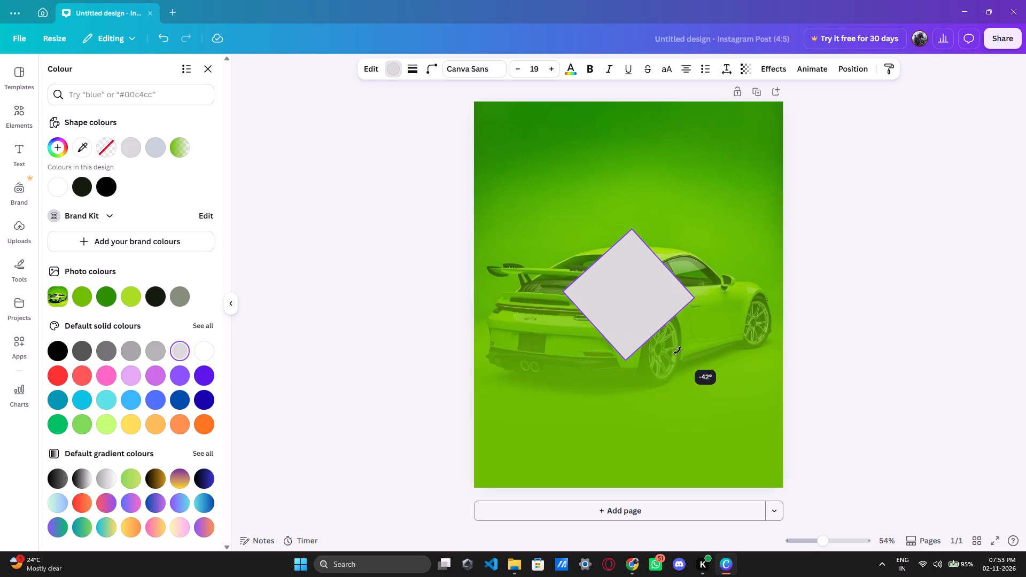
pyautogui.moveTo(678, 350); pyautogui.dragTo(648, 372)
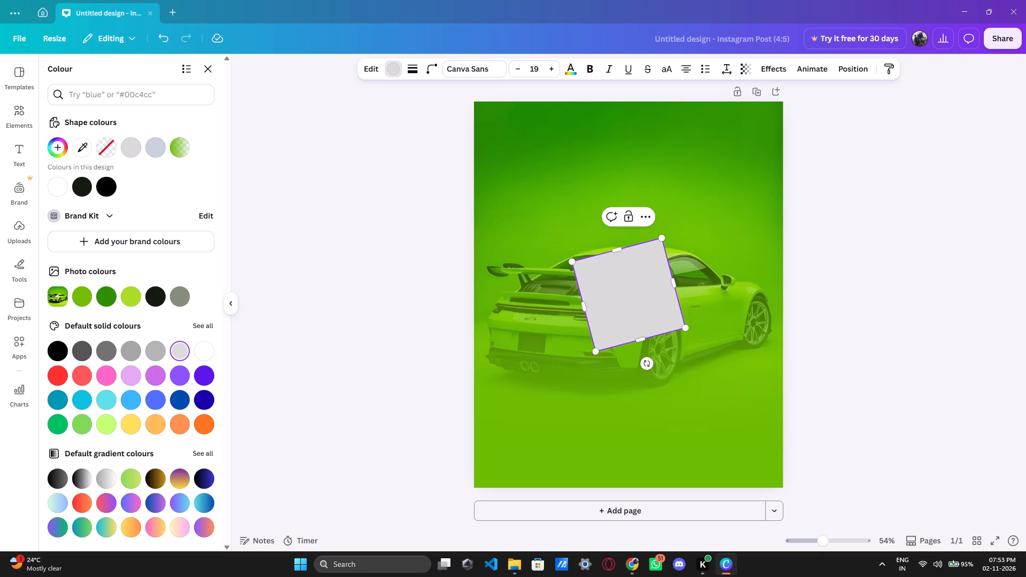
# Move the rotated grey square to the page's upper-left corner so that most of it hangs off the page's left edge.
pyautogui.moveTo(630, 303); pyautogui.dragTo(447, 170)
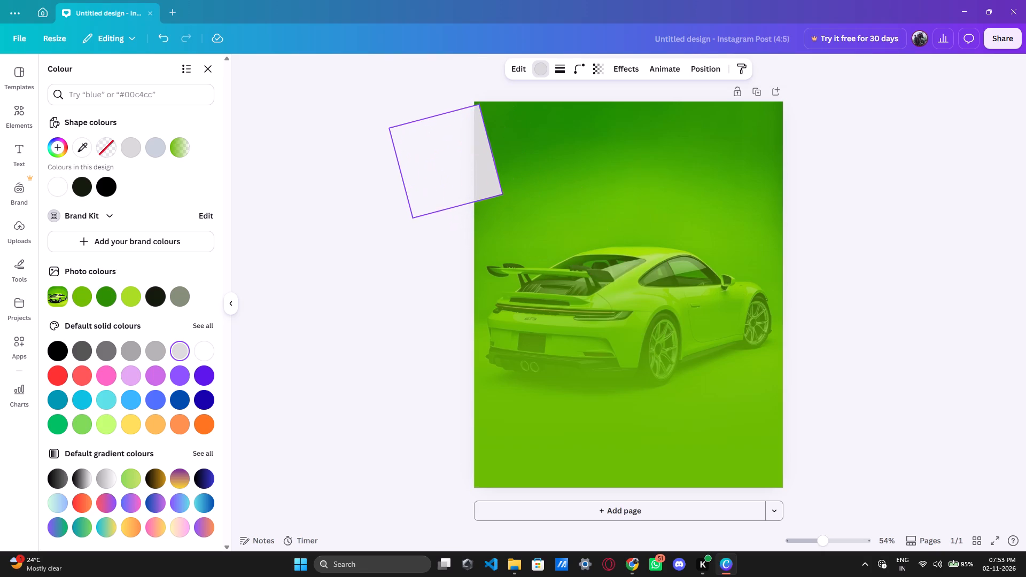
pyautogui.moveTo(447, 170); pyautogui.dragTo(443, 167)
pyautogui.click(434, 311)
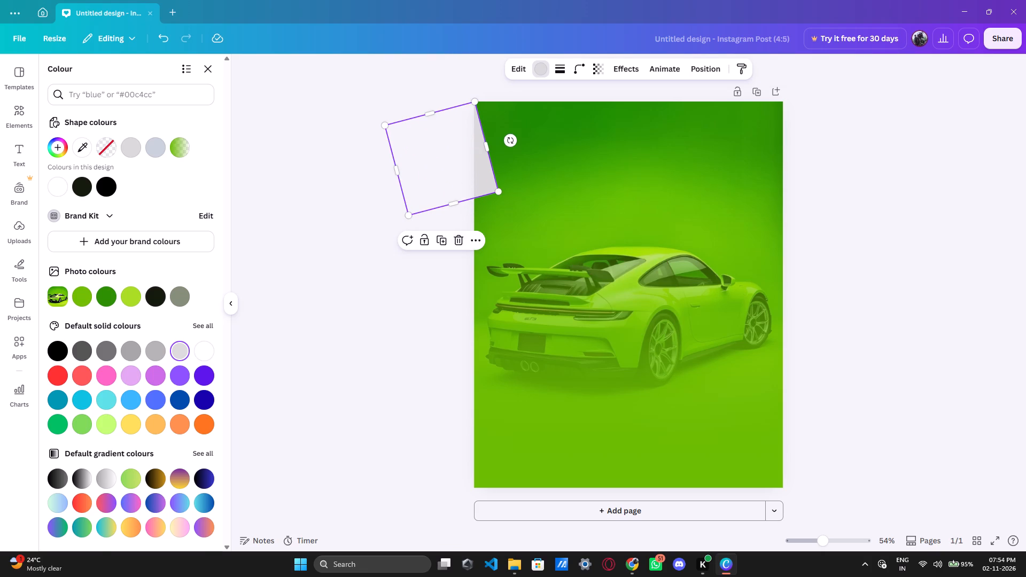
pyautogui.click(449, 183)
pyautogui.click(449, 182)
pyautogui.click(492, 184)
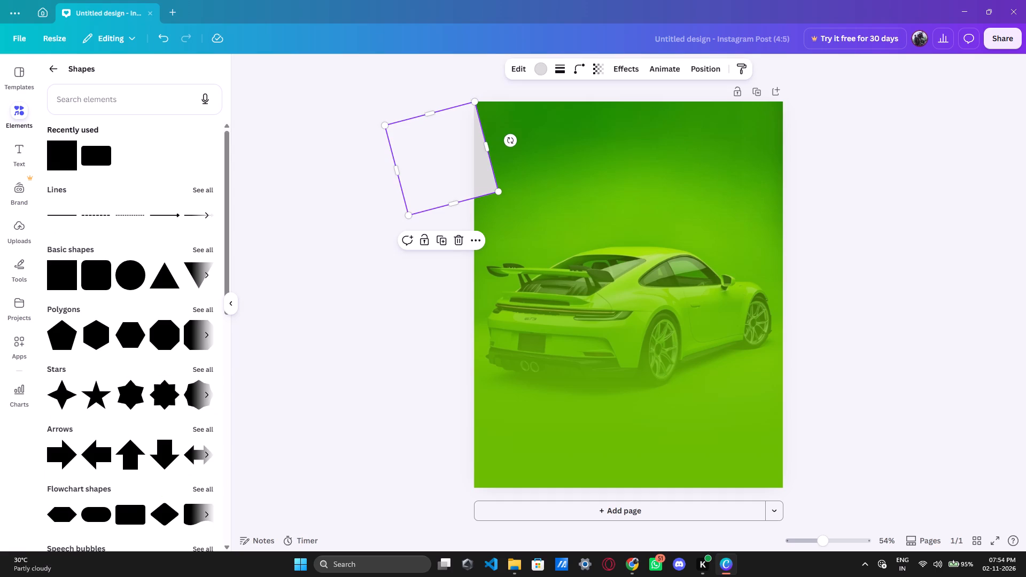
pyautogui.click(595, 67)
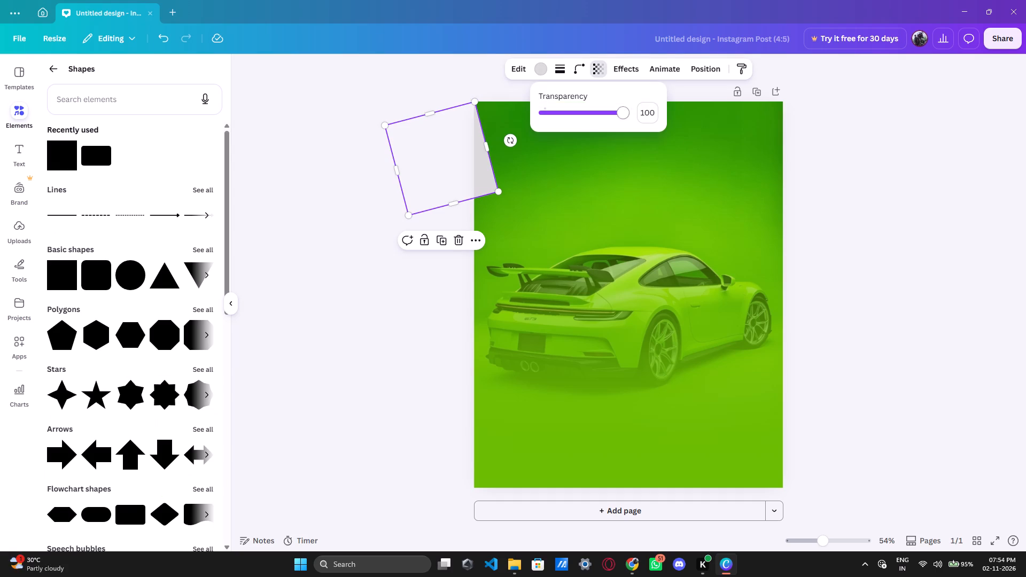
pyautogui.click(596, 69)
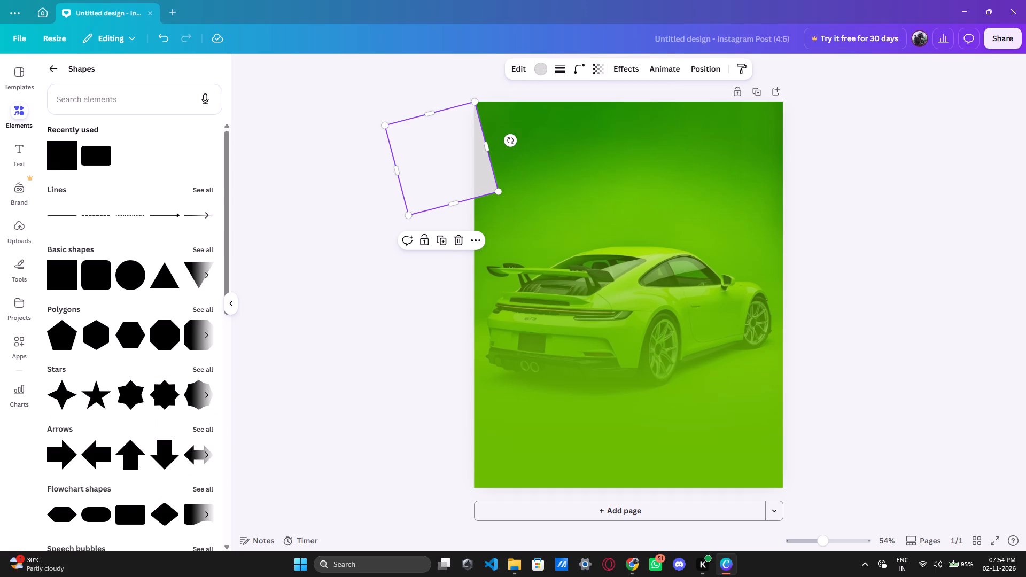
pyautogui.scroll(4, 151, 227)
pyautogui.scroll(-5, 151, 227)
# Remove the rotated square's light grey fill, setting it to no colour.
pyautogui.click(538, 71)
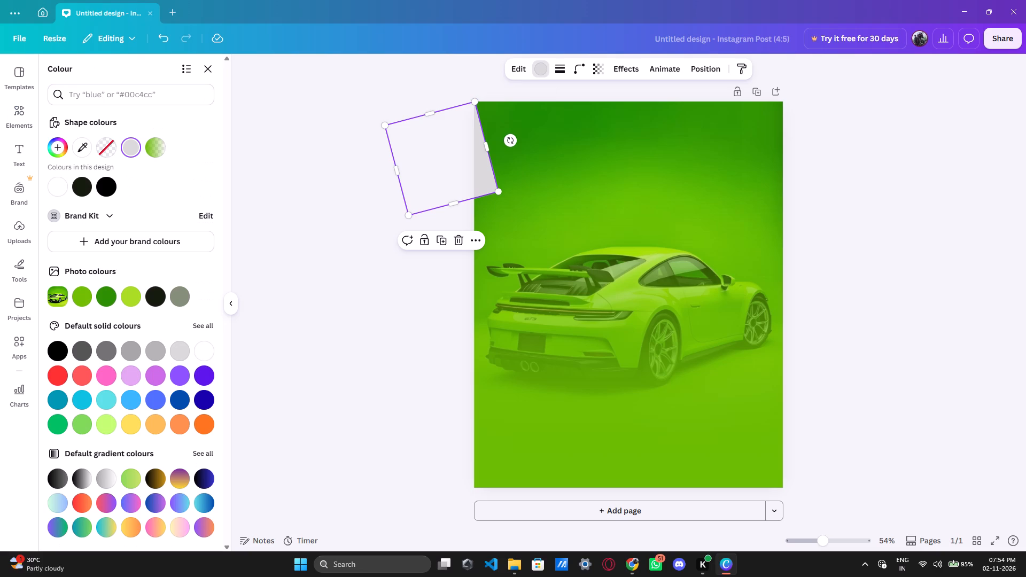
pyautogui.click(106, 150)
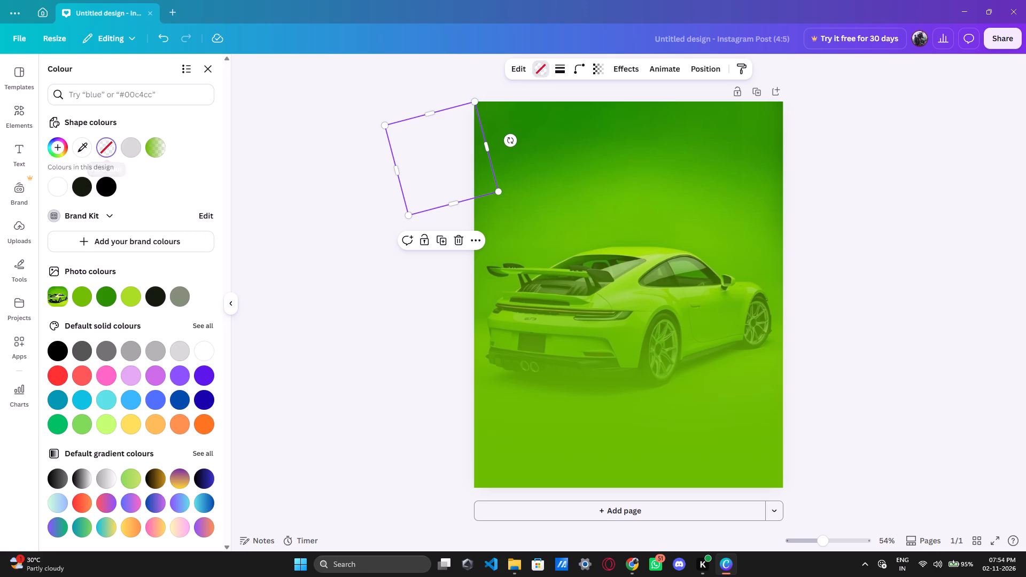
pyautogui.click(106, 150)
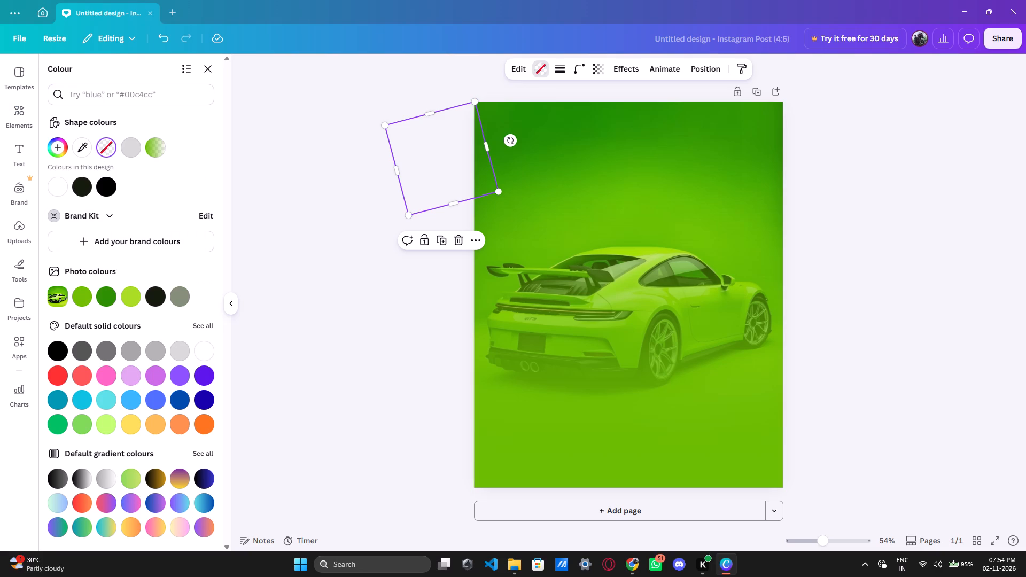
pyautogui.click(151, 151)
pyautogui.click(110, 149)
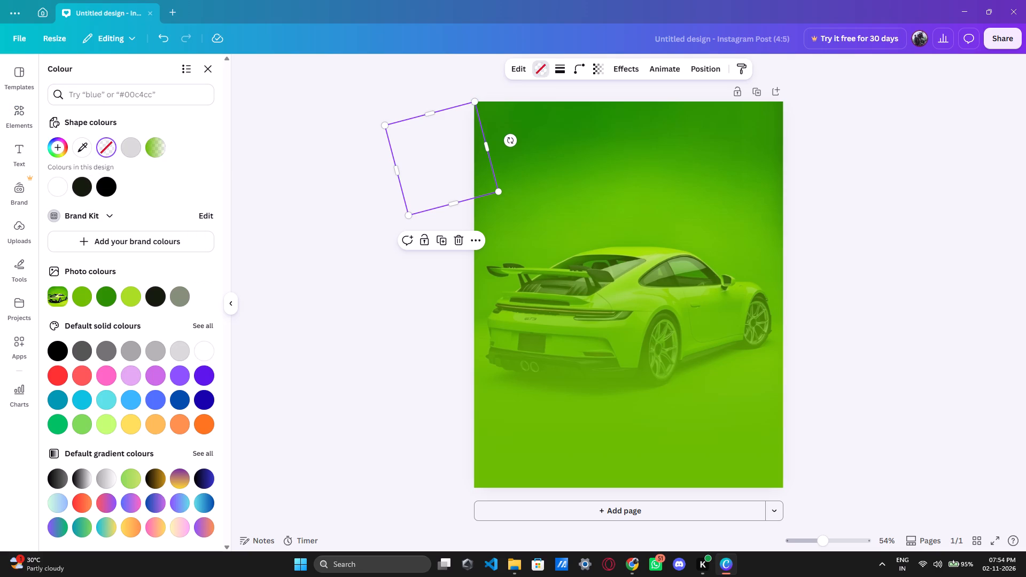
pyautogui.click(107, 146)
# Move the unfilled square slightly down along the page's left edge, keeping most of it off the page and its fill at no colour.
pyautogui.moveTo(440, 164); pyautogui.dragTo(476, 172)
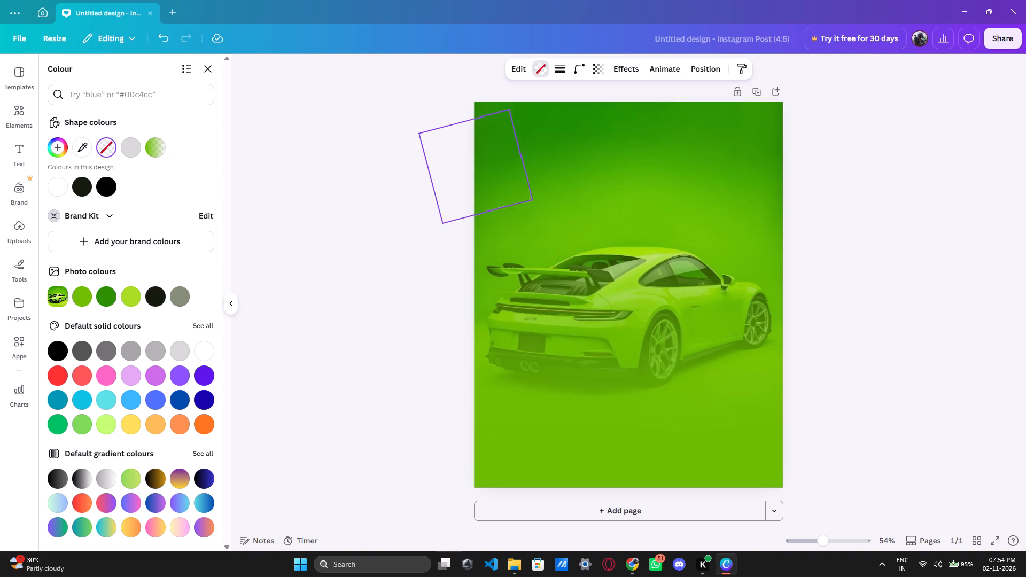
pyautogui.moveTo(476, 172); pyautogui.dragTo(447, 202)
pyautogui.click(108, 149)
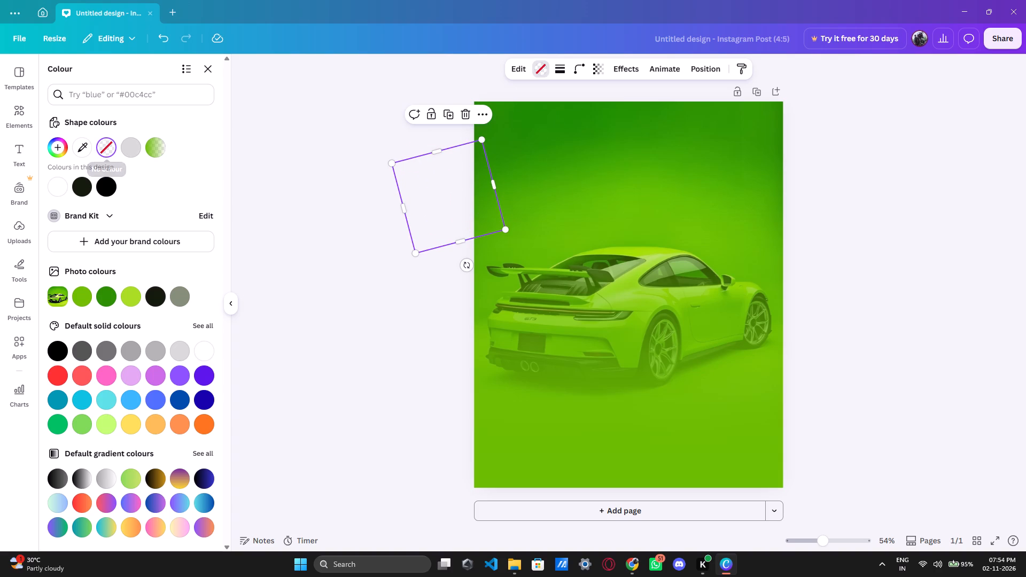
# Fill the tilted square white and place its highest corner at the page's upper-left corner.
pyautogui.click(56, 185)
pyautogui.moveTo(448, 183); pyautogui.dragTo(449, 161)
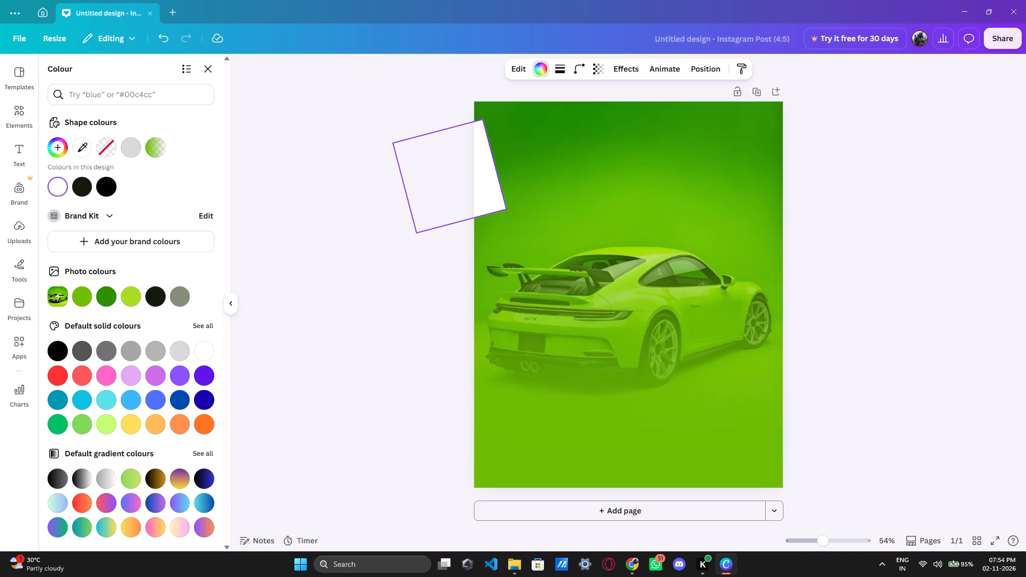
pyautogui.moveTo(449, 161); pyautogui.dragTo(439, 143)
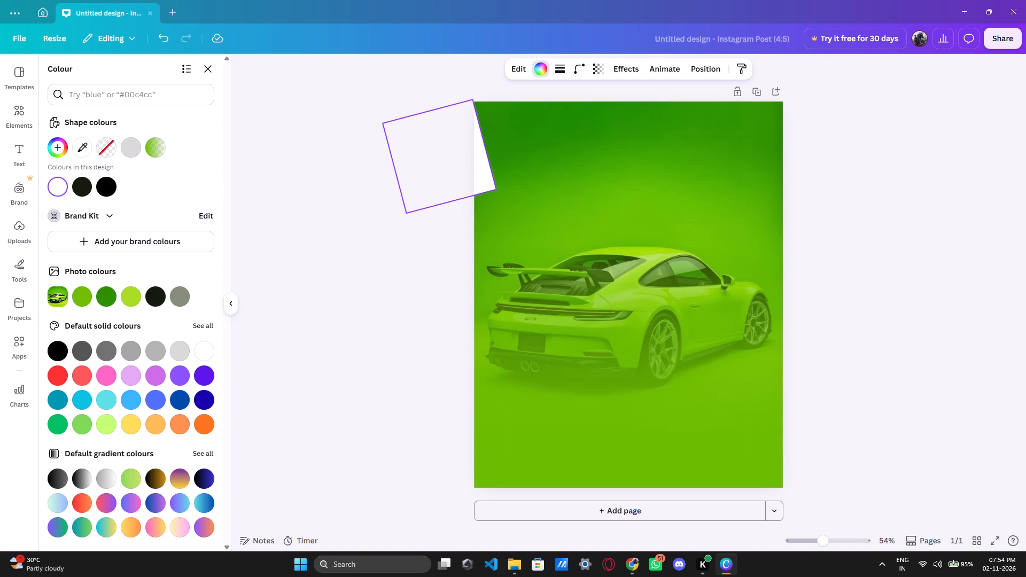
pyautogui.moveTo(439, 143); pyautogui.dragTo(441, 146)
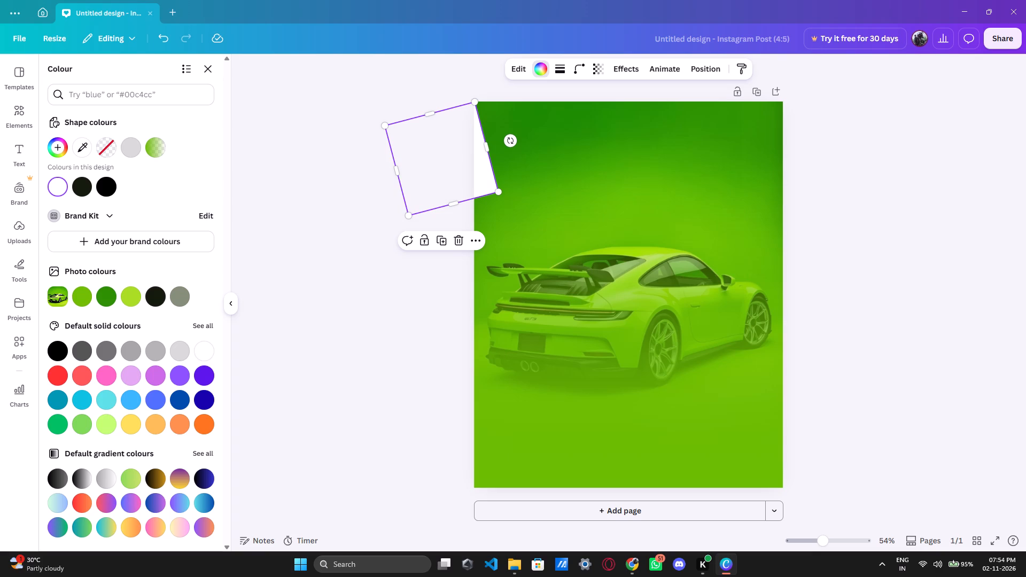
# Stretch the tilted white square into a long slanted panel covering the page's left side from the upper-left corner to the bottom edge.
pyautogui.moveTo(395, 166); pyautogui.dragTo(405, 164)
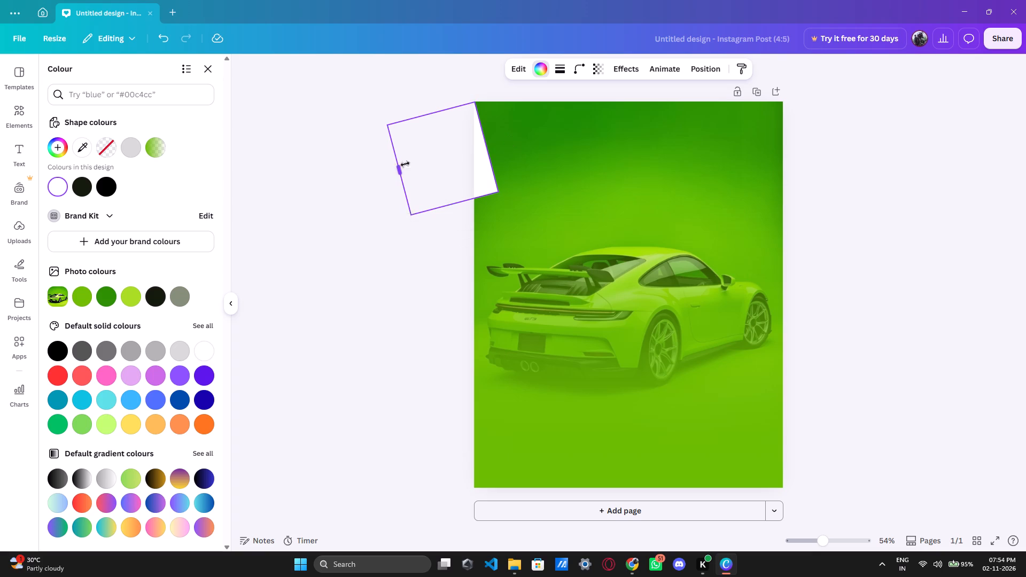
pyautogui.moveTo(405, 164); pyautogui.dragTo(432, 156)
pyautogui.moveTo(471, 197); pyautogui.dragTo(550, 469)
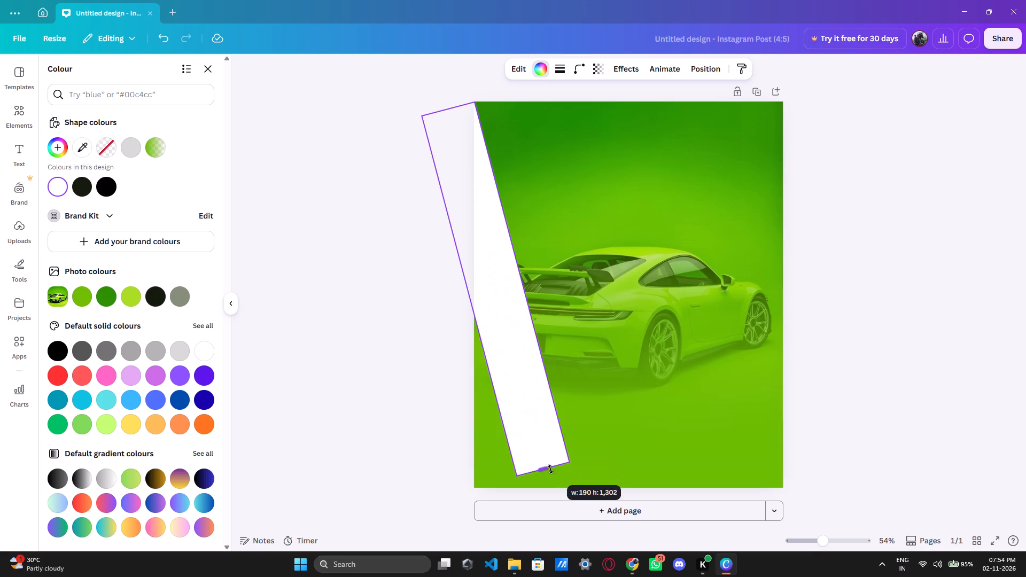
pyautogui.moveTo(550, 469); pyautogui.dragTo(559, 493)
pyautogui.moveTo(474, 310); pyautogui.dragTo(430, 334)
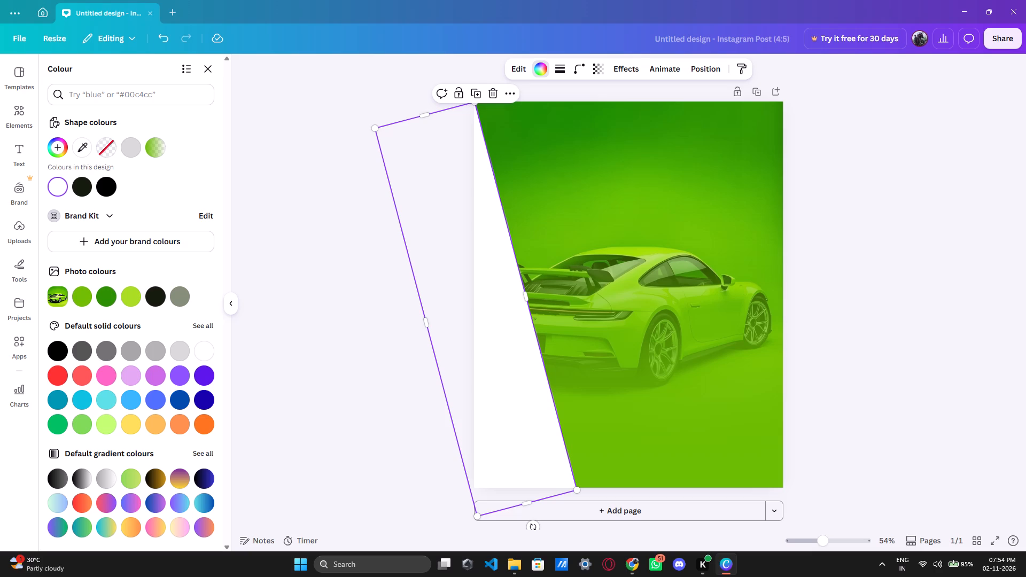
# Duplicate the slanted white panel and move the copy over the page's right side, leaving a diagonal band of the car image.
pyautogui.click(482, 91)
pyautogui.moveTo(467, 212); pyautogui.dragTo(590, 186)
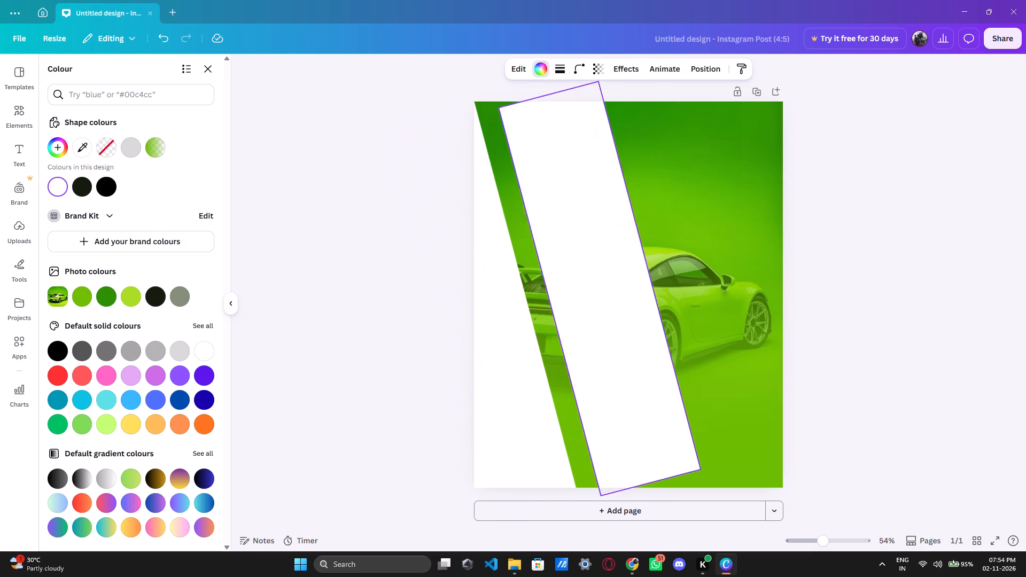
# Shift the copied slanted white panel over the page's right side, with its lowest corner resting on the page's bottom edge.
pyautogui.moveTo(590, 186); pyautogui.dragTo(764, 162)
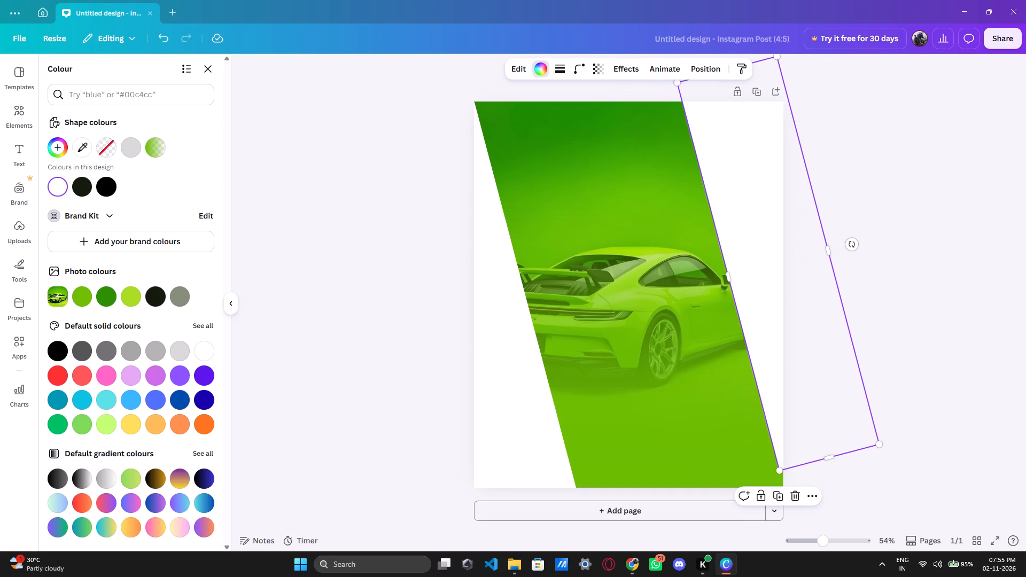
pyautogui.moveTo(773, 206); pyautogui.dragTo(721, 221)
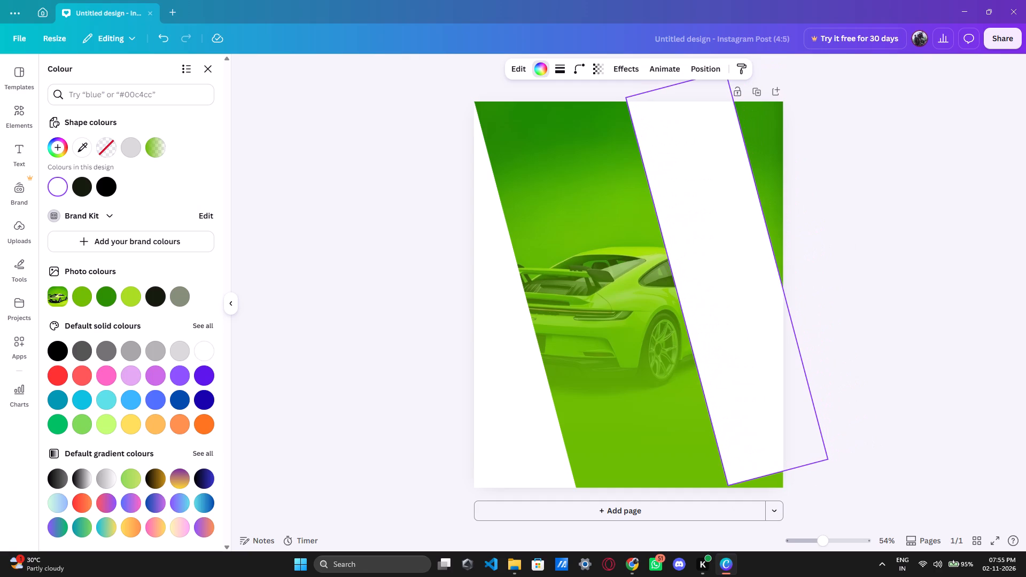
pyautogui.moveTo(721, 221); pyautogui.dragTo(718, 223)
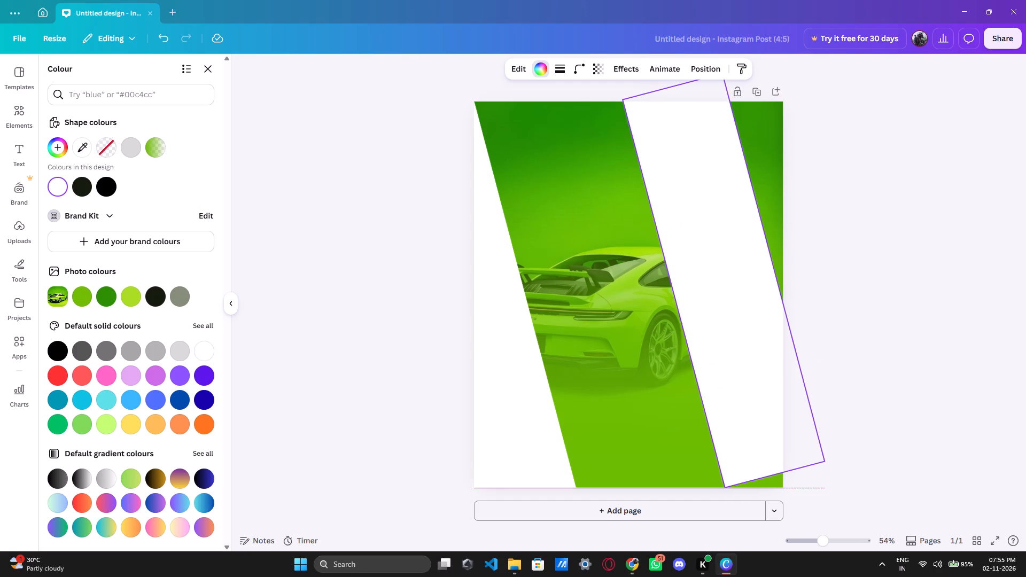
pyautogui.moveTo(718, 223); pyautogui.dragTo(718, 224)
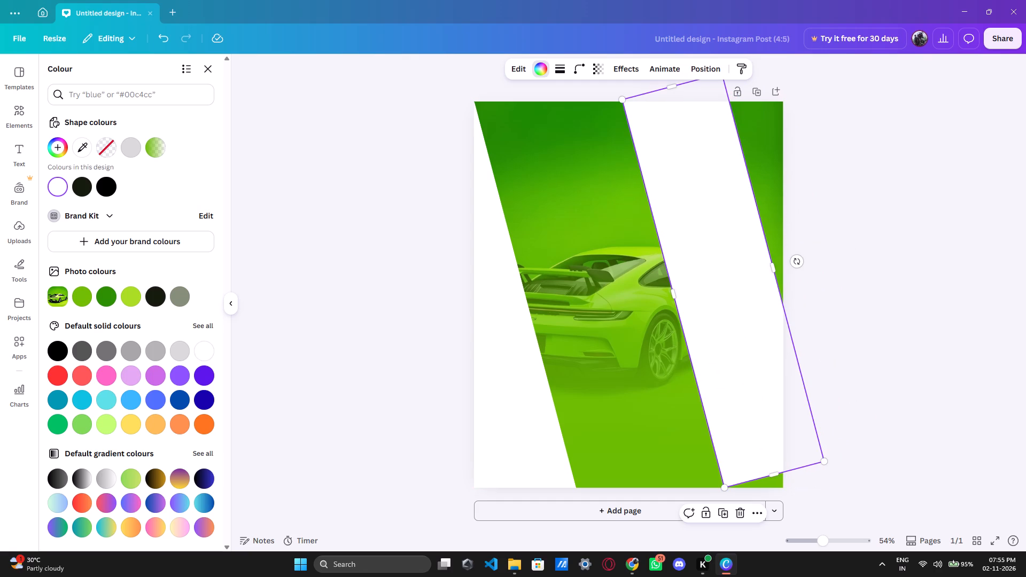
# Lengthen the right slanted panel past the page's bottom edge and widen it outward to cover the page's whole right side.
pyautogui.moveTo(779, 475); pyautogui.dragTo(784, 489)
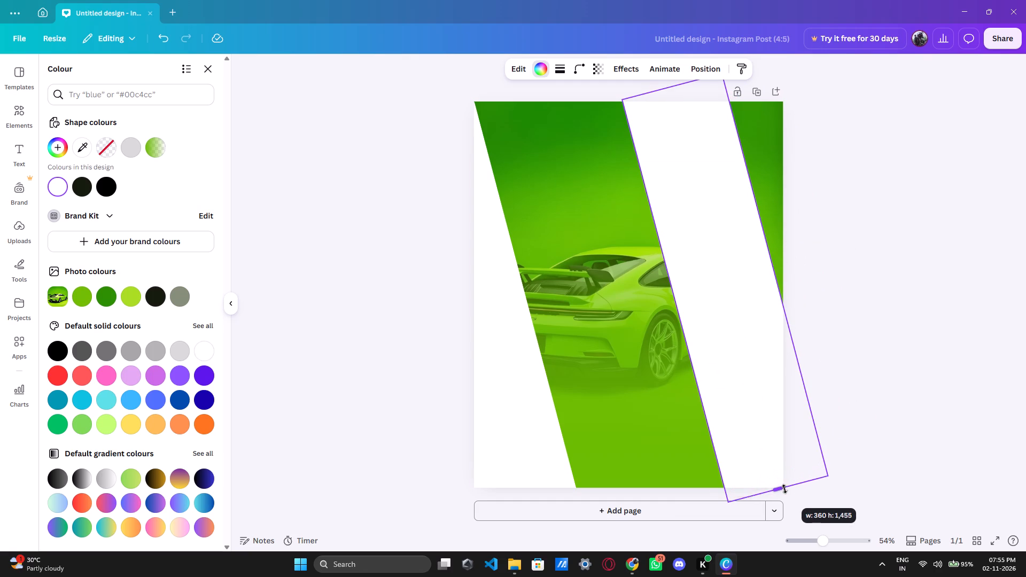
pyautogui.moveTo(784, 489); pyautogui.dragTo(786, 491)
pyautogui.scroll(4, 794, 358)
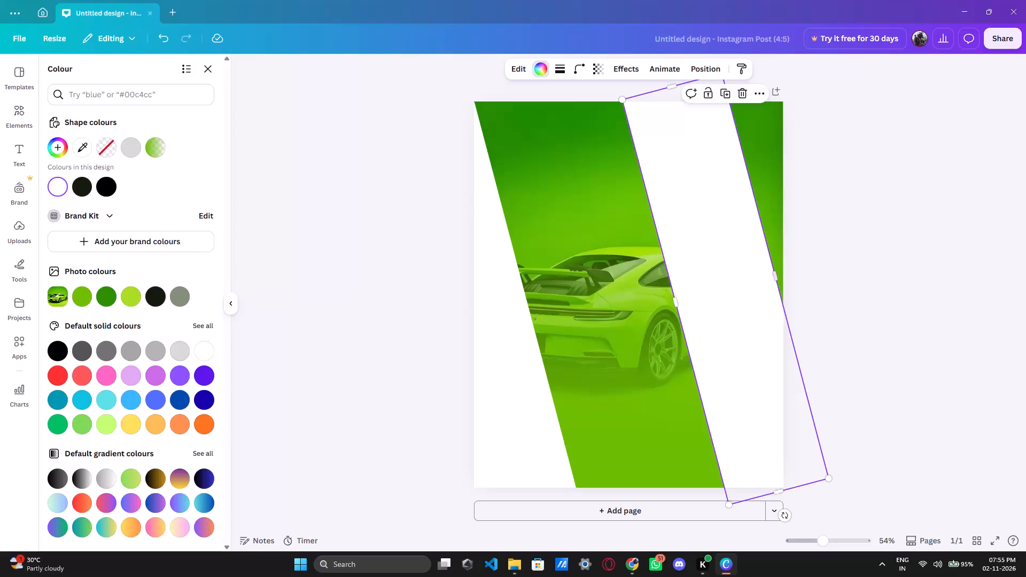
pyautogui.moveTo(774, 275); pyautogui.dragTo(825, 260)
# Lock both slanted white panels in place.
pyautogui.click(730, 200)
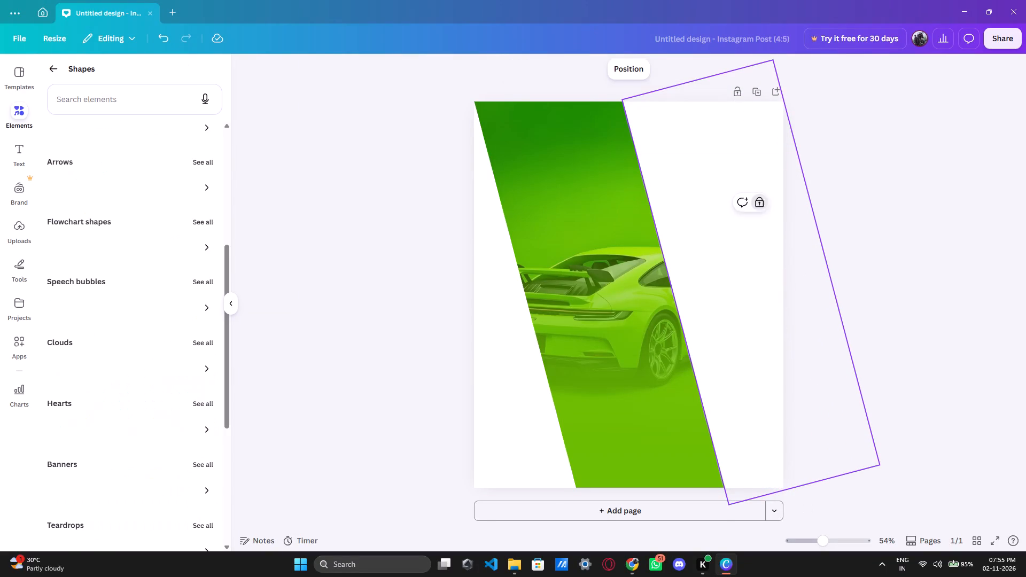
pyautogui.click(515, 342)
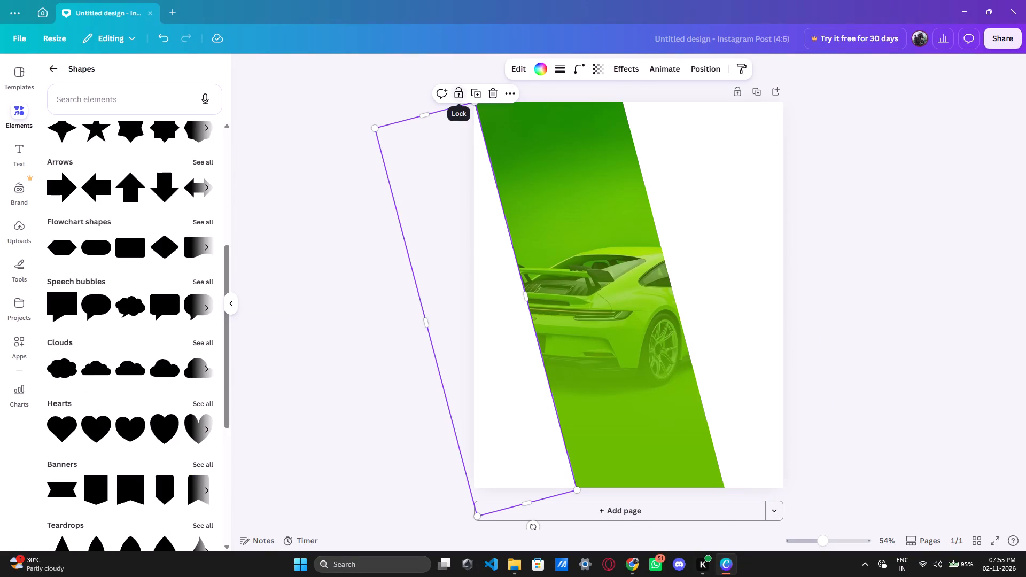
pyautogui.click(457, 92)
pyautogui.click(892, 301)
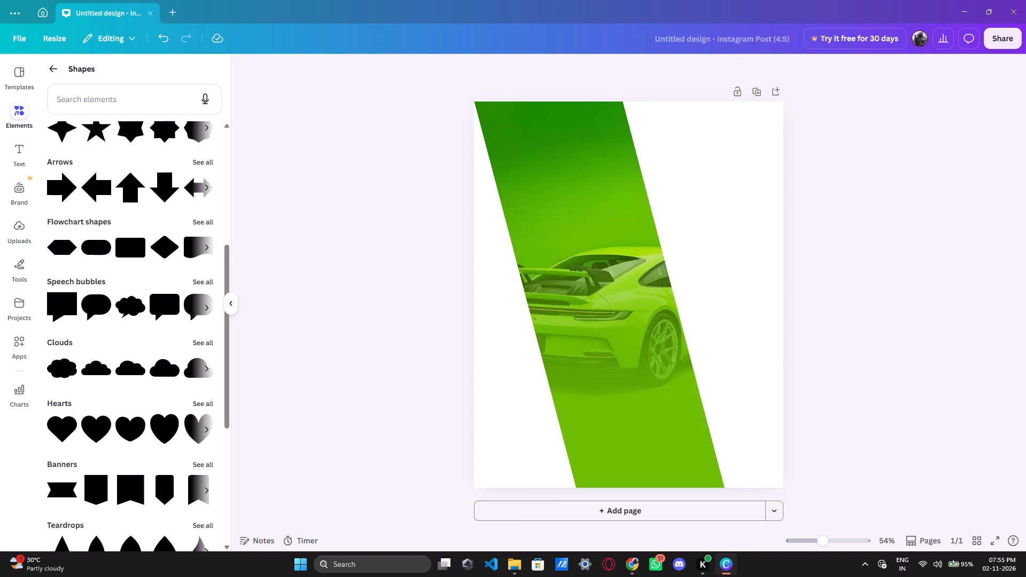
# Enlarge the green car image from its upper-left corner and shift it rightward and slightly up behind the white panels.
pyautogui.click(597, 321)
pyautogui.click(599, 308)
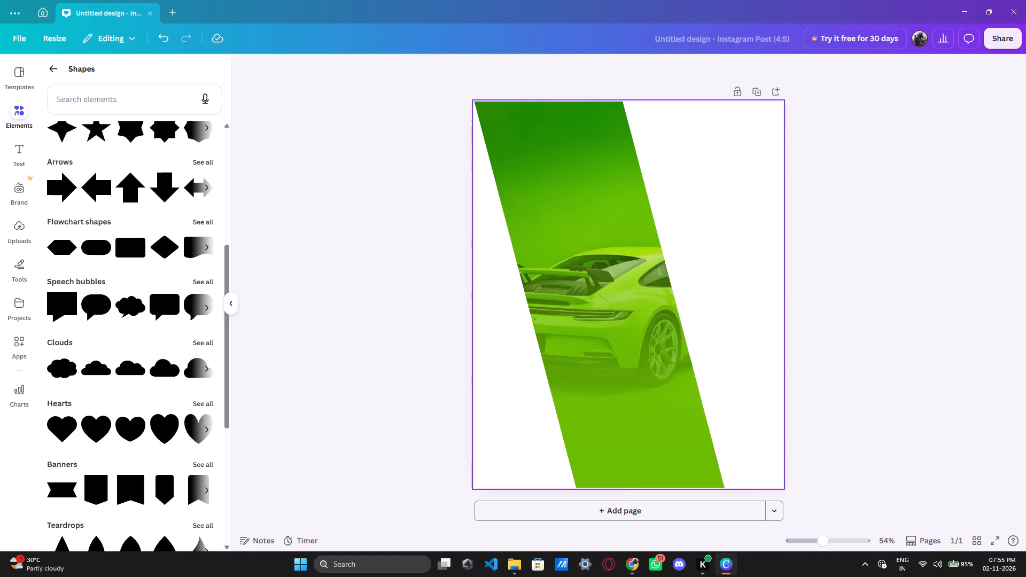
pyautogui.click(538, 124)
pyautogui.moveTo(471, 99); pyautogui.dragTo(458, 93)
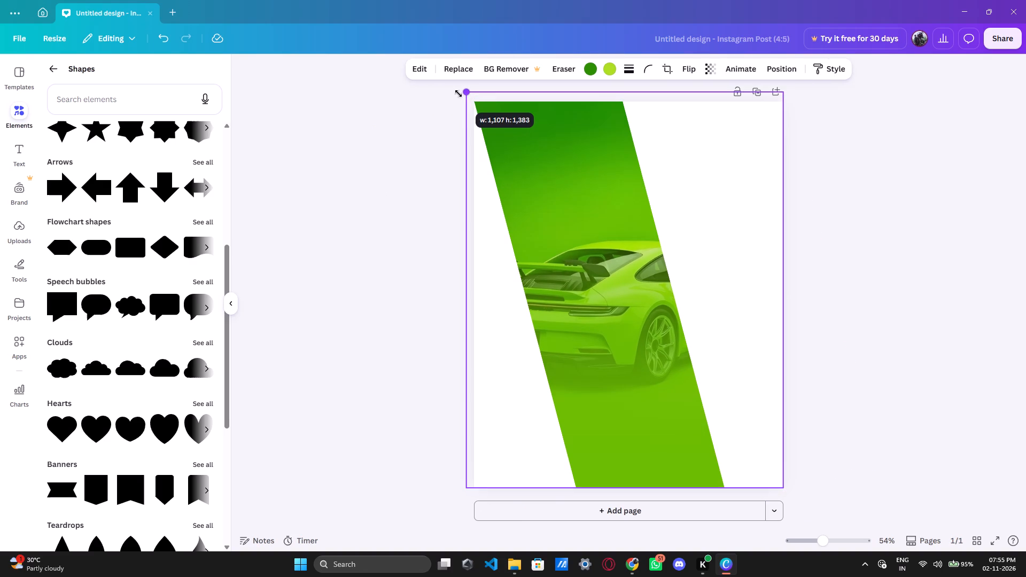
pyautogui.moveTo(458, 93); pyautogui.dragTo(449, 91)
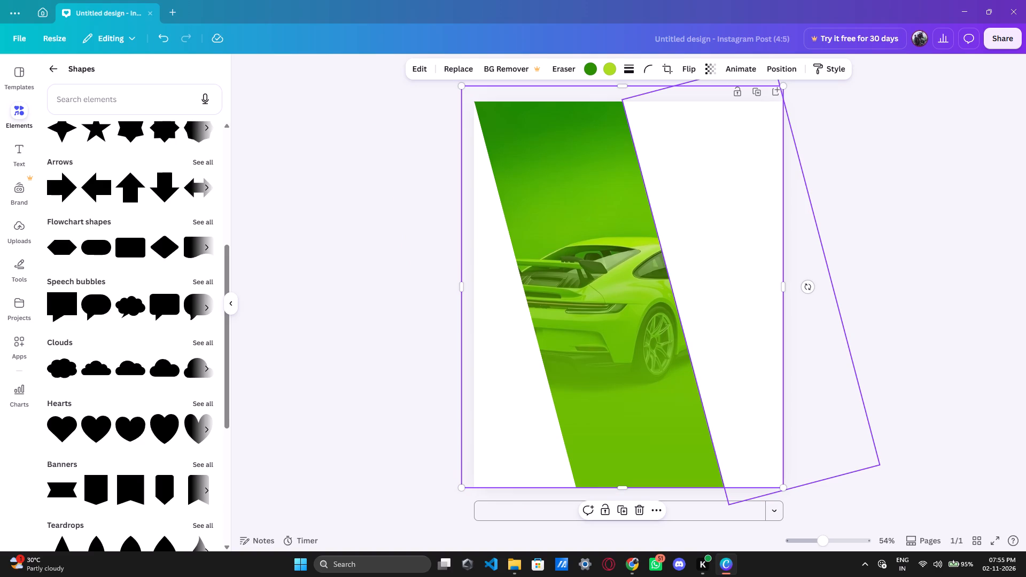
pyautogui.moveTo(617, 340); pyautogui.dragTo(634, 338)
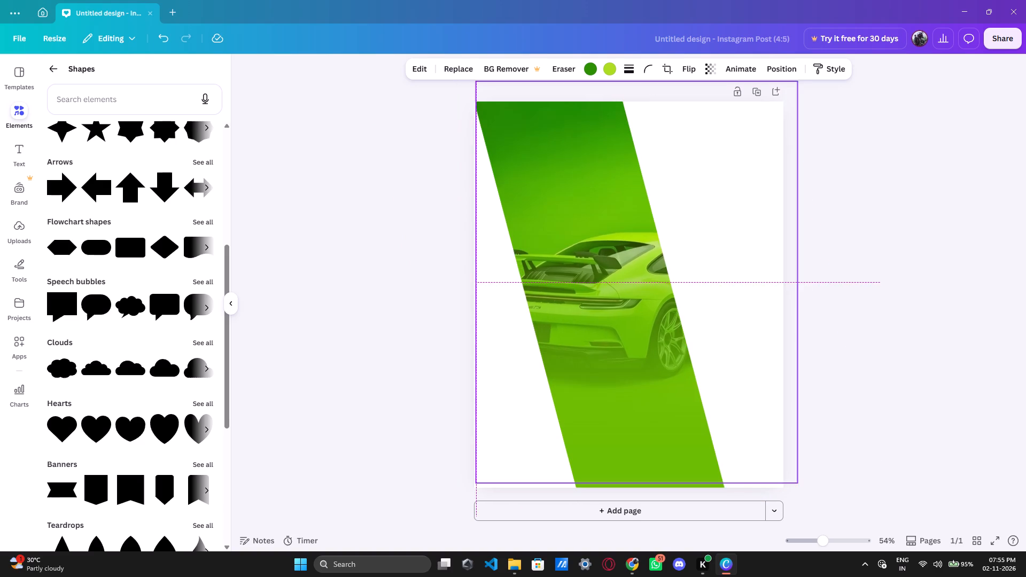
# Shift the car image slightly right and down behind the white panels, aligning its bottom edge with the page bottom.
pyautogui.moveTo(634, 338); pyautogui.dragTo(648, 341)
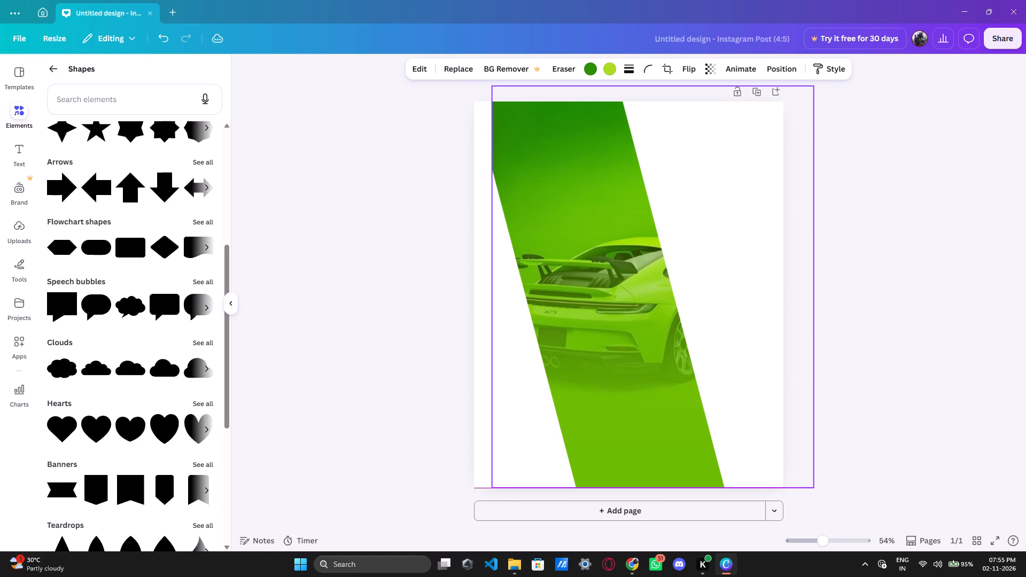
pyautogui.moveTo(648, 341); pyautogui.dragTo(647, 343)
pyautogui.click(892, 315)
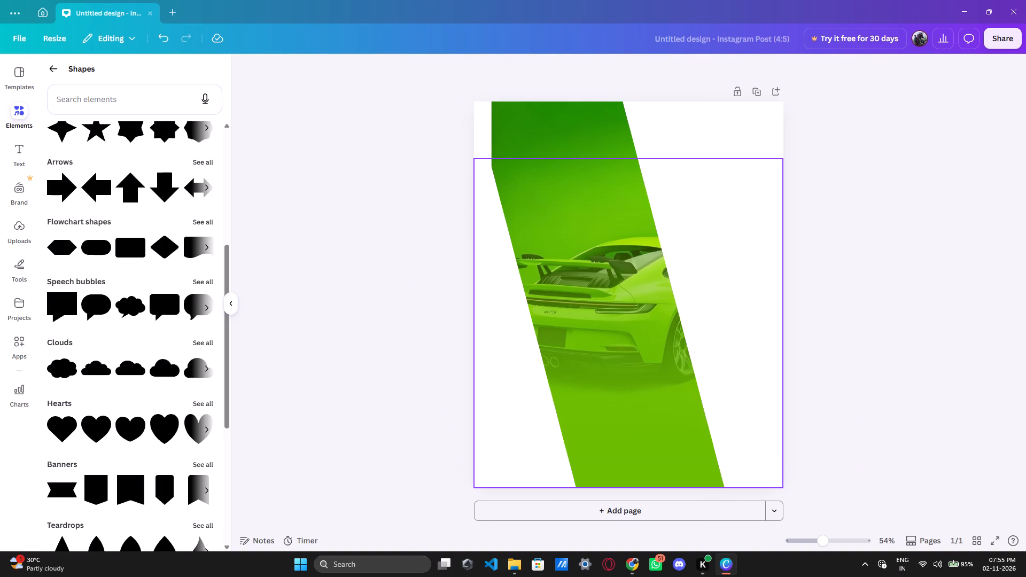
# Move the left white panel upward and extend its lower end past the page bottom, keeping its slanted edge on the same line.
pyautogui.moveTo(496, 243); pyautogui.dragTo(506, 225)
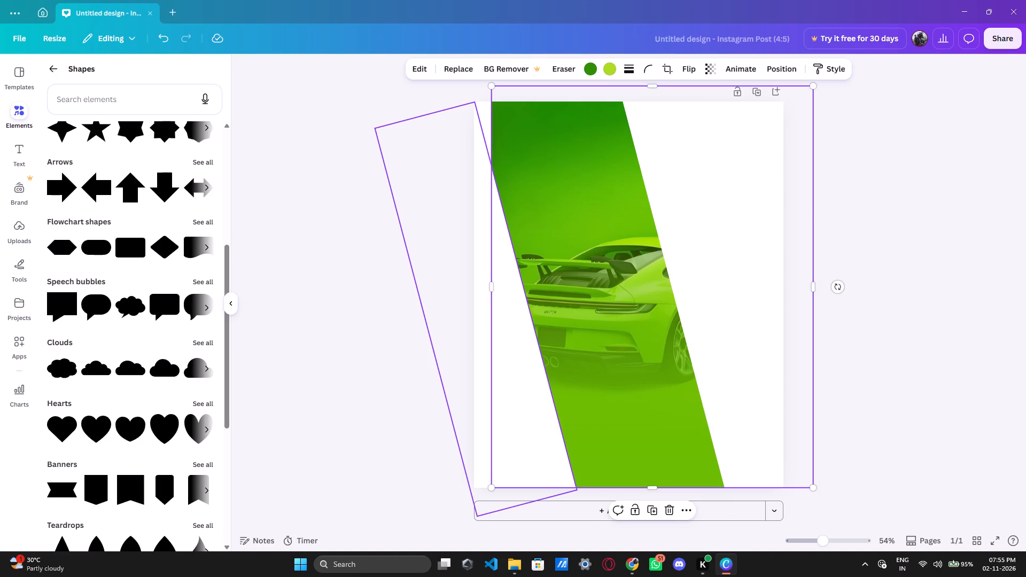
pyautogui.click(506, 282)
pyautogui.click(481, 236)
pyautogui.moveTo(494, 271); pyautogui.dragTo(497, 260)
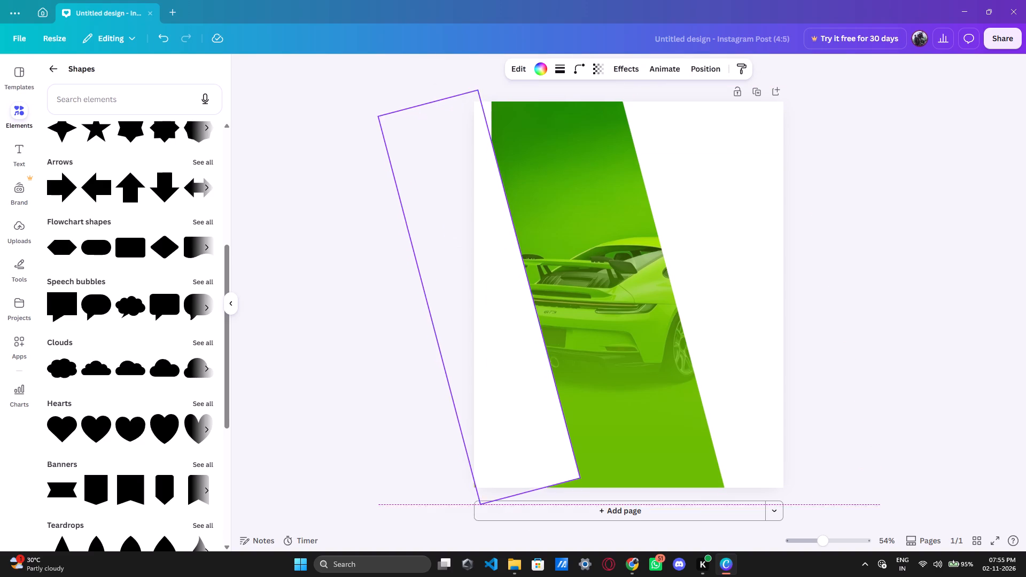
pyautogui.moveTo(497, 260); pyautogui.dragTo(504, 243)
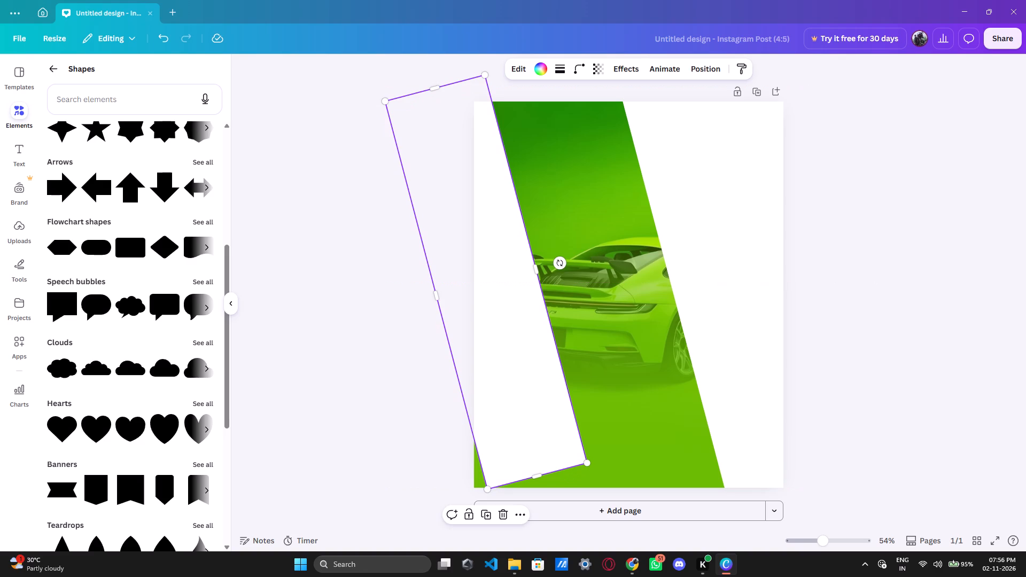
pyautogui.moveTo(516, 265); pyautogui.dragTo(496, 240)
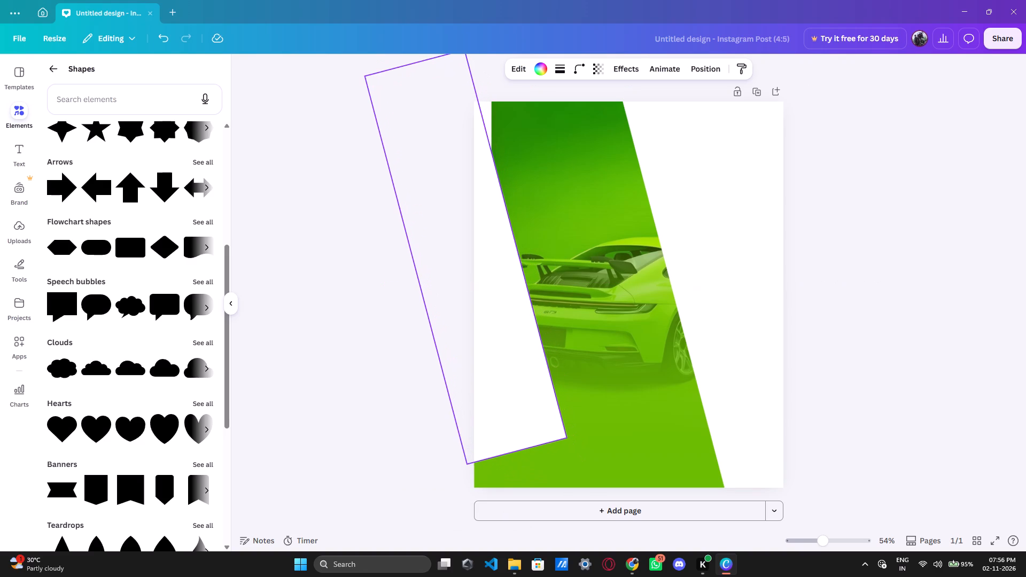
pyautogui.moveTo(496, 240); pyautogui.dragTo(492, 237)
pyautogui.moveTo(516, 448); pyautogui.dragTo(521, 468)
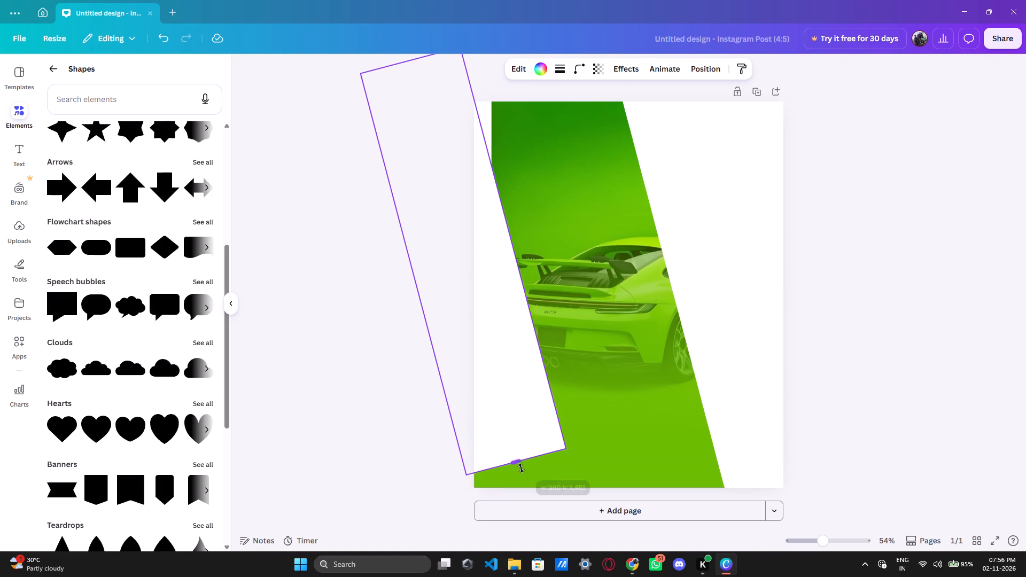
pyautogui.moveTo(521, 468); pyautogui.dragTo(541, 535)
# Reposition the car image so the car's rear fills the diagonal band between the white panels.
pyautogui.click(599, 357)
pyautogui.moveTo(604, 355); pyautogui.dragTo(604, 354)
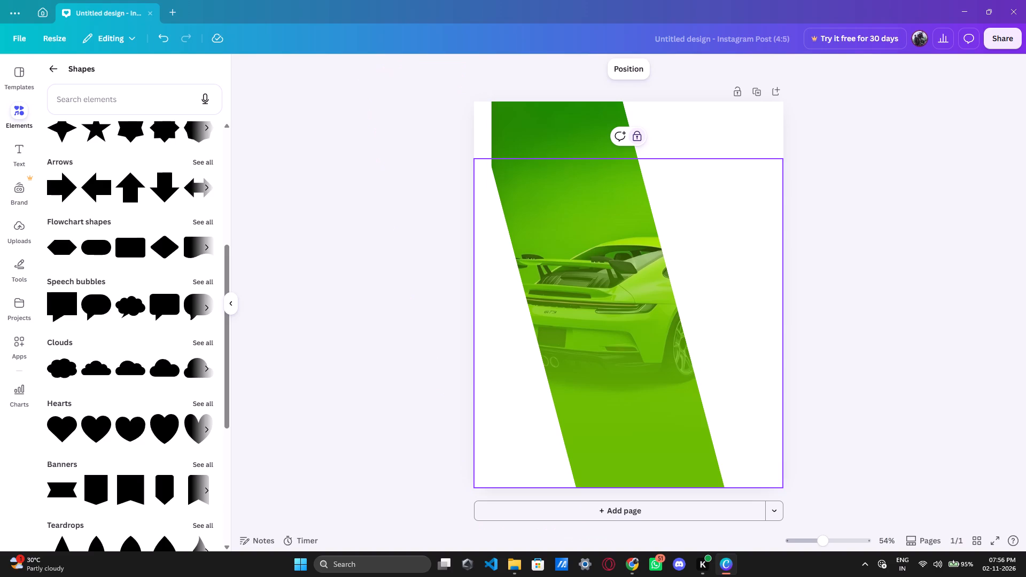
# Lock the slanted white panel on the page's left side in place.
pyautogui.moveTo(604, 354); pyautogui.dragTo(572, 350)
pyautogui.click(514, 283)
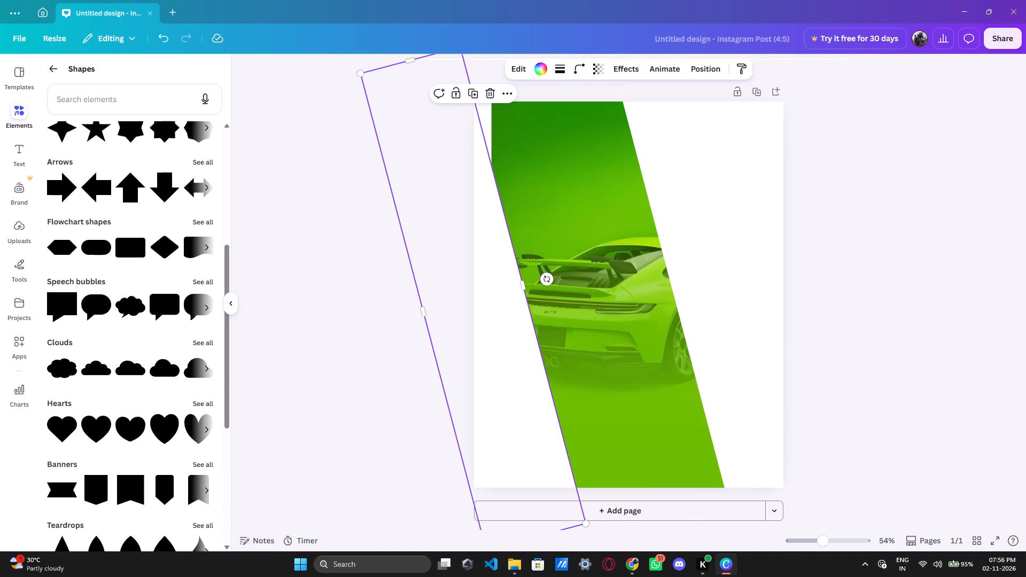
pyautogui.click(458, 92)
# Shift the car image left to align its left edge with the page's left edge, and flip it horizontally.
pyautogui.click(582, 162)
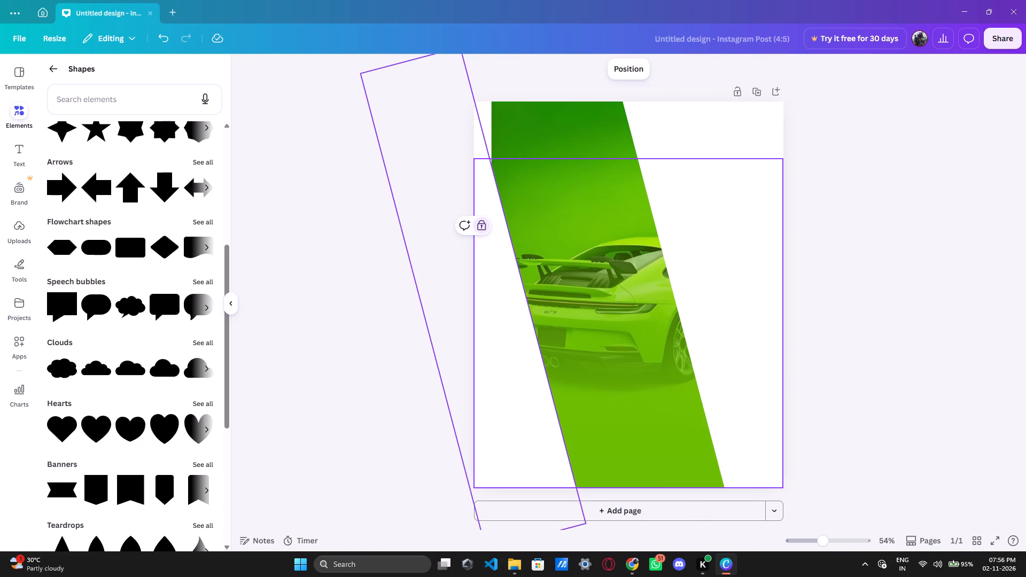
pyautogui.click(571, 128)
pyautogui.click(601, 151)
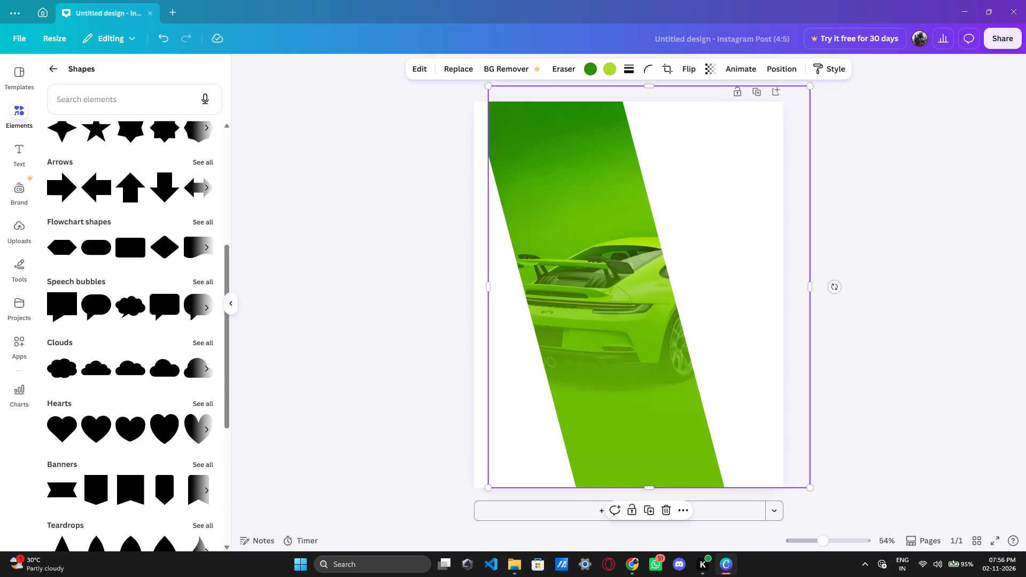
pyautogui.moveTo(597, 152); pyautogui.dragTo(585, 150)
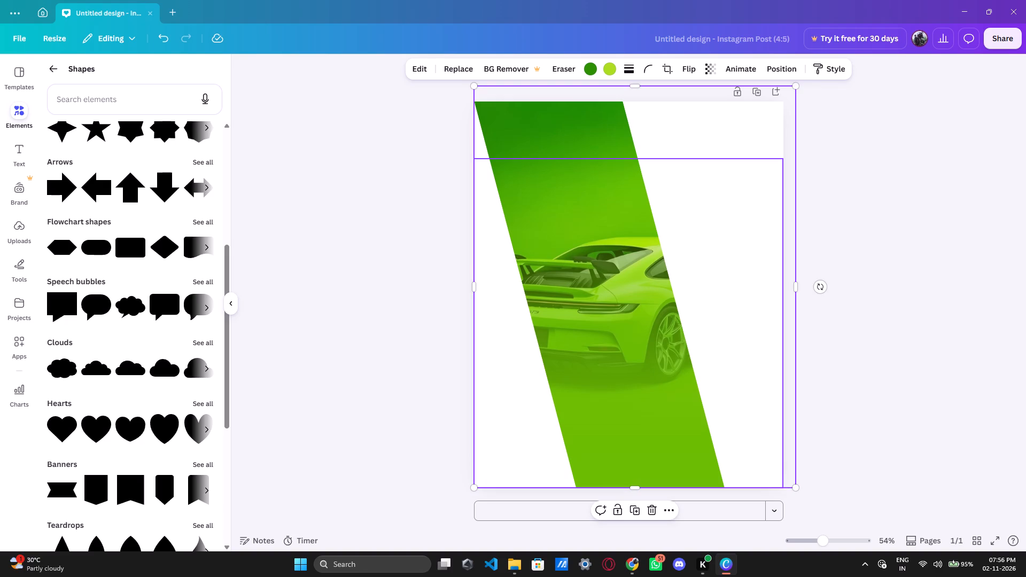
pyautogui.click(688, 67)
pyautogui.click(692, 93)
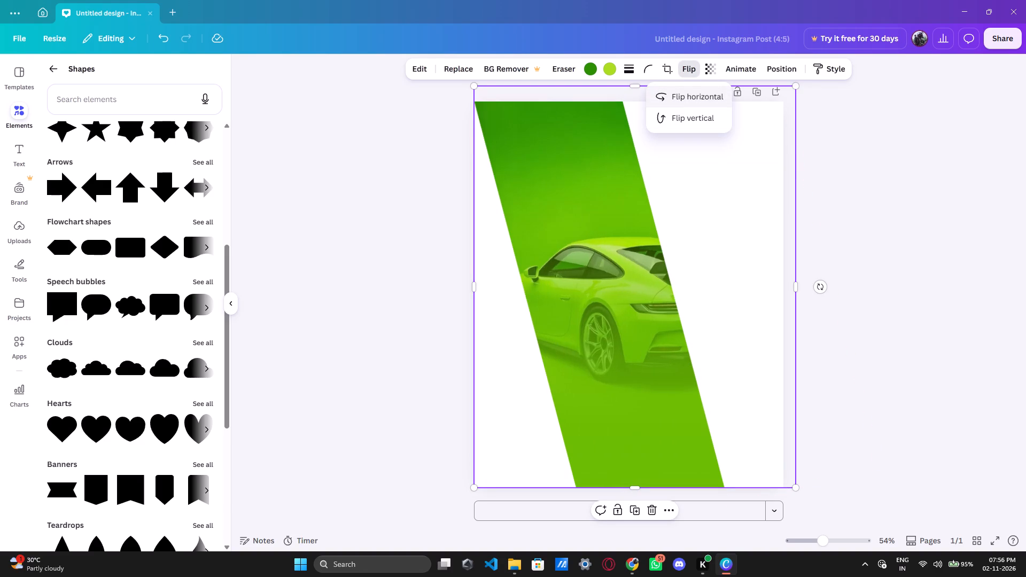
# Move the flipped car image left so the car's rear with its spoiler sits in the diagonal band between the white panels.
pyautogui.moveTo(622, 303); pyautogui.dragTo(598, 302)
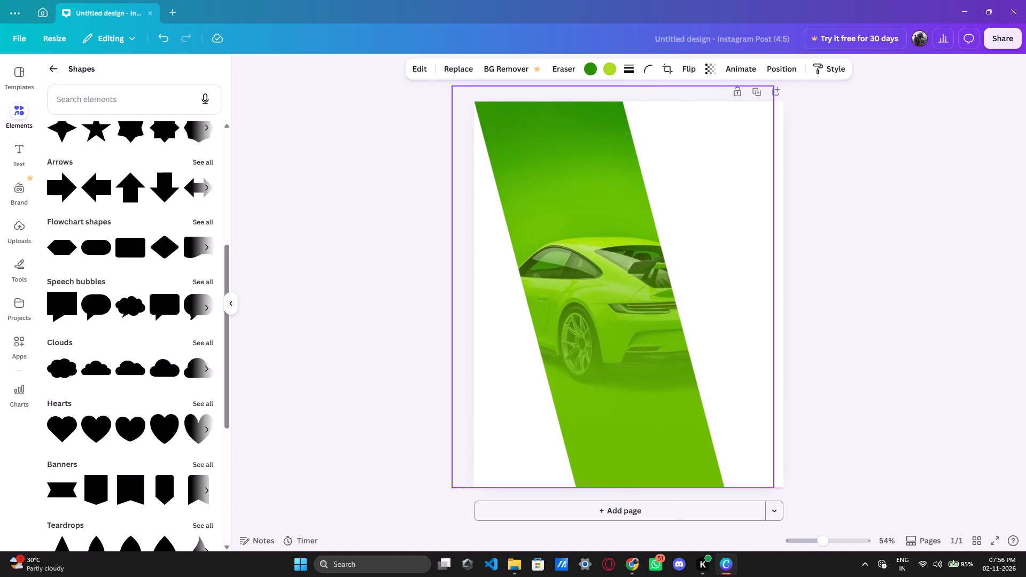
pyautogui.moveTo(598, 302); pyautogui.dragTo(527, 300)
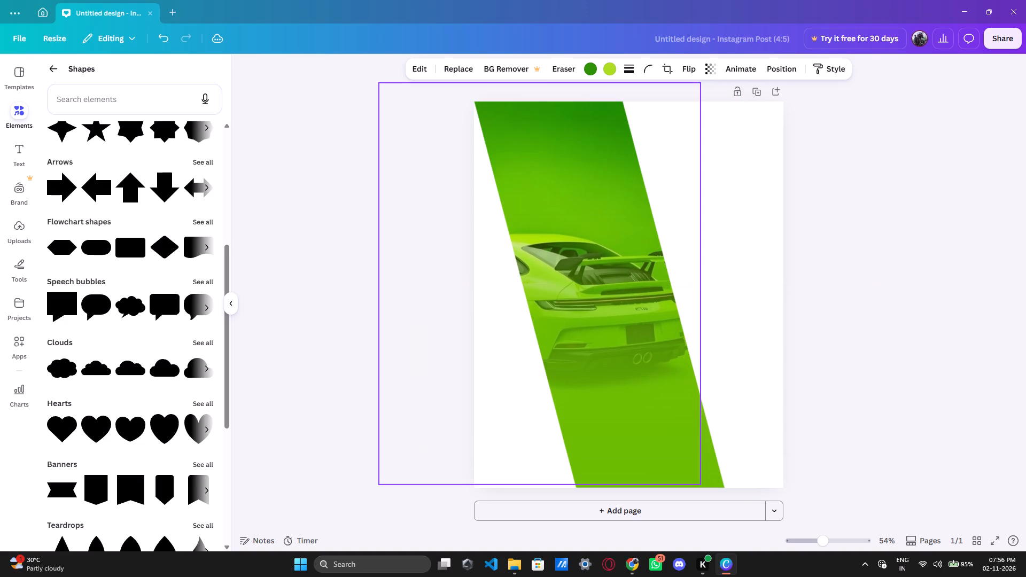
pyautogui.moveTo(527, 300); pyautogui.dragTo(524, 297)
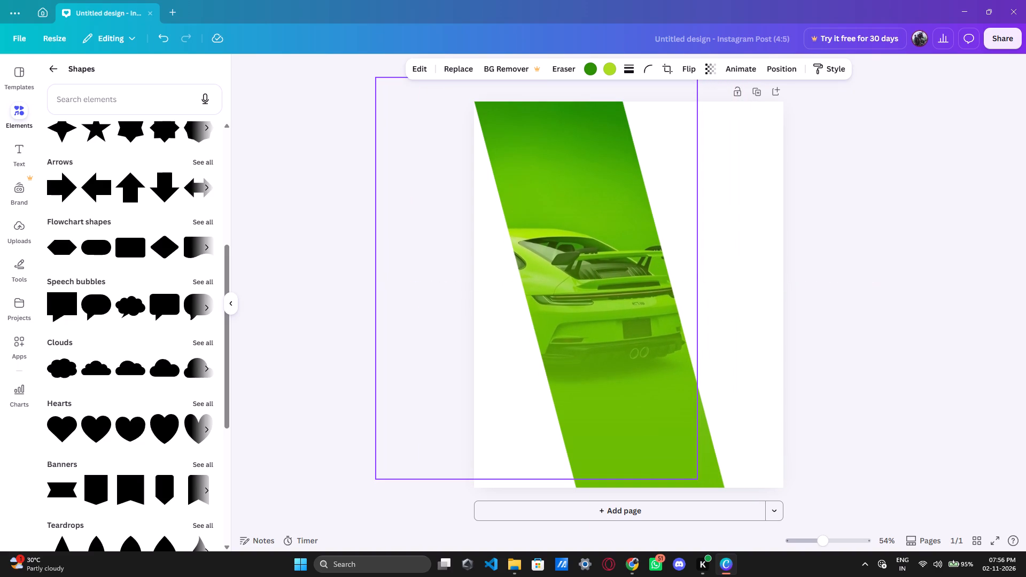
pyautogui.moveTo(524, 297); pyautogui.dragTo(526, 302)
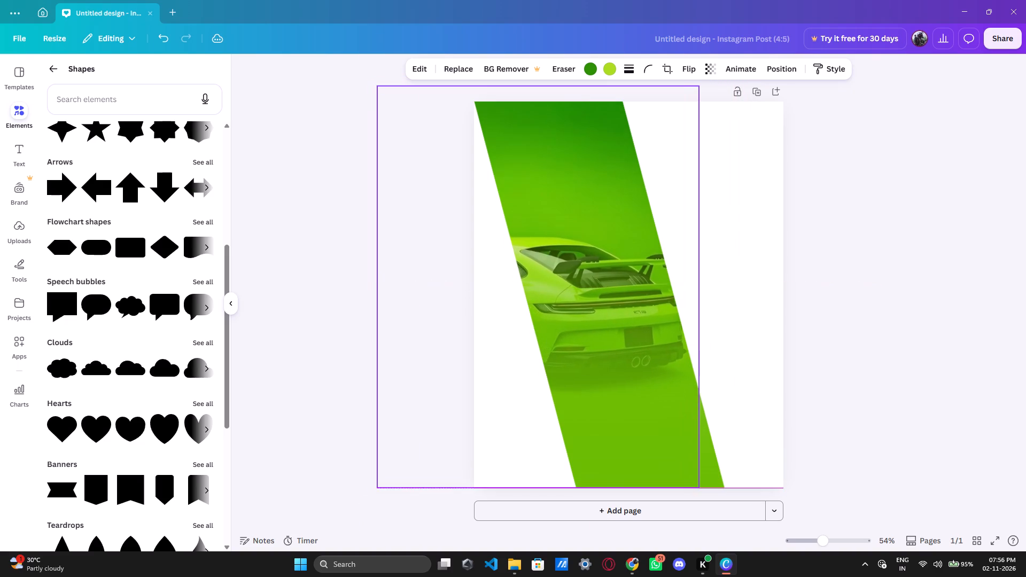
pyautogui.moveTo(526, 302); pyautogui.dragTo(528, 297)
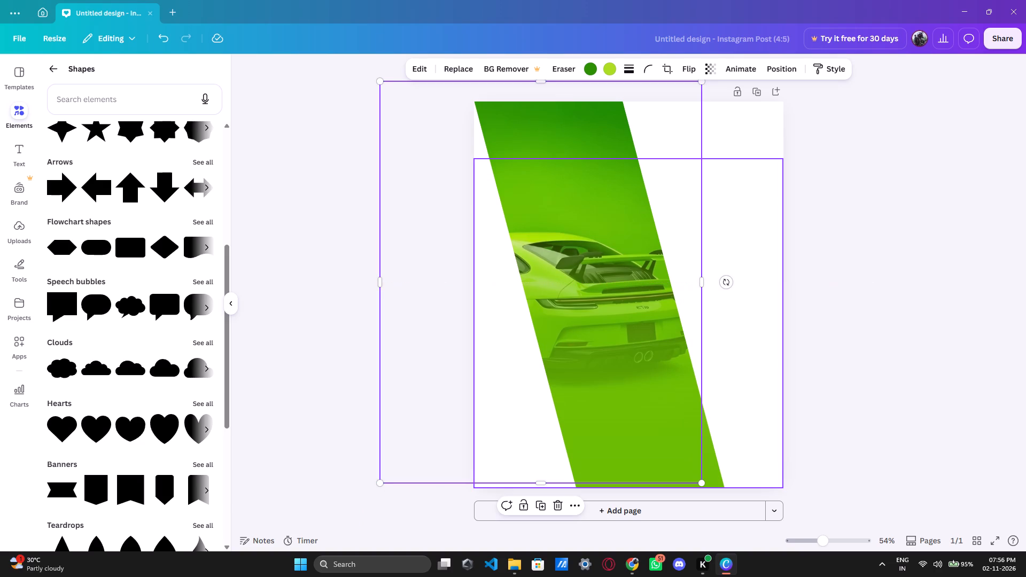
# Unlock the tallest gradient shape, lower its top edge to just above the car's roof at full page width, and lock it again.
pyautogui.click(641, 402)
pyautogui.click(637, 135)
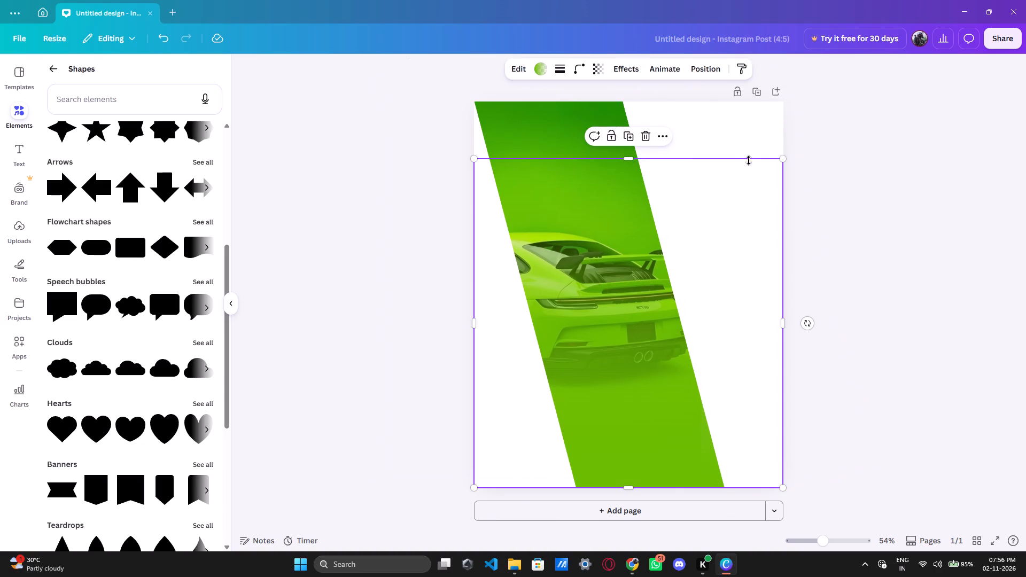
pyautogui.moveTo(786, 160); pyautogui.dragTo(788, 206)
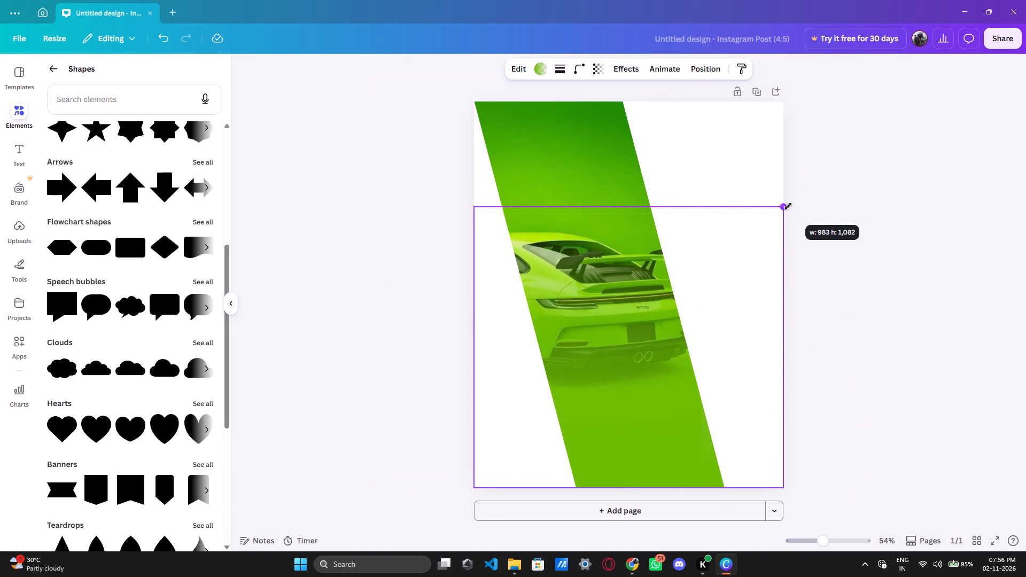
pyautogui.moveTo(788, 206); pyautogui.dragTo(788, 216)
pyautogui.click(610, 192)
pyautogui.click(758, 191)
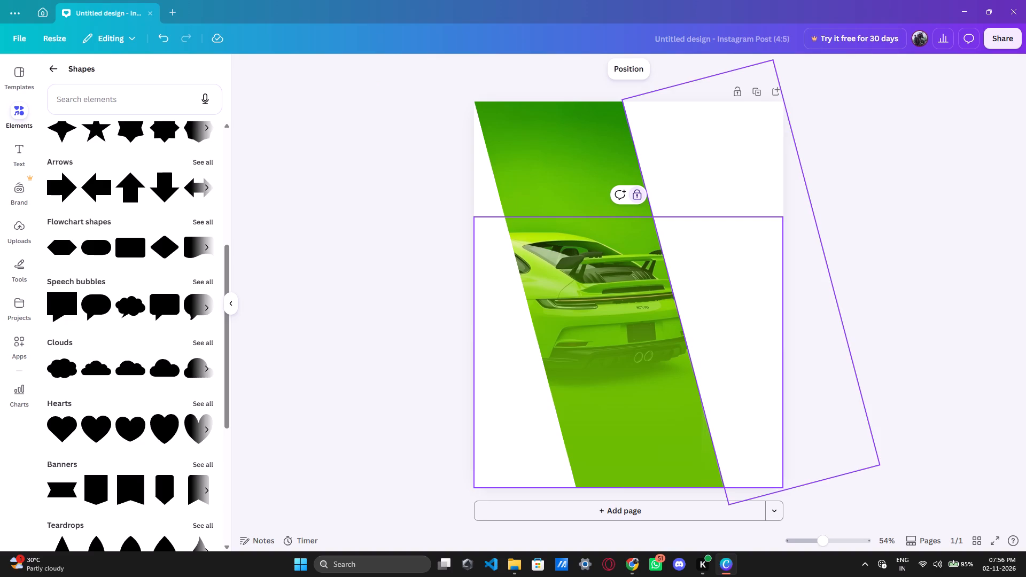
pyautogui.click(503, 203)
pyautogui.click(486, 211)
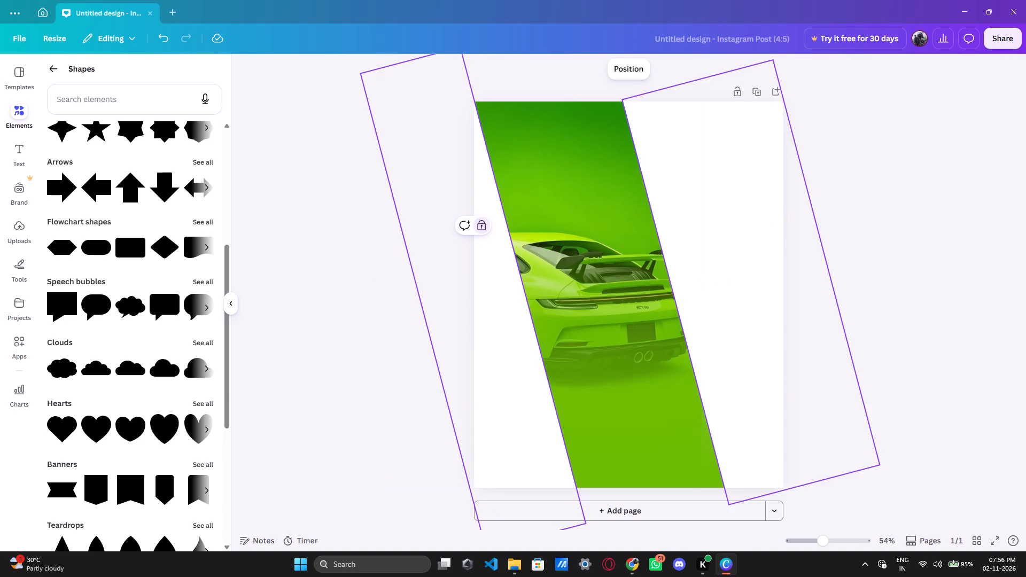
pyautogui.click(963, 212)
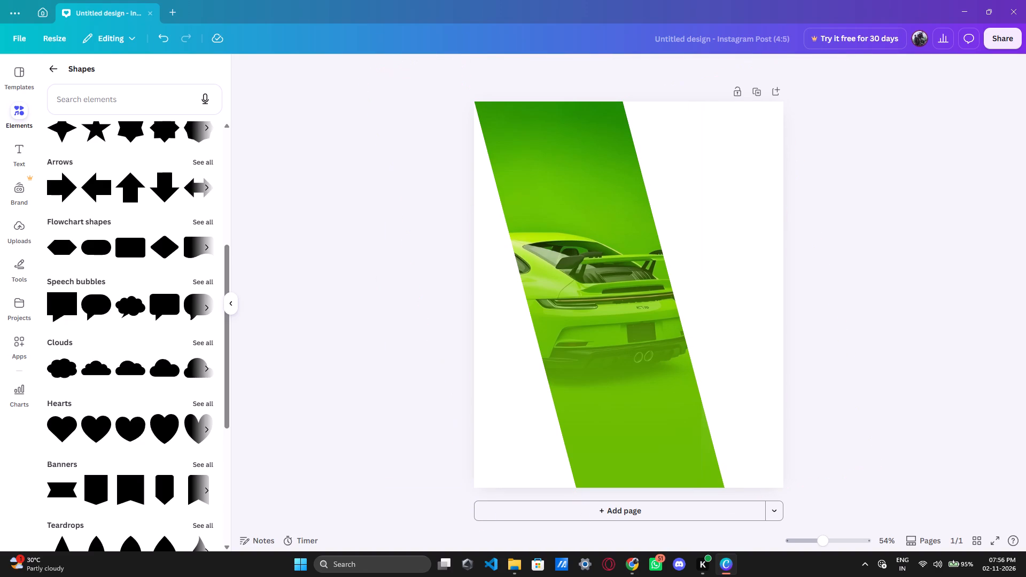
# Add the uploaded Porsche crest logo to the page and scale it down to about 486 px wide.
pyautogui.click(11, 222)
pyautogui.click(69, 249)
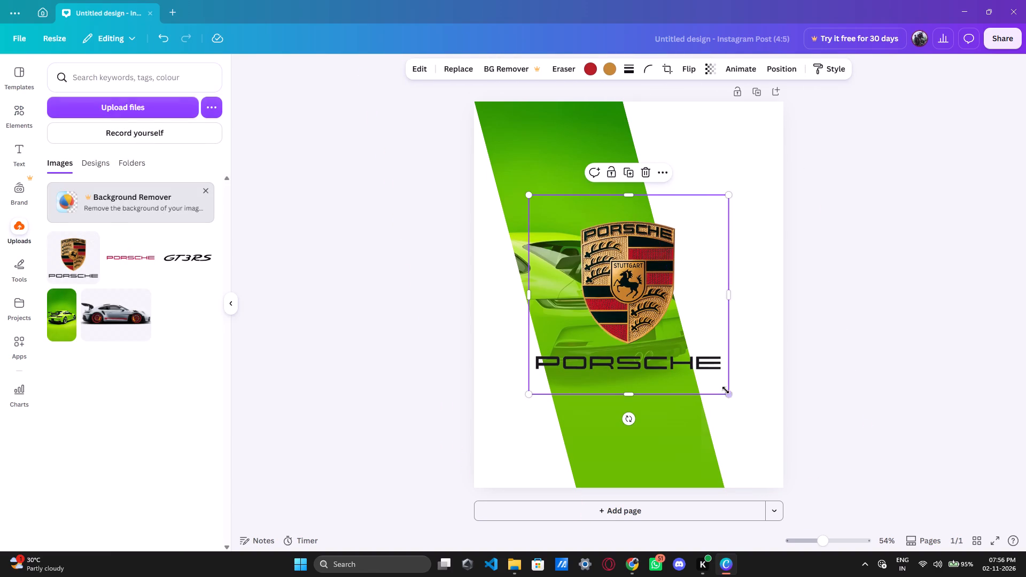
pyautogui.moveTo(728, 394); pyautogui.dragTo(636, 293)
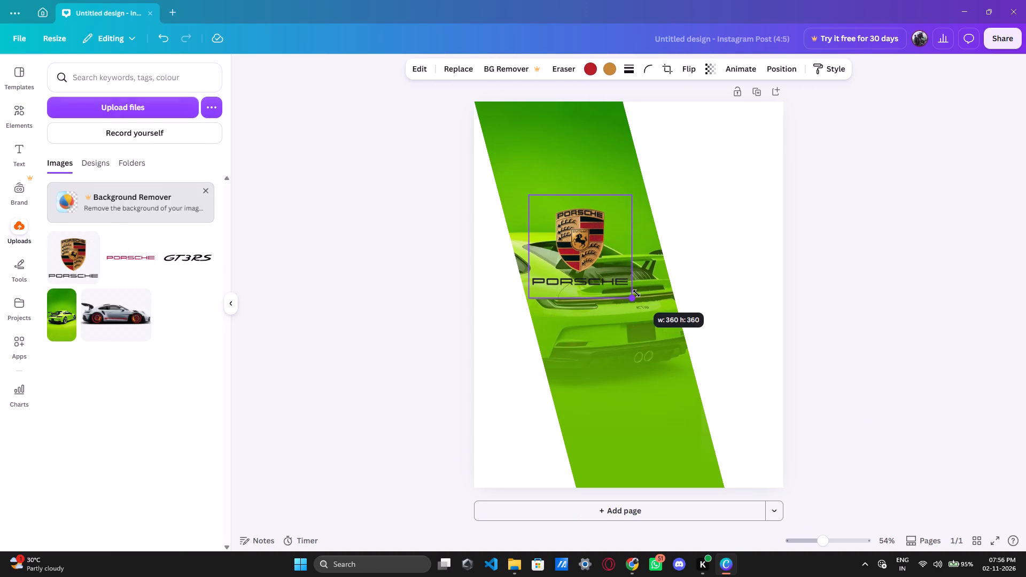
pyautogui.moveTo(636, 293); pyautogui.dragTo(629, 285)
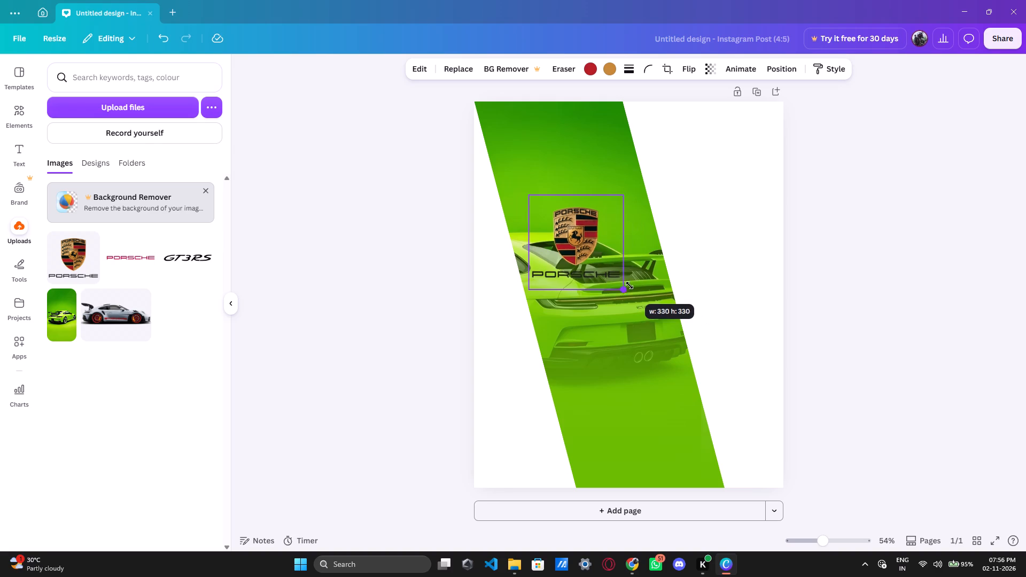
pyautogui.moveTo(629, 285); pyautogui.dragTo(641, 301)
pyautogui.moveTo(582, 237); pyautogui.dragTo(623, 221)
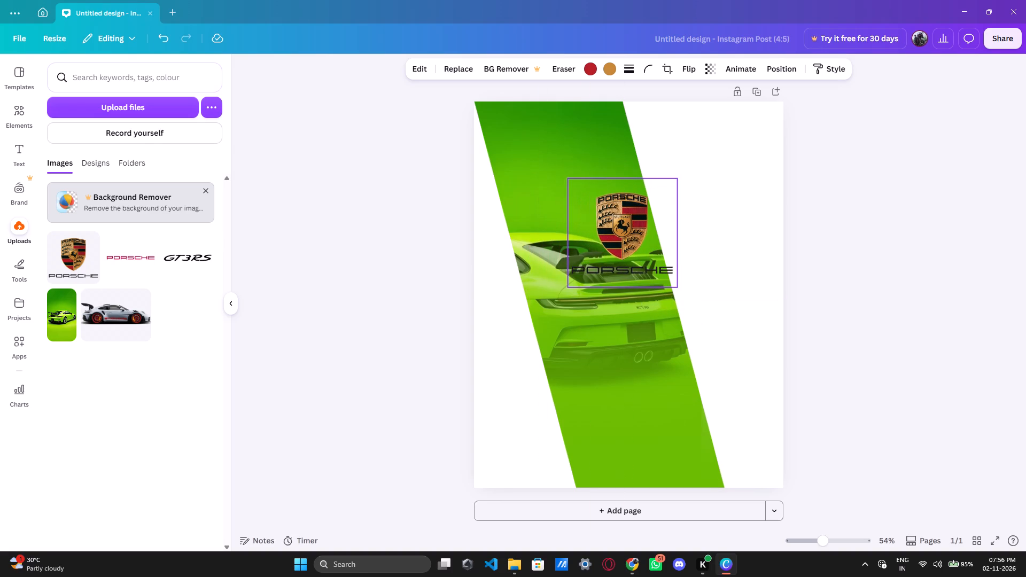
pyautogui.moveTo(623, 221); pyautogui.dragTo(554, 256)
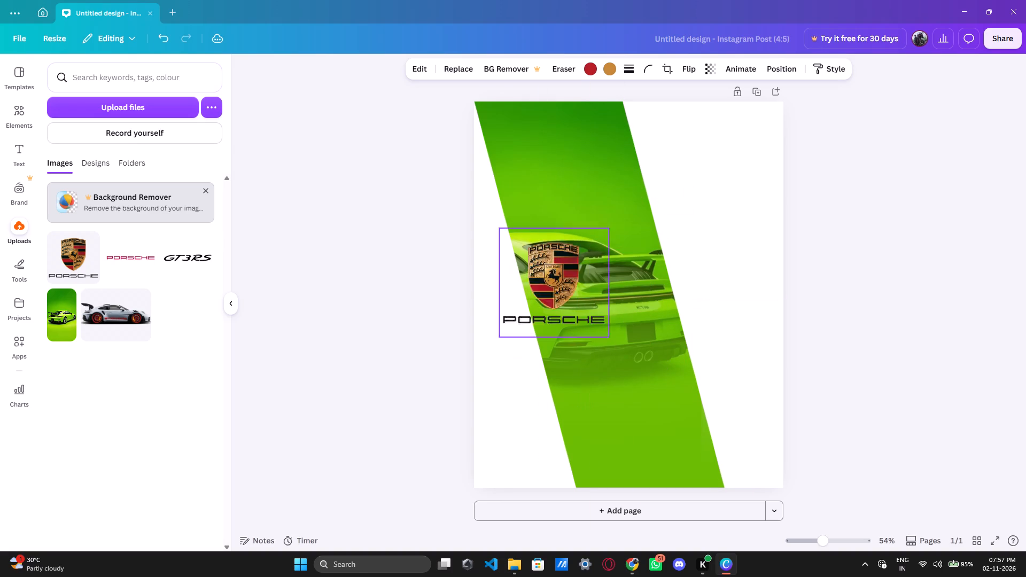
pyautogui.moveTo(554, 256); pyautogui.dragTo(616, 197)
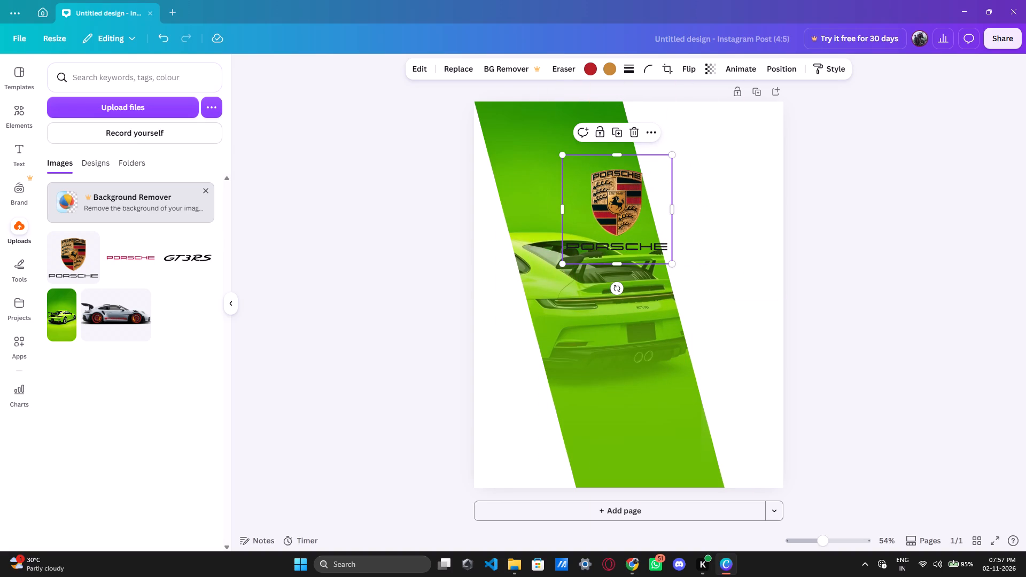
pyautogui.moveTo(673, 262); pyautogui.dragTo(697, 298)
# Position the crest logo over the car's rear, centred horizontally on the page.
pyautogui.moveTo(623, 233); pyautogui.dragTo(619, 259)
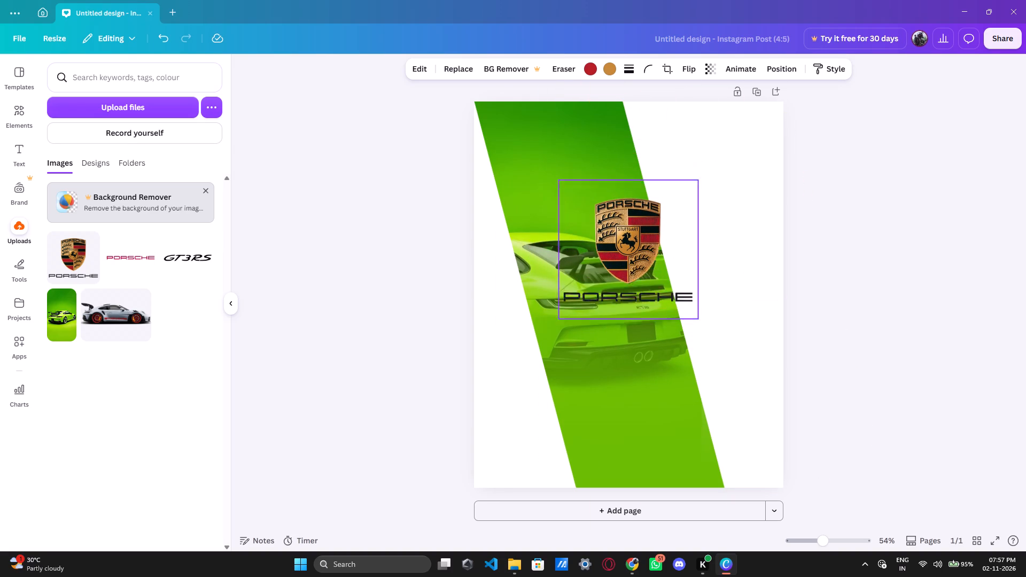
pyautogui.moveTo(619, 259); pyautogui.dragTo(610, 271)
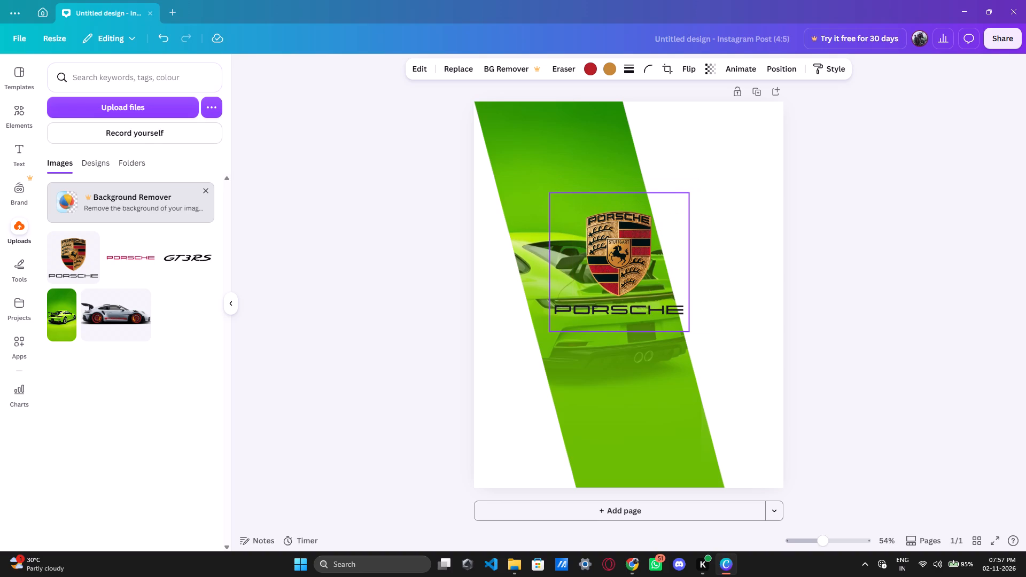
pyautogui.moveTo(610, 271); pyautogui.dragTo(609, 245)
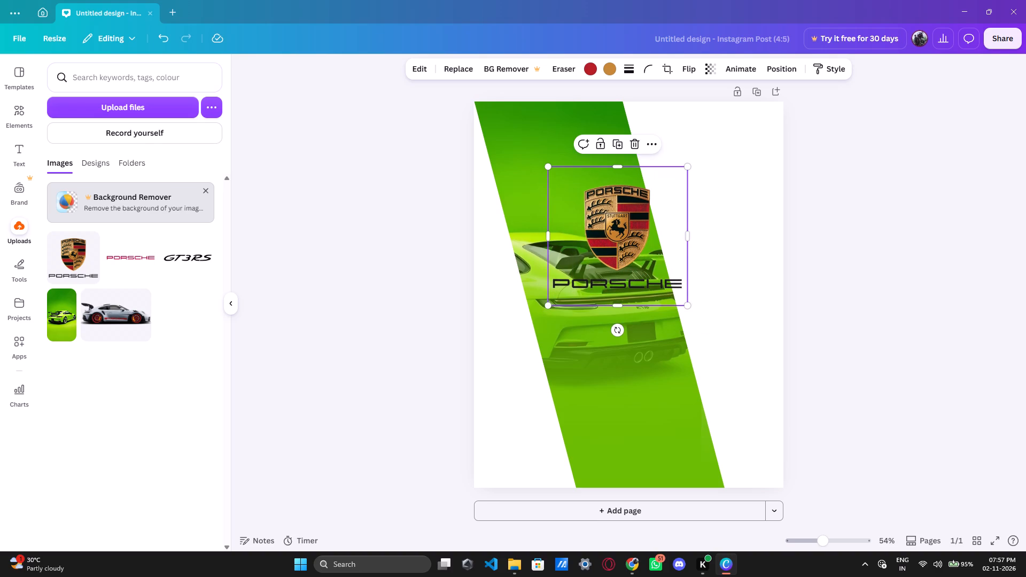
pyautogui.moveTo(618, 216); pyautogui.dragTo(641, 177)
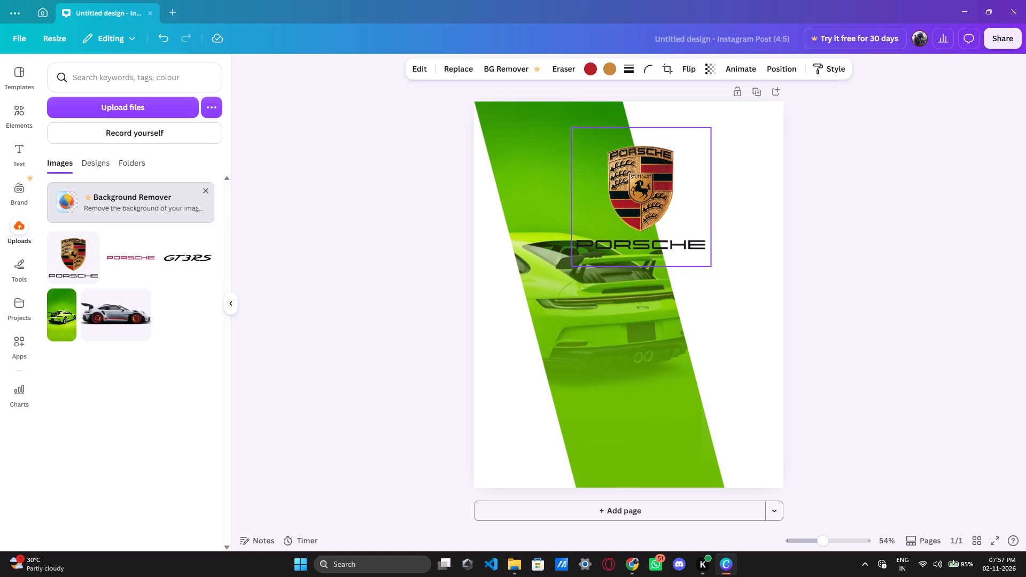
pyautogui.moveTo(641, 177); pyautogui.dragTo(628, 207)
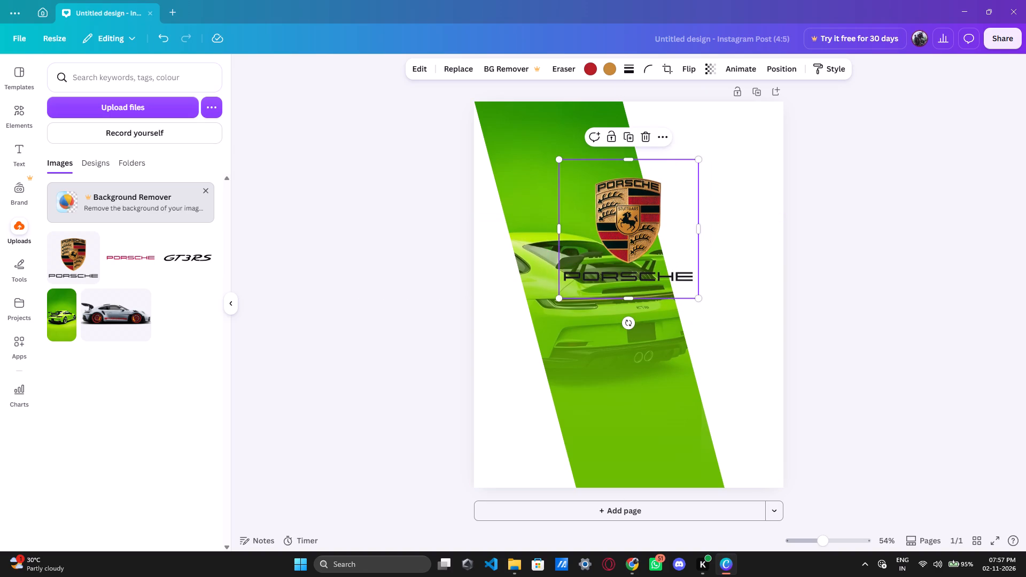
pyautogui.click(665, 137)
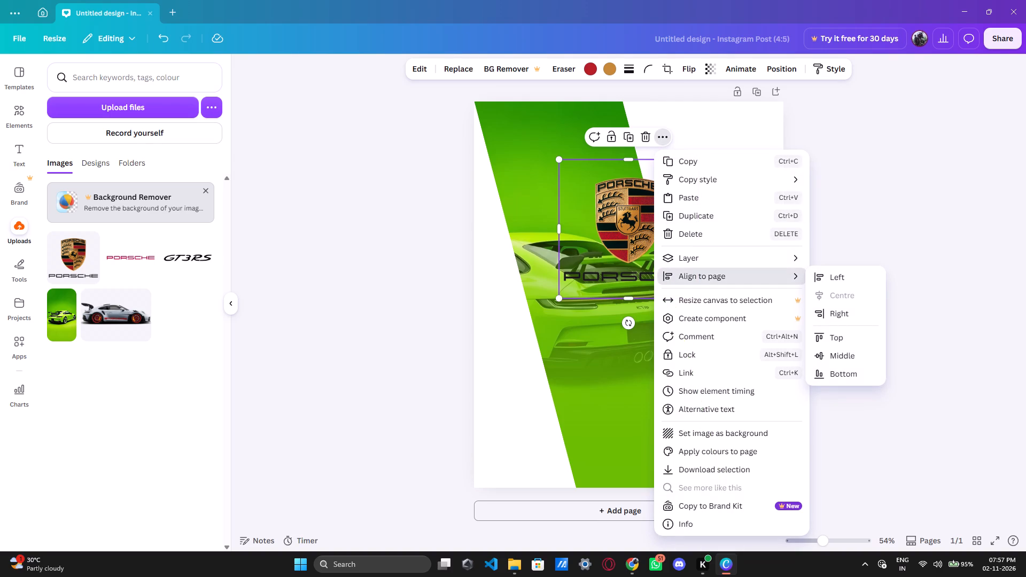
pyautogui.click(833, 276)
pyautogui.moveTo(528, 198); pyautogui.dragTo(615, 210)
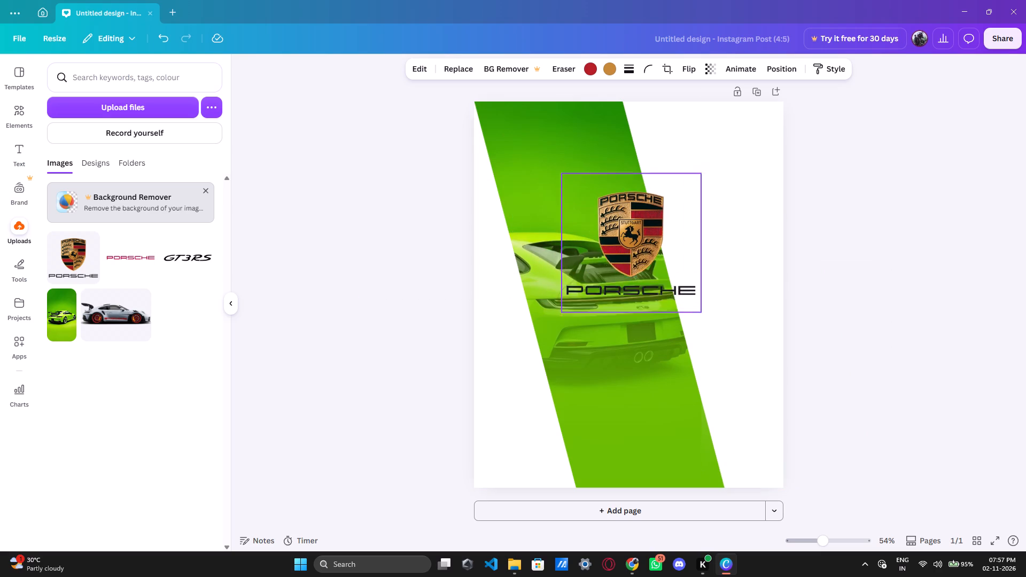
pyautogui.moveTo(615, 210); pyautogui.dragTo(615, 233)
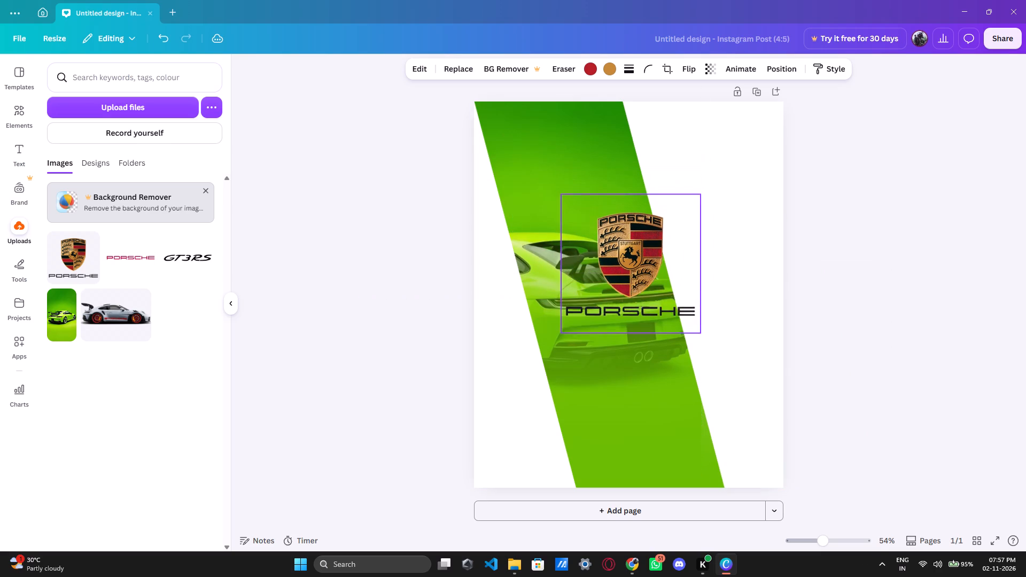
pyautogui.moveTo(615, 233); pyautogui.dragTo(613, 251)
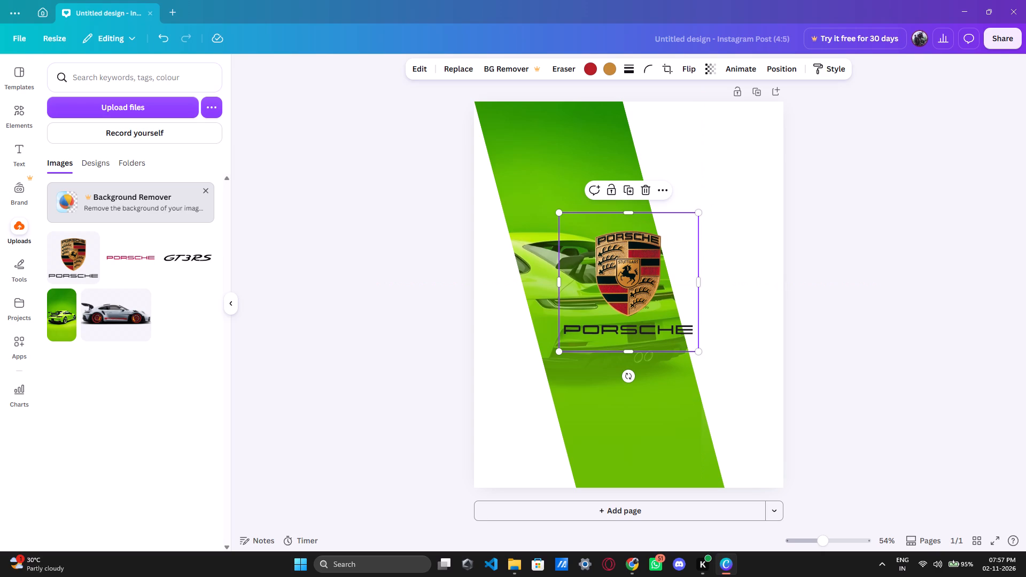
# Crop the crest image to cut off the PORSCHE wordmark below the shield and trim the empty space above it.
pyautogui.moveTo(631, 353); pyautogui.dragTo(632, 347)
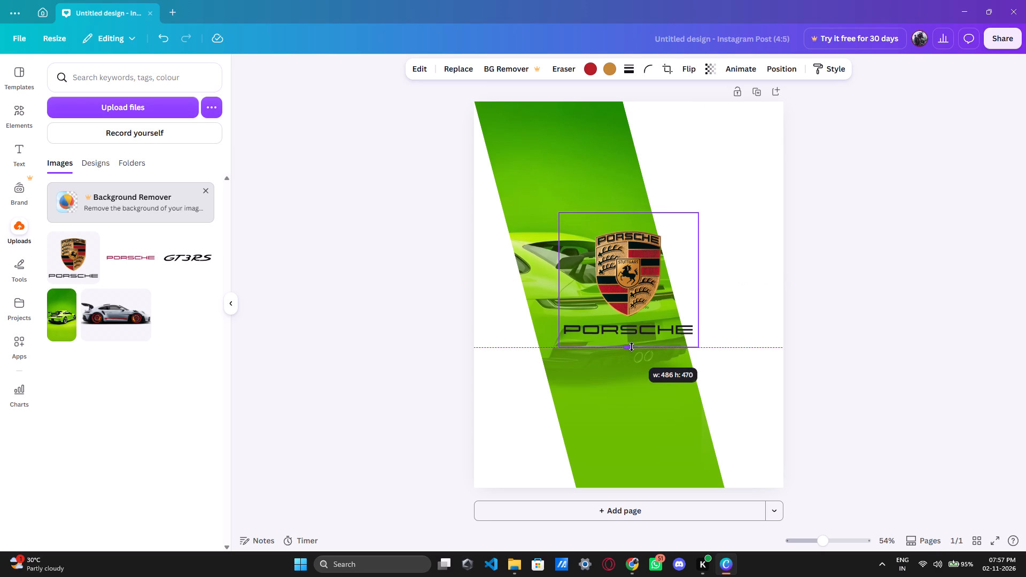
pyautogui.moveTo(632, 347); pyautogui.dragTo(632, 321)
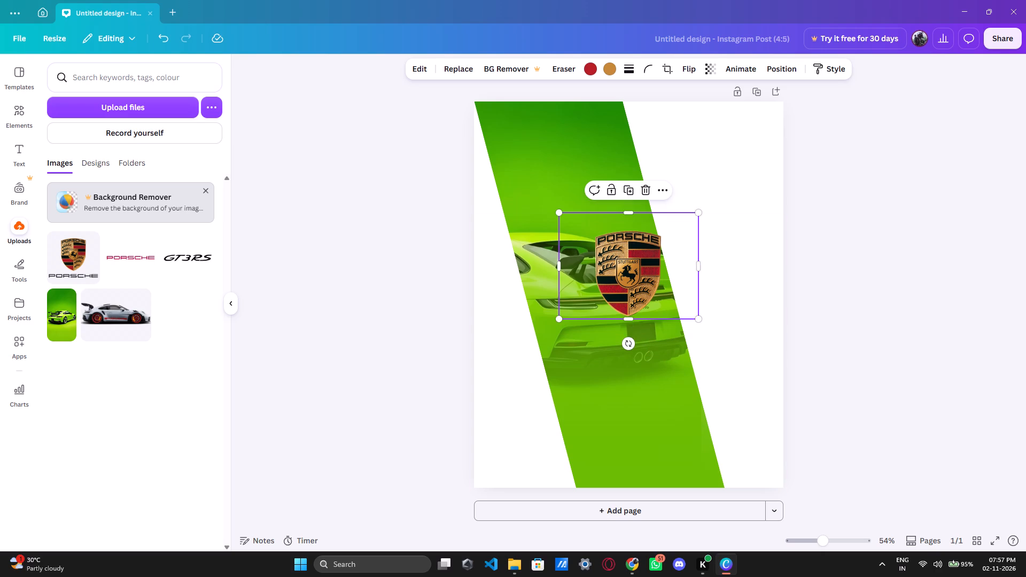
pyautogui.moveTo(629, 213); pyautogui.dragTo(630, 219)
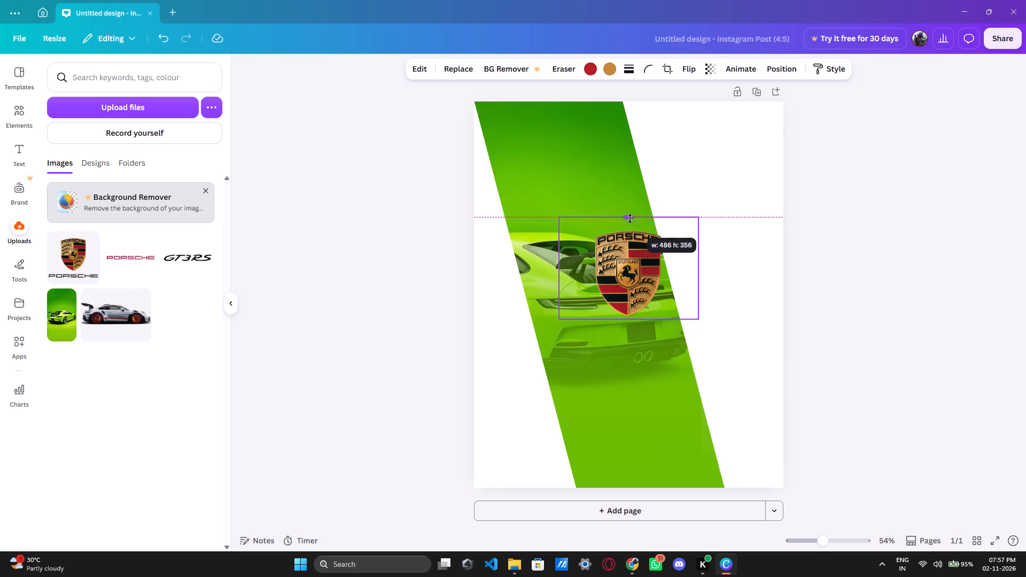
pyautogui.moveTo(630, 219); pyautogui.dragTo(631, 224)
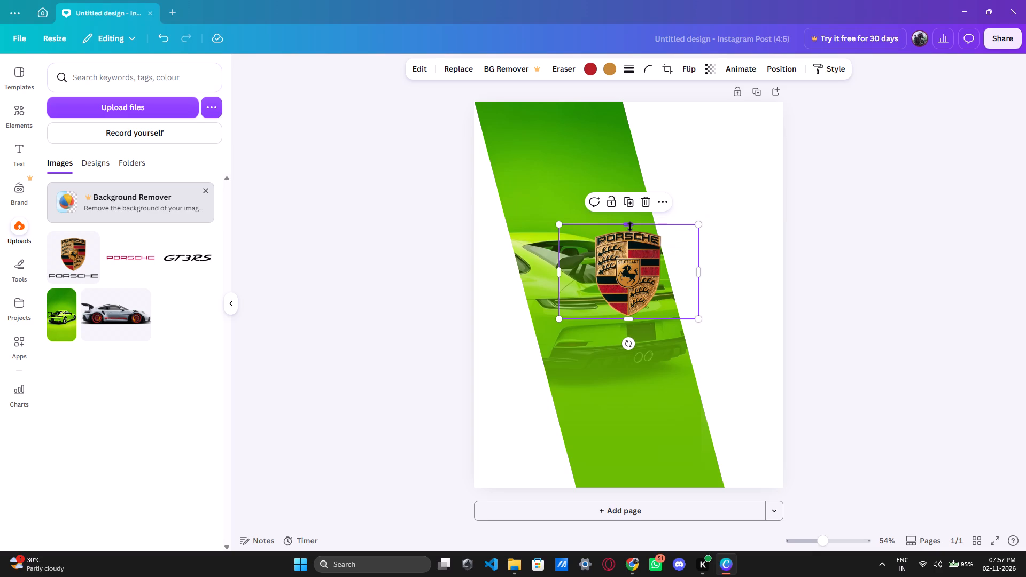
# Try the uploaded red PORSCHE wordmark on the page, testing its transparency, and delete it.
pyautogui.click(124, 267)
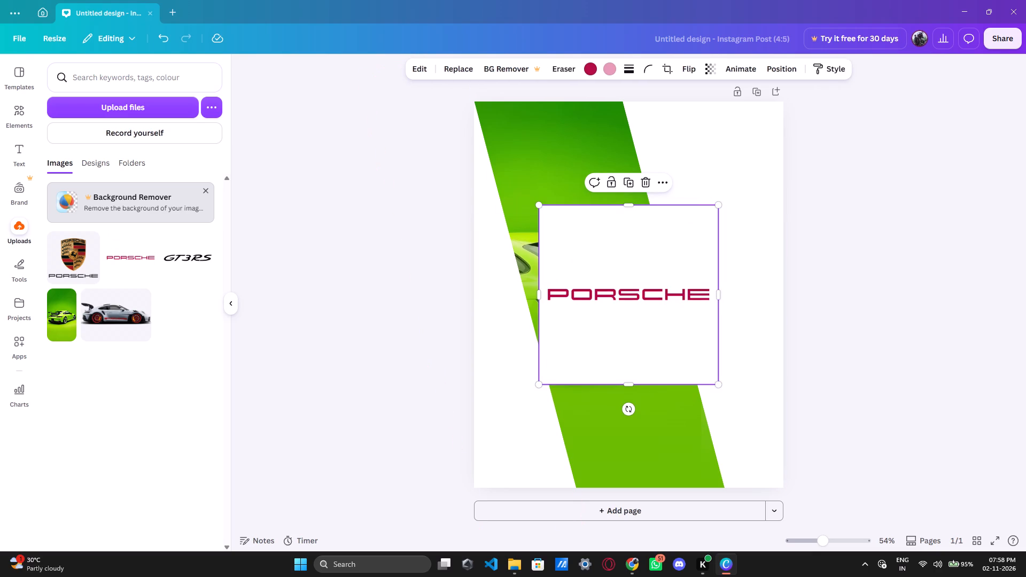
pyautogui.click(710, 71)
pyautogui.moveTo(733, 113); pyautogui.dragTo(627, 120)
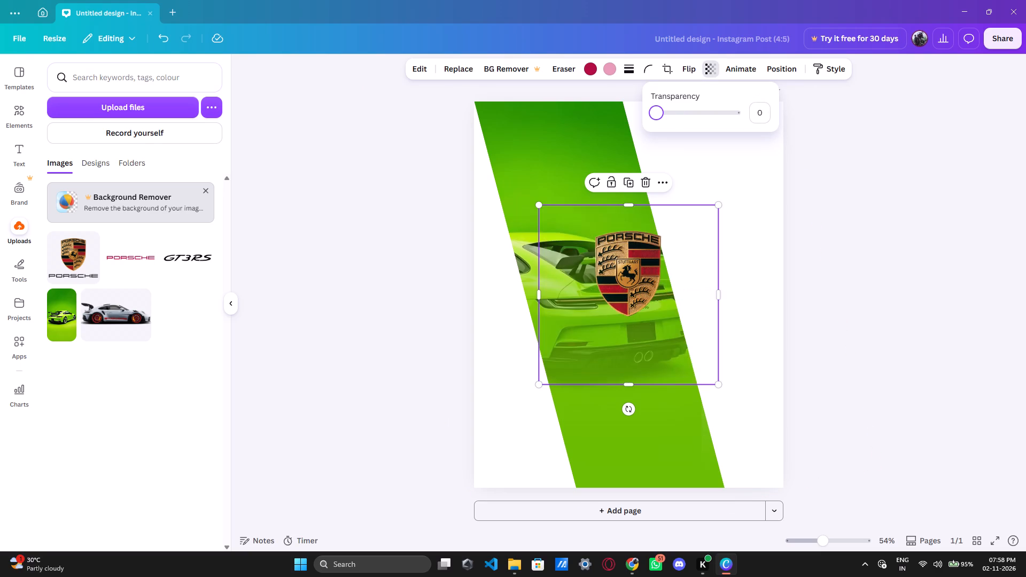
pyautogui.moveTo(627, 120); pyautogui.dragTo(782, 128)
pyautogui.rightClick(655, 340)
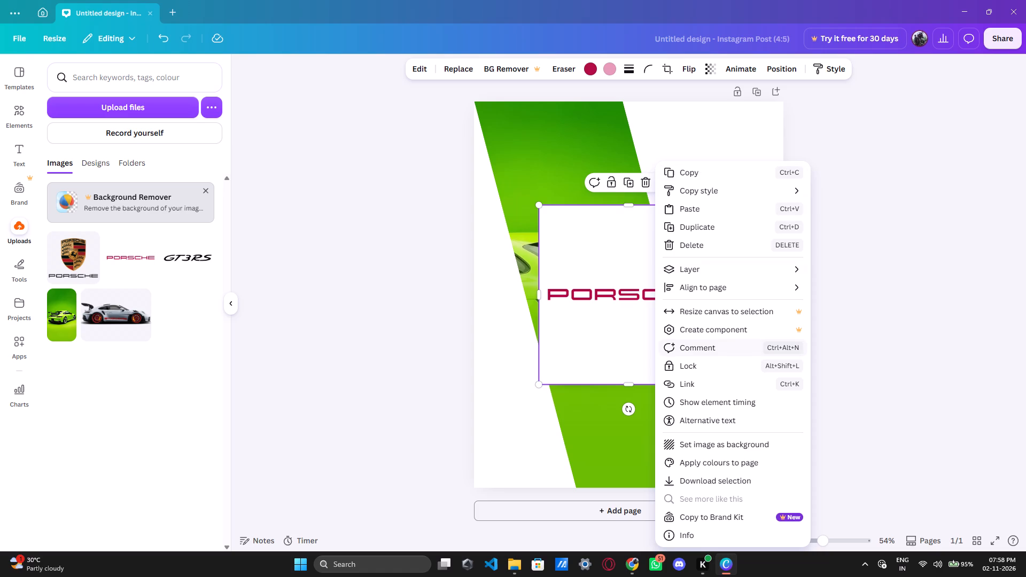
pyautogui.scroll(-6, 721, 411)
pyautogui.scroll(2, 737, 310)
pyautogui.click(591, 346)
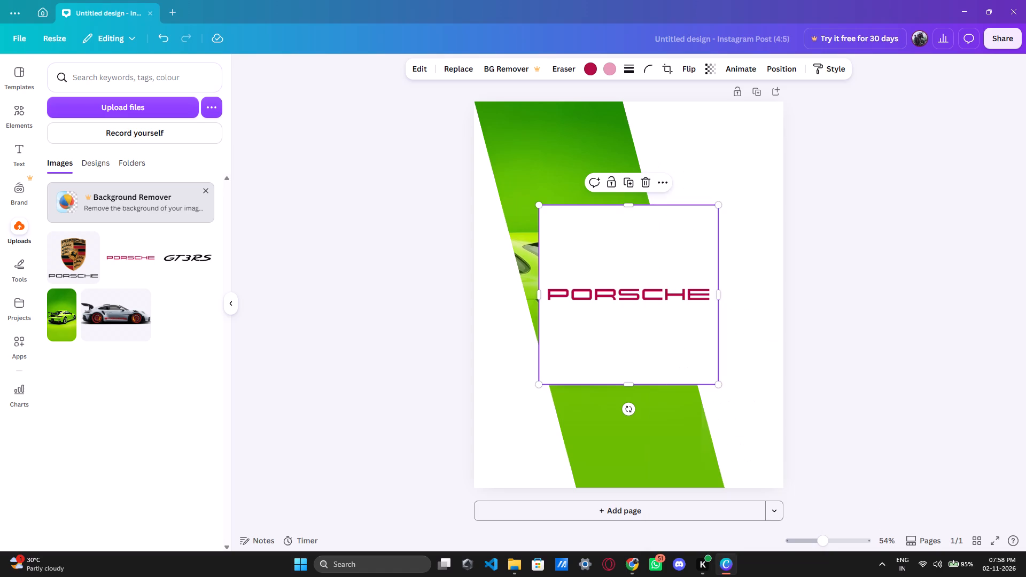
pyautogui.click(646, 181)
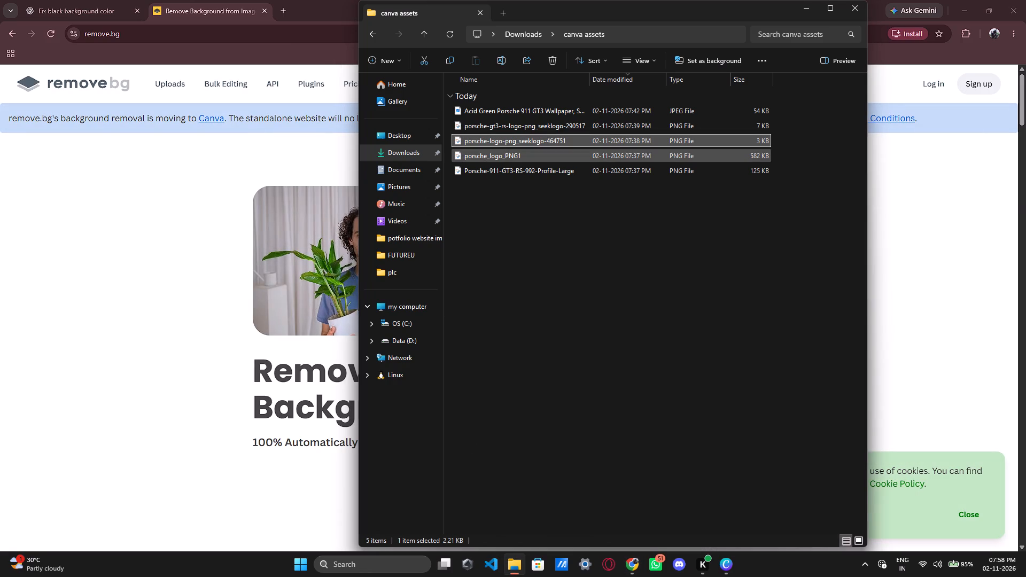
pyautogui.click(518, 156)
pyautogui.doubleClick(518, 156)
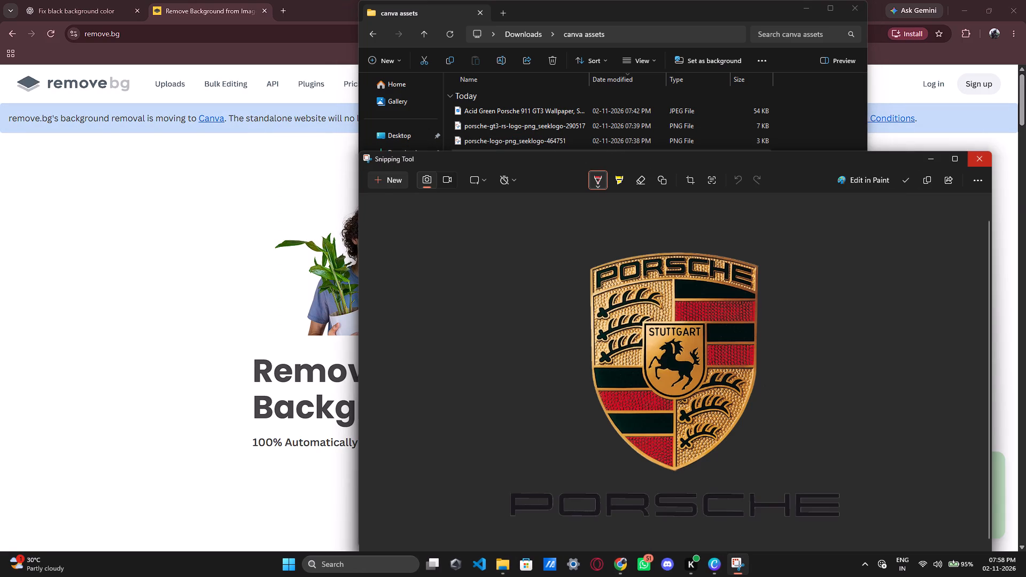
pyautogui.click(989, 157)
pyautogui.click(528, 139)
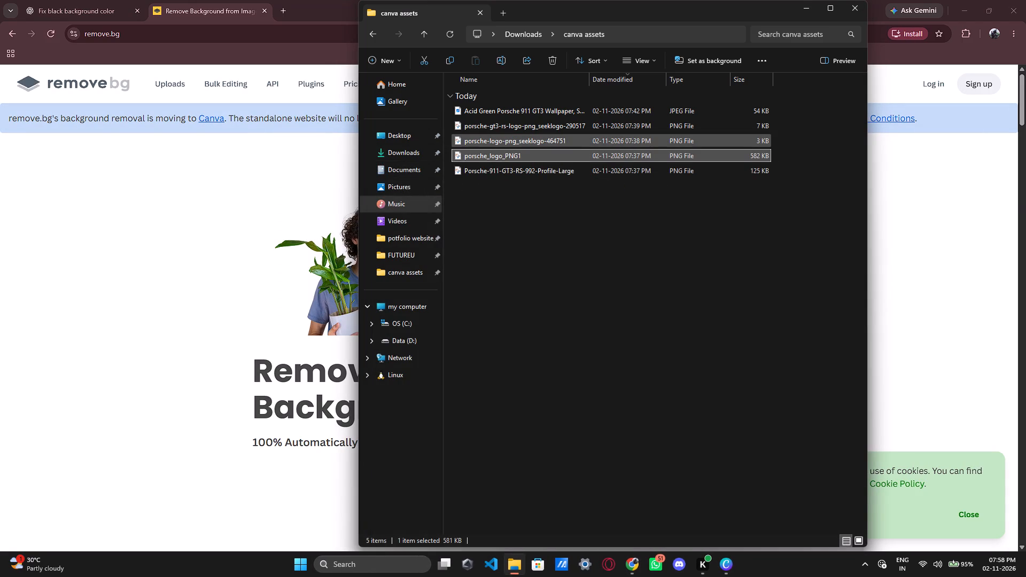
pyautogui.doubleClick(519, 143)
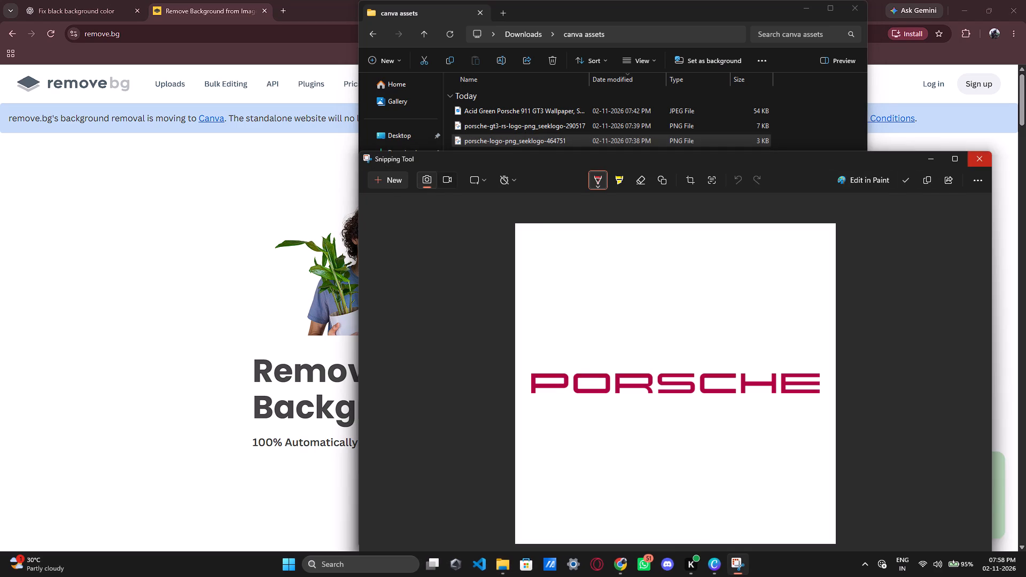
pyautogui.click(978, 160)
pyautogui.rightClick(537, 142)
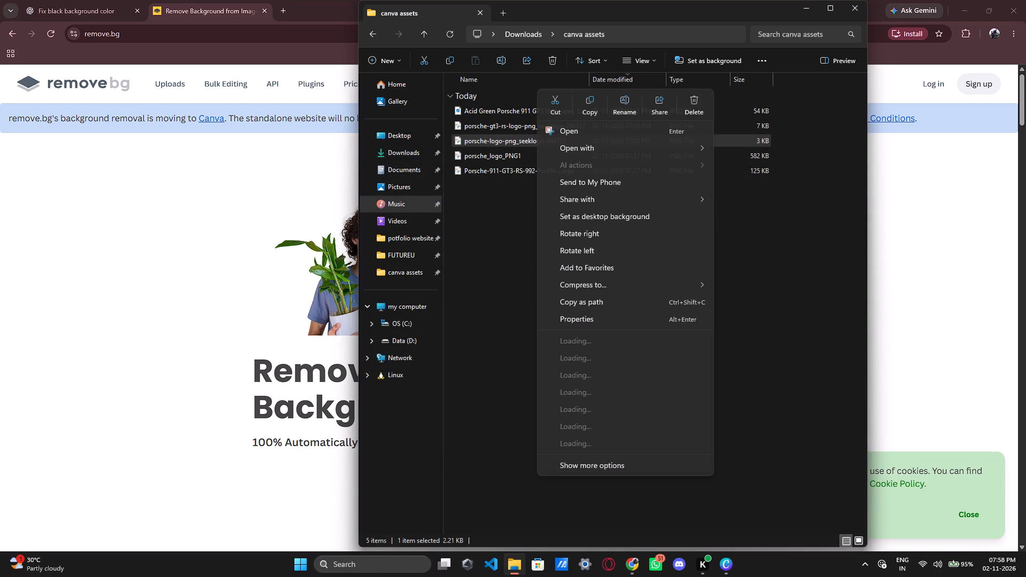
pyautogui.click(587, 104)
# Paste the copied PORSCHE wordmark image into remove.bg in Chrome to strip its white background.
pyautogui.click(312, 346)
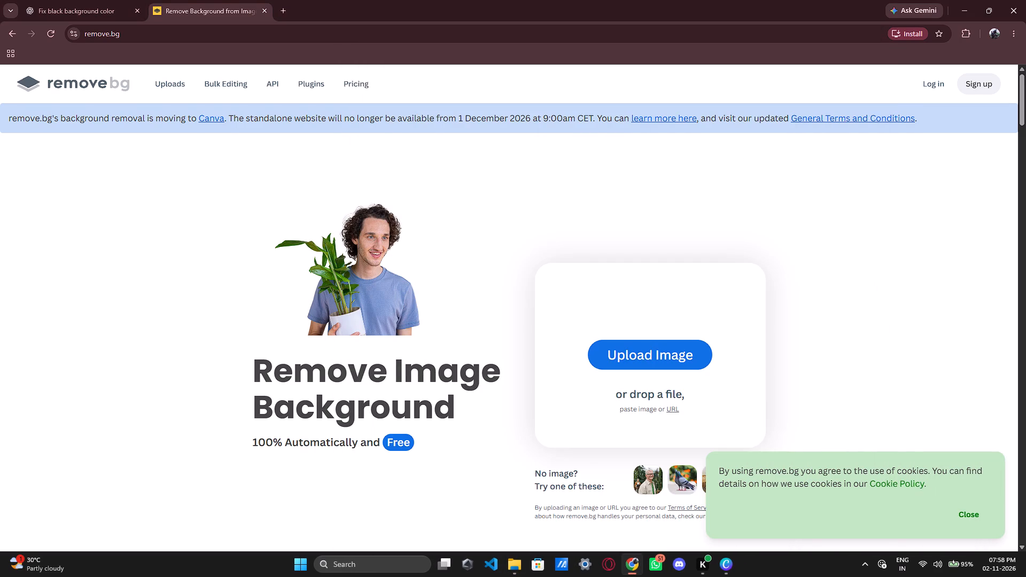
pyautogui.hotkey('ctrl', 'v')
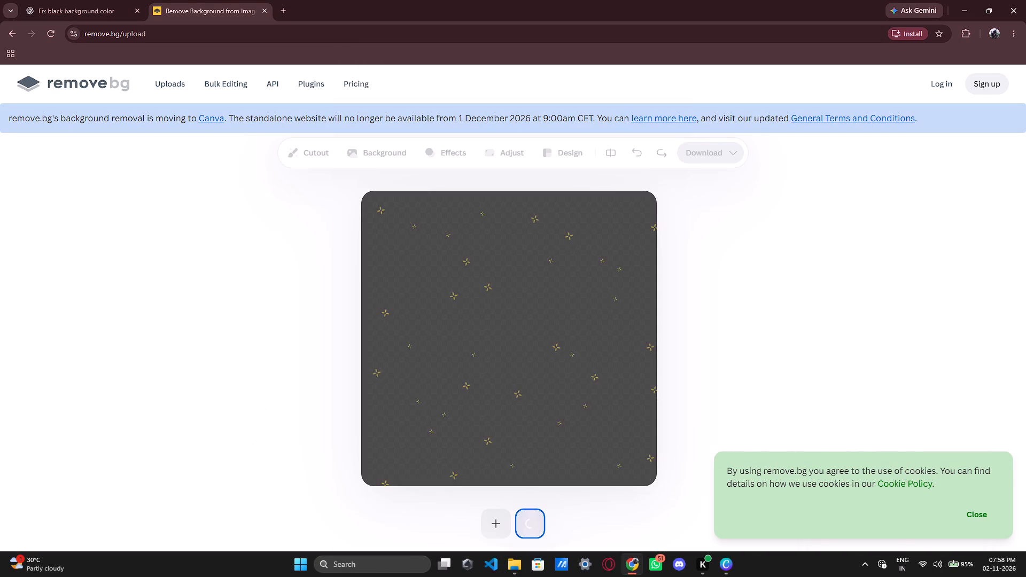
pyautogui.scroll(-3, 615, 385)
pyautogui.scroll(1, 615, 387)
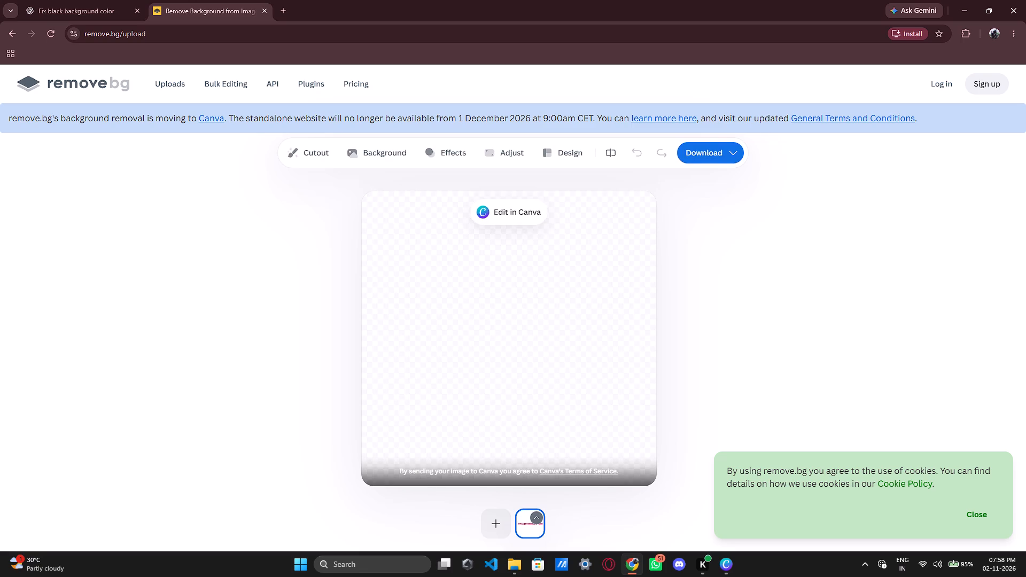
# Download the background-free PORSCHE wordmark from remove.bg as the free 500 x 500 preview, and dismiss the image preview.
pyautogui.click(697, 155)
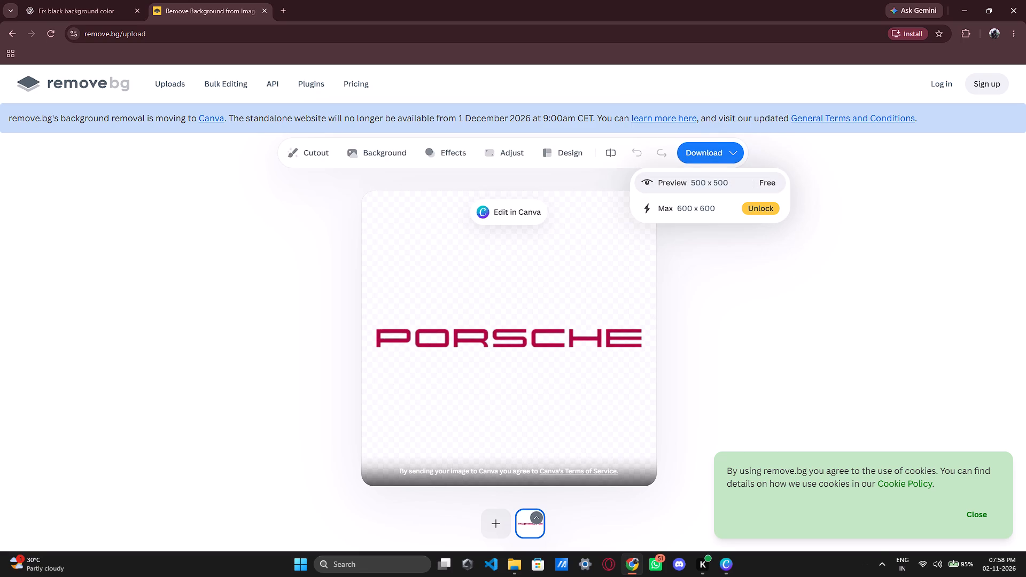
pyautogui.click(720, 183)
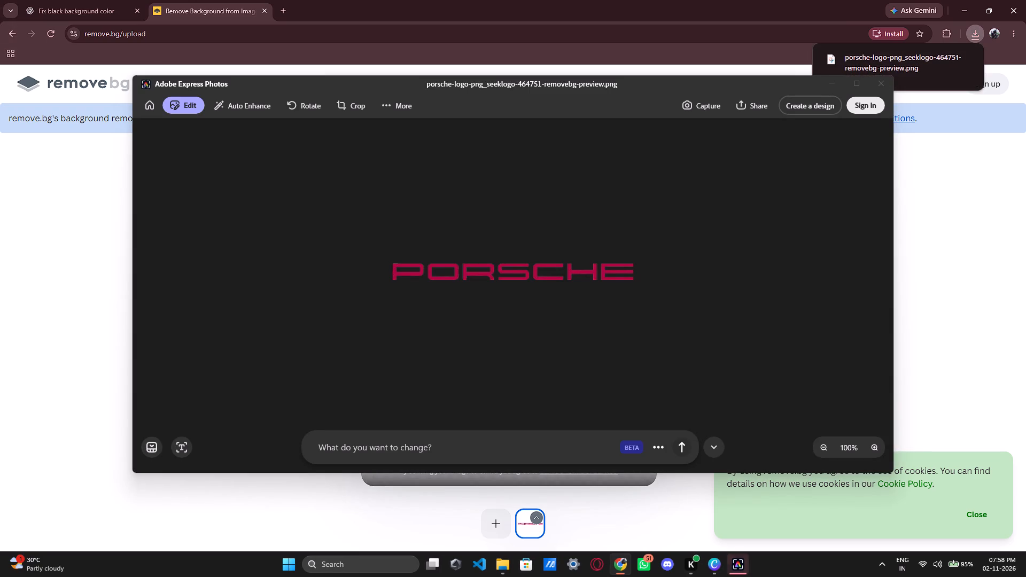
pyautogui.click(877, 85)
pyautogui.click(515, 509)
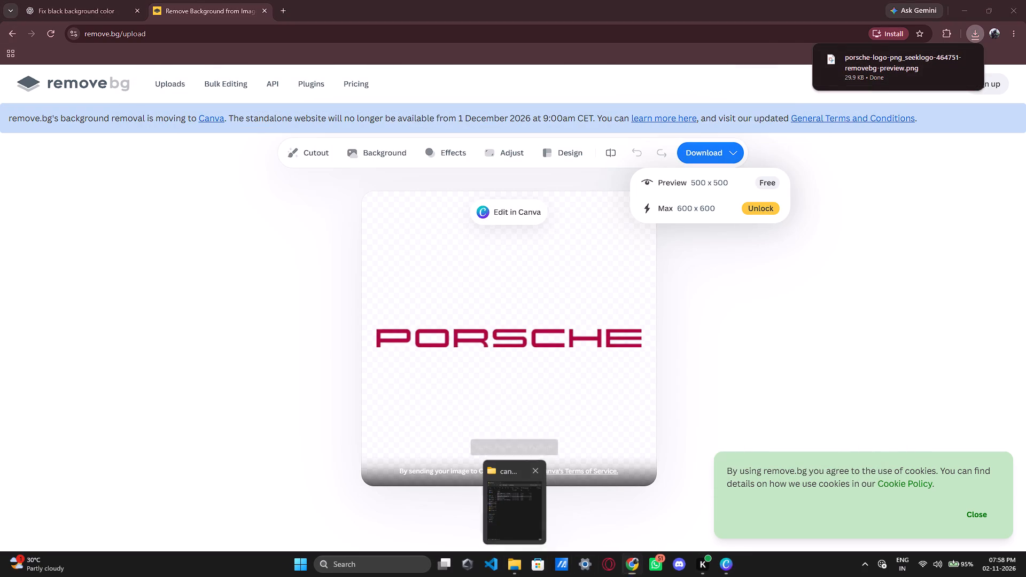
# In File Explorer, replace the original porsche-logo-png_seeklogo-464751 in the canva assets folder with its background-free removebg-preview version from Downloads.
pyautogui.rightClick(512, 138)
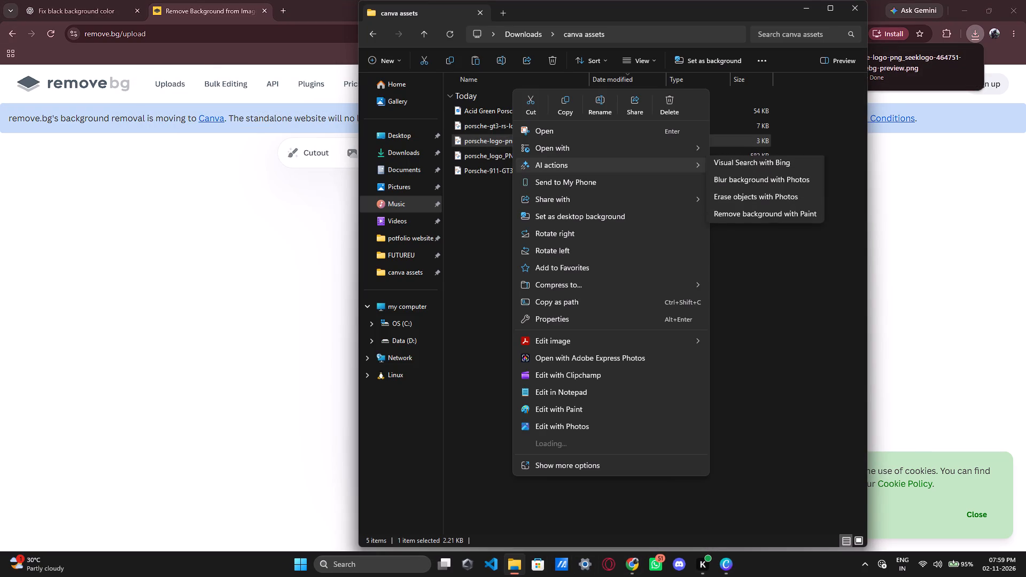
pyautogui.click(658, 106)
pyautogui.click(392, 153)
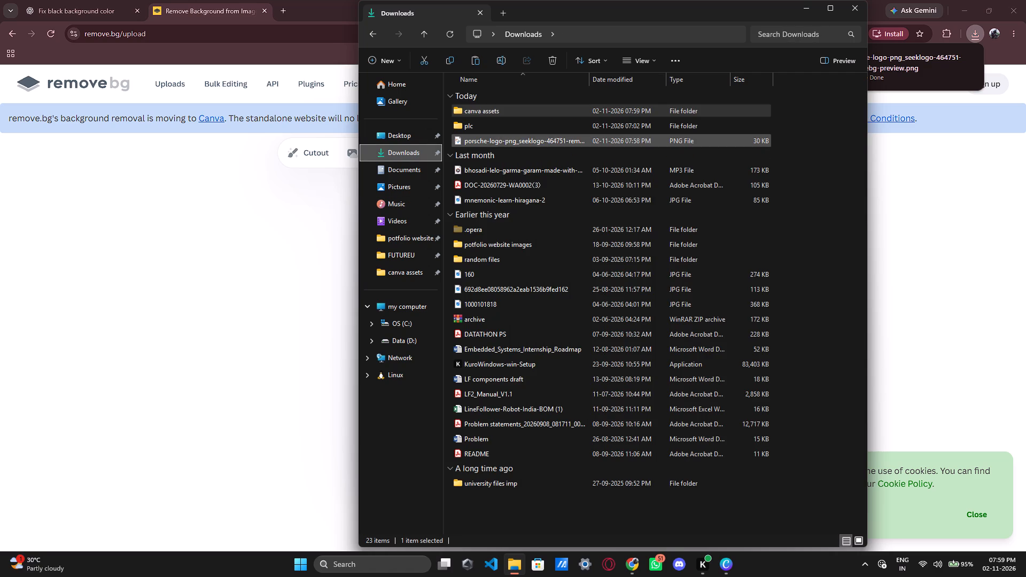
pyautogui.moveTo(491, 143); pyautogui.dragTo(493, 110)
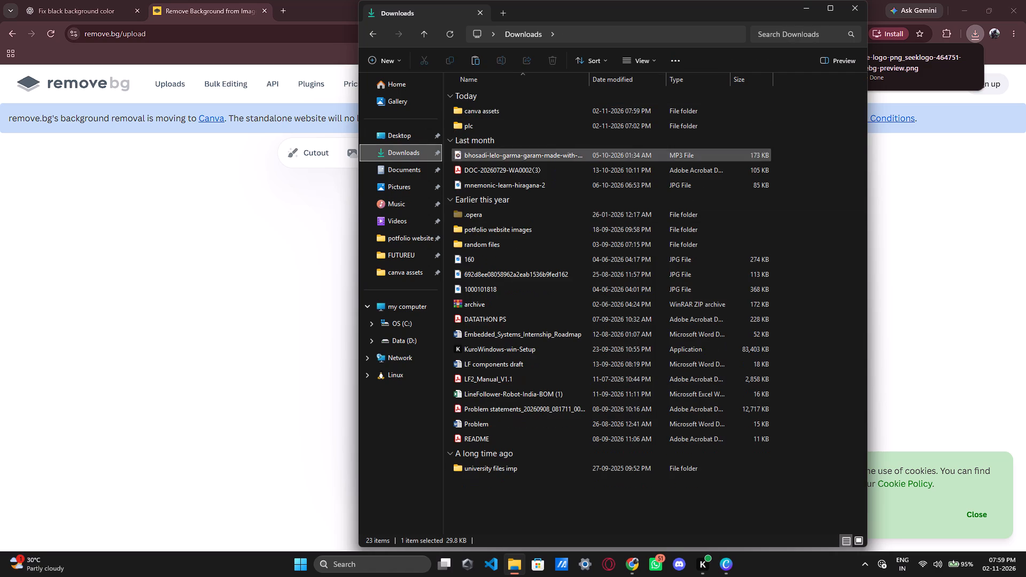
# Switch to Canva and move the old red PORSCHE wordmark image from the uploads to the trash.
pyautogui.click(941, 278)
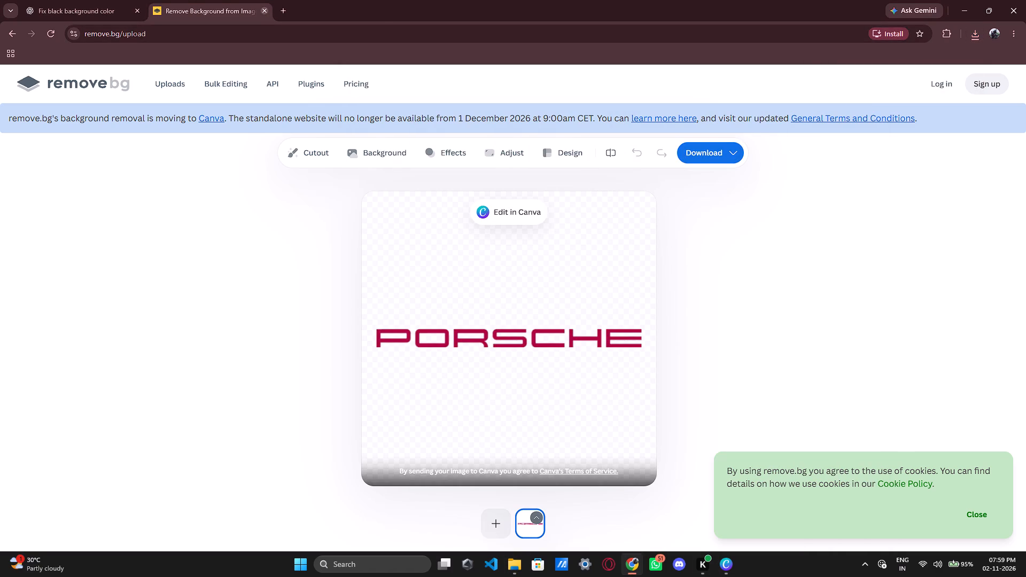
pyautogui.click(65, 0)
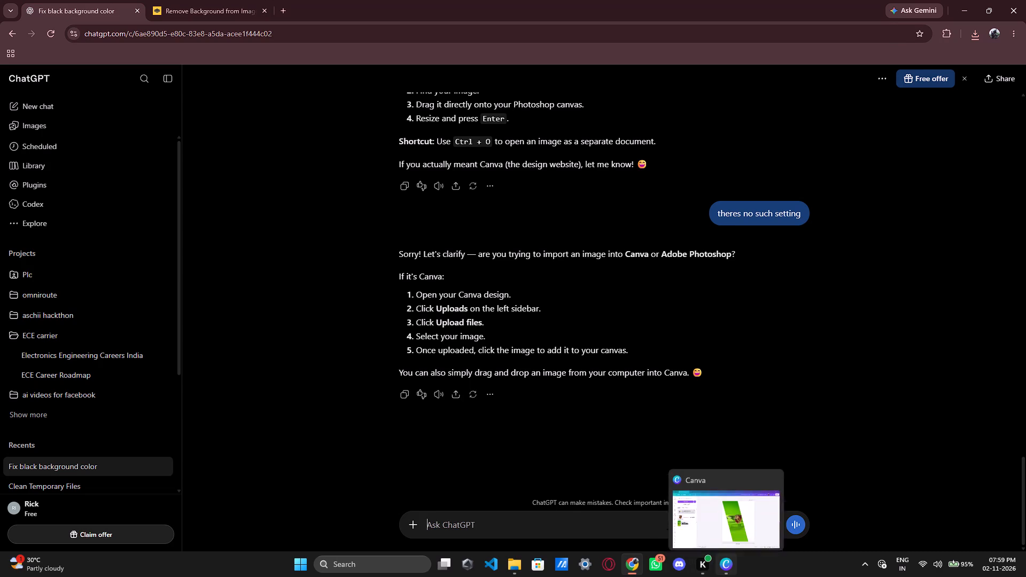
pyautogui.click(720, 516)
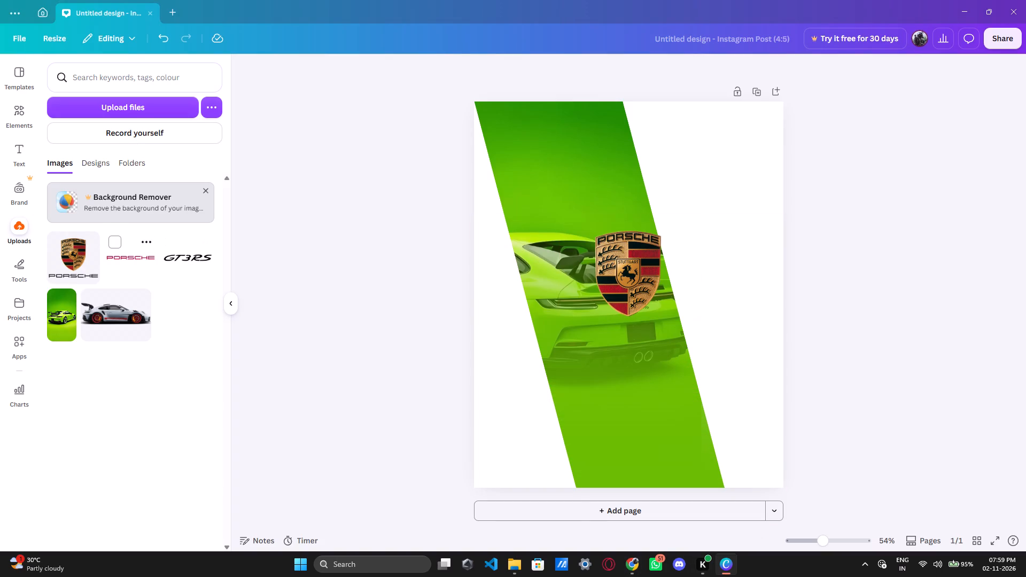
pyautogui.click(120, 242)
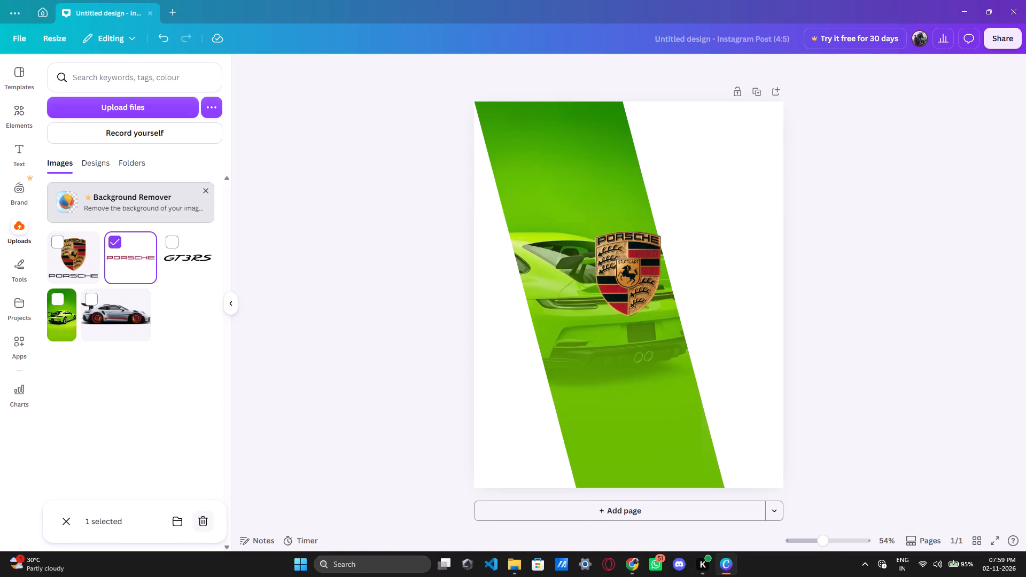
pyautogui.click(207, 520)
pyautogui.click(561, 309)
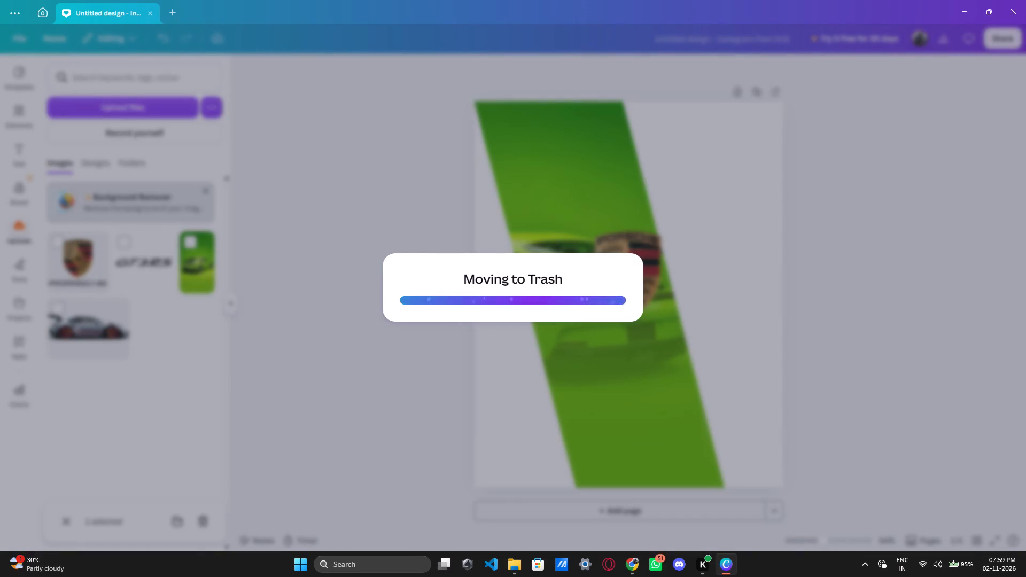
# Upload porsche-gt3-rs-logo-png_seeklogo-290517 from the canva assets folder to the Canva uploads.
pyautogui.click(25, 231)
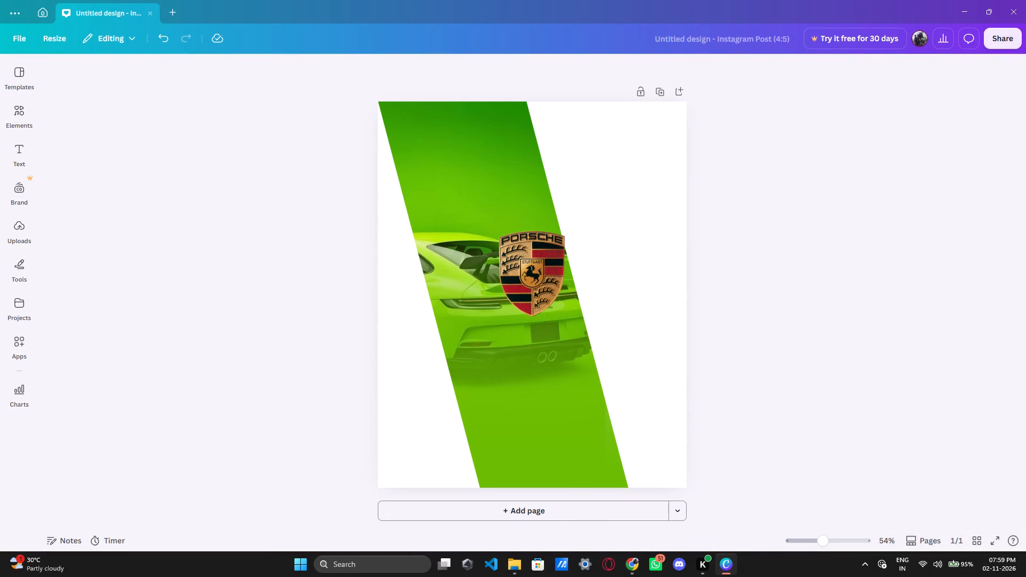
pyautogui.click(24, 230)
pyautogui.click(144, 106)
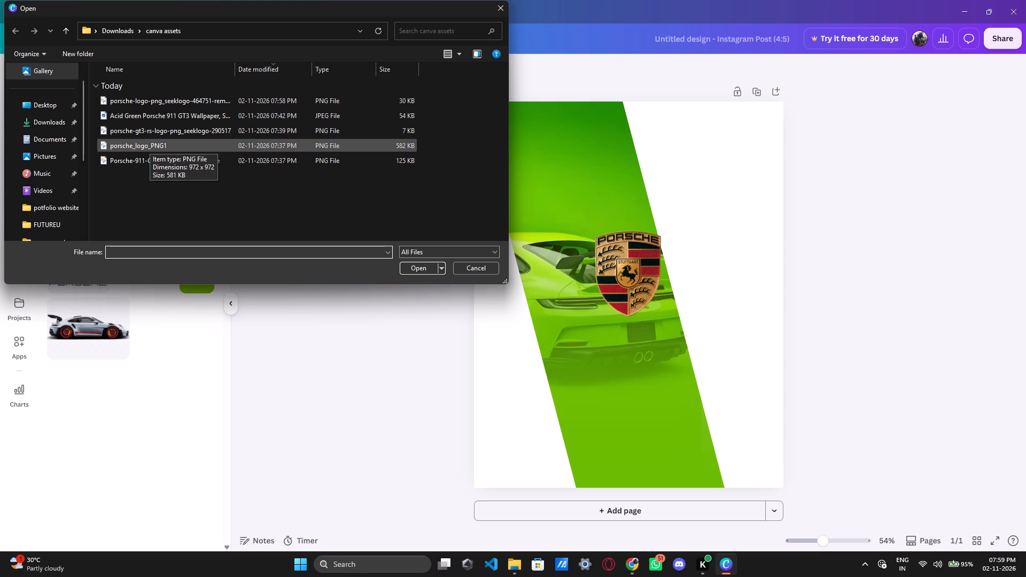
pyautogui.doubleClick(150, 133)
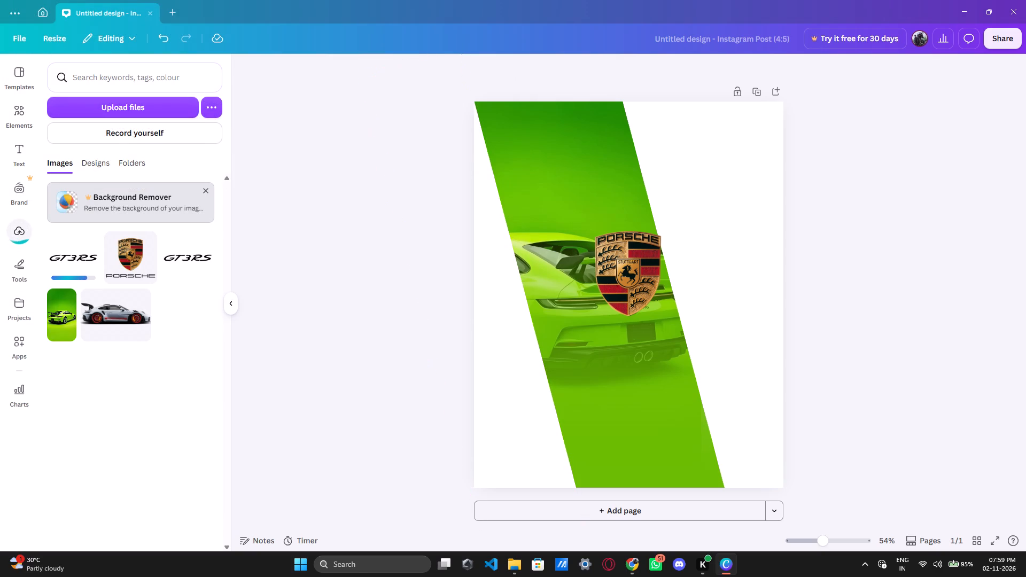
# In Canva, move the newly uploaded duplicate GT3RS logo from the uploads to the trash.
pyautogui.click(60, 244)
pyautogui.click(204, 519)
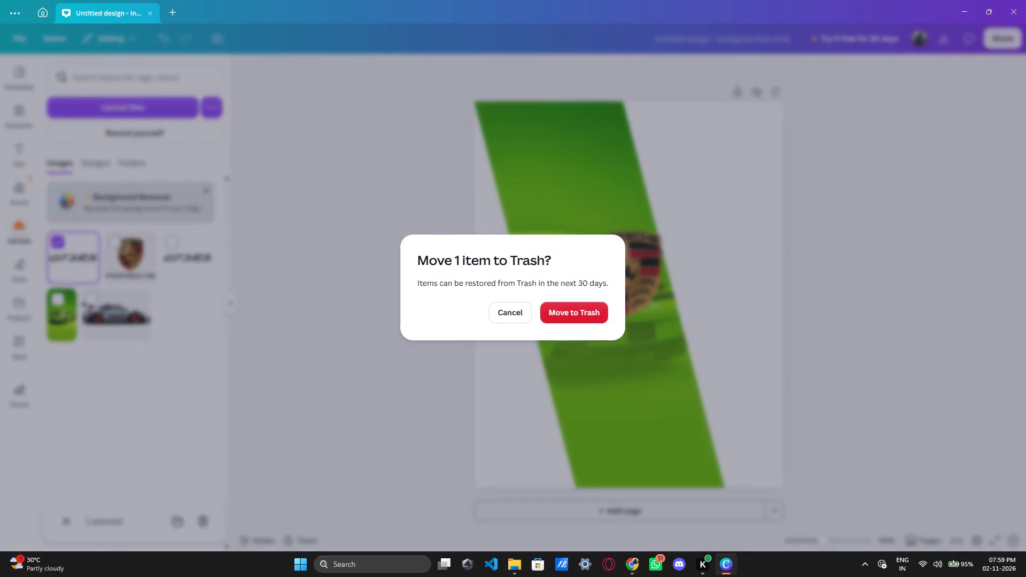
pyautogui.click(591, 310)
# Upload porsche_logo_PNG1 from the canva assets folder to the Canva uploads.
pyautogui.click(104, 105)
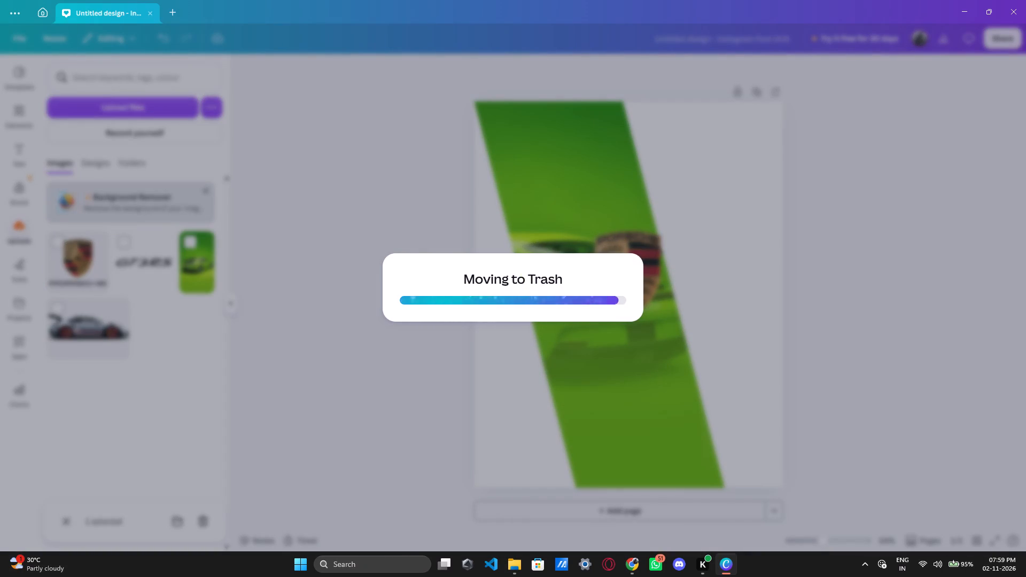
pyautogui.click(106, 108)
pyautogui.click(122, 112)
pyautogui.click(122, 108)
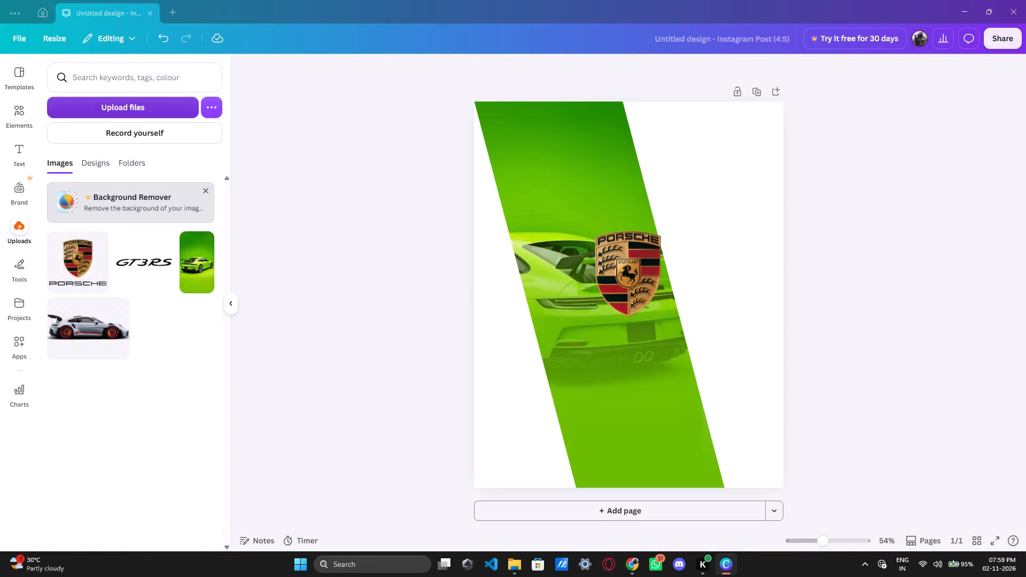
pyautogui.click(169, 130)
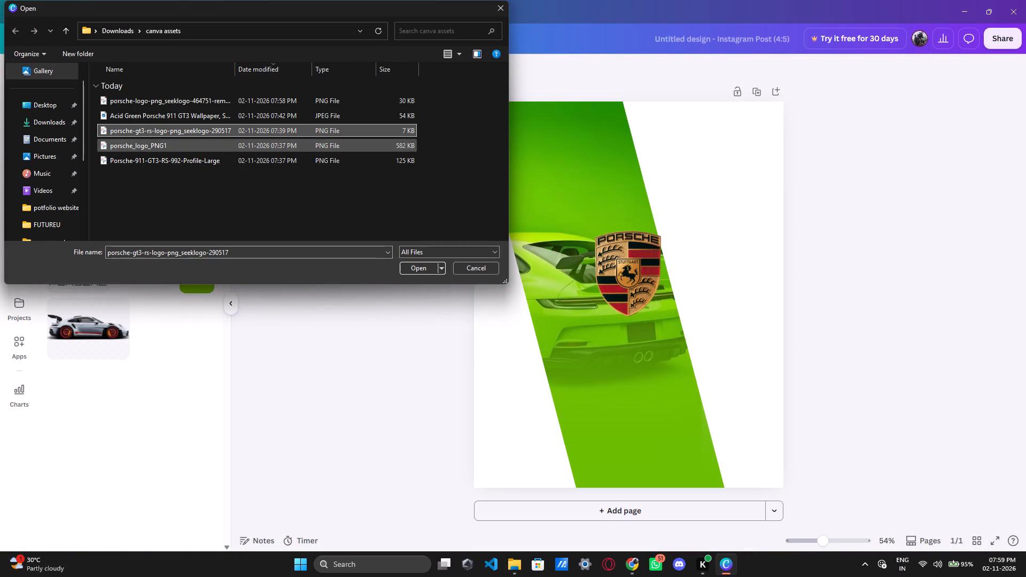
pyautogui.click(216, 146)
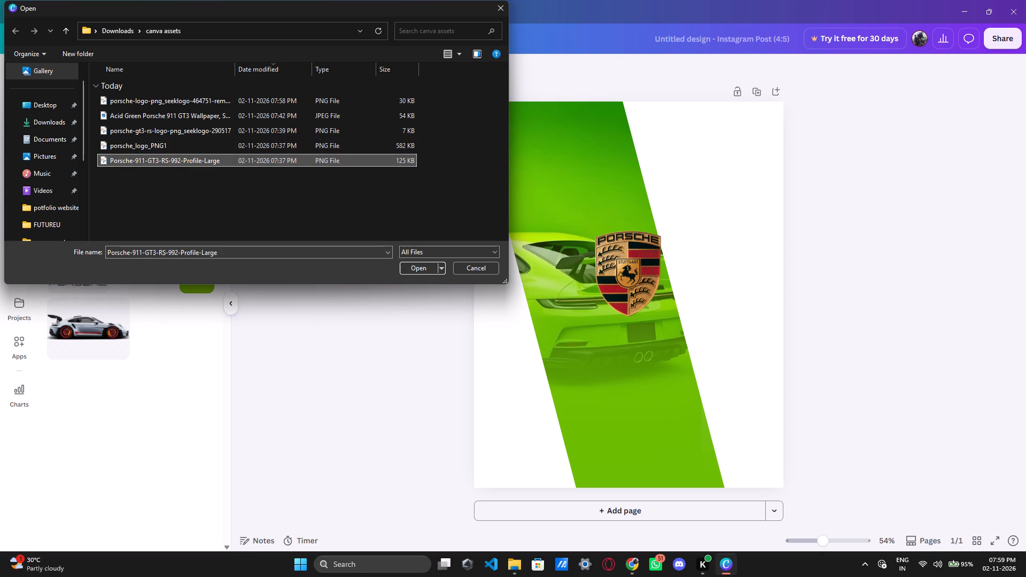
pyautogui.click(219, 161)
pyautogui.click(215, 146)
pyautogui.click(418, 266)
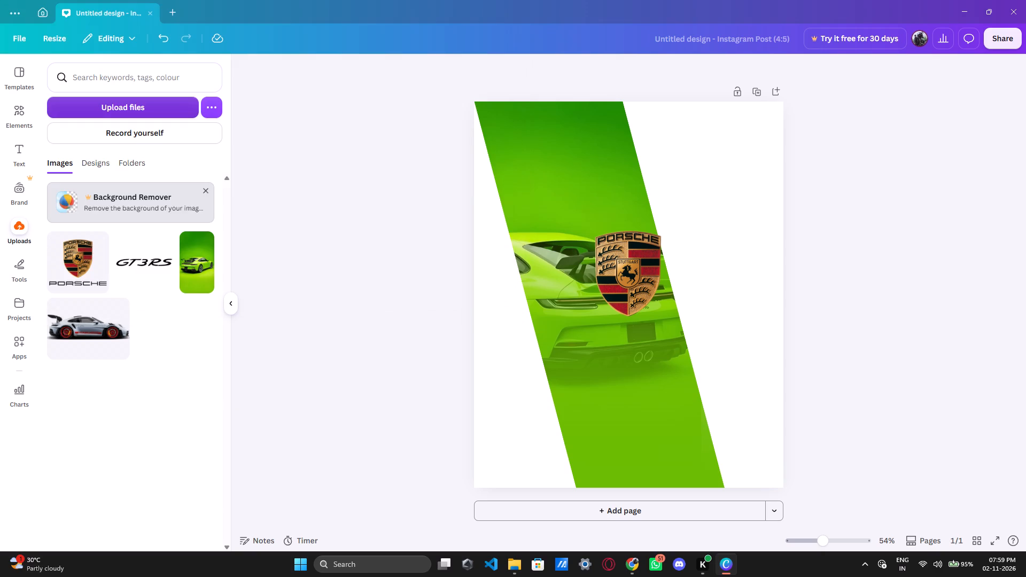
# Place the newly uploaded Porsche crest image on the page twice.
pyautogui.click(91, 237)
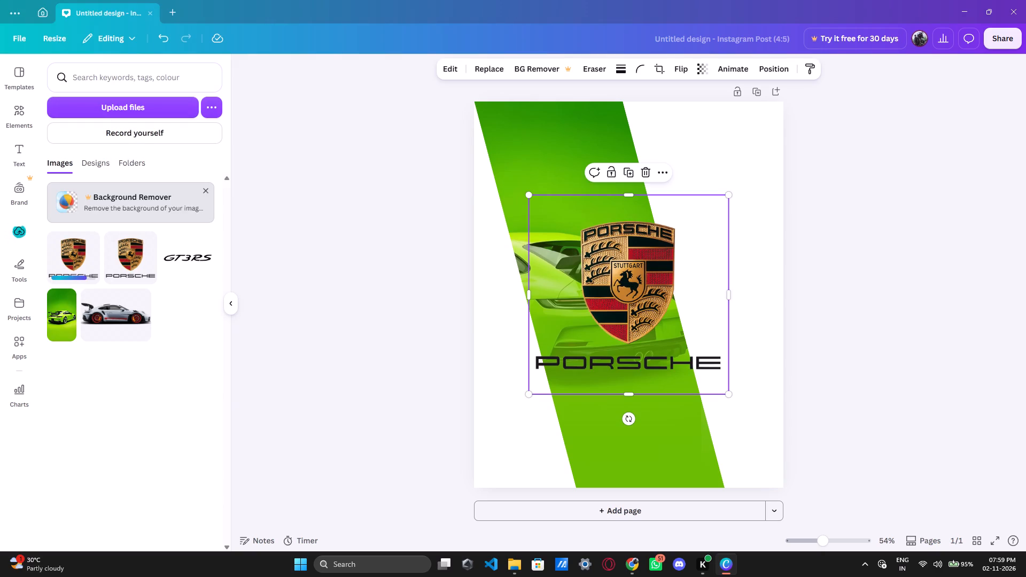
pyautogui.click(178, 400)
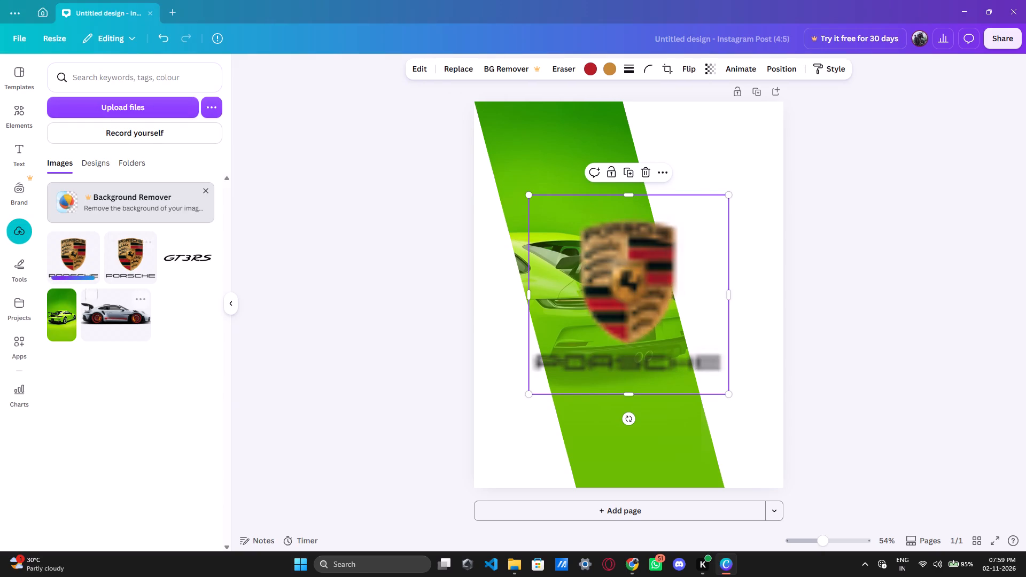
pyautogui.click(80, 251)
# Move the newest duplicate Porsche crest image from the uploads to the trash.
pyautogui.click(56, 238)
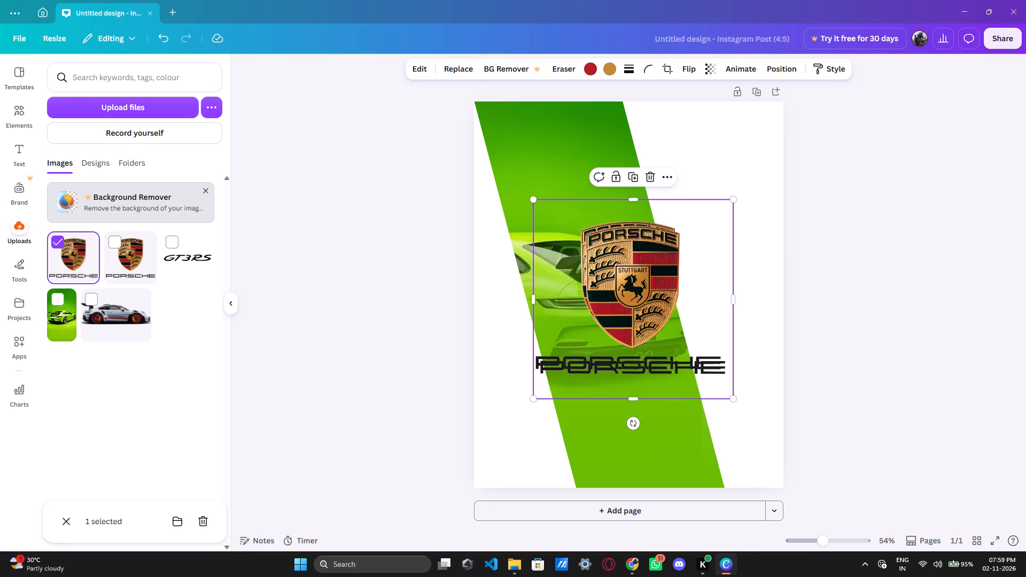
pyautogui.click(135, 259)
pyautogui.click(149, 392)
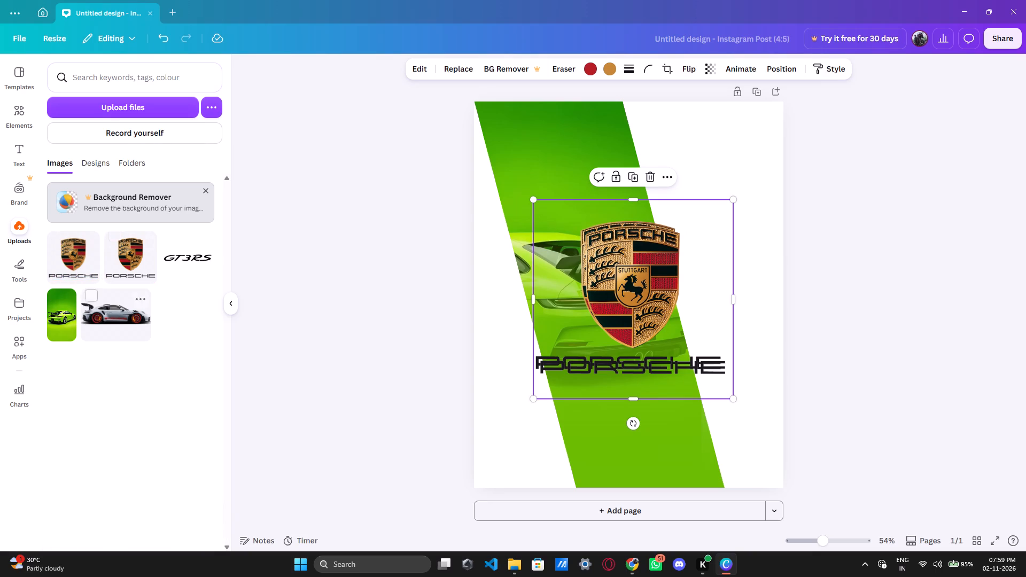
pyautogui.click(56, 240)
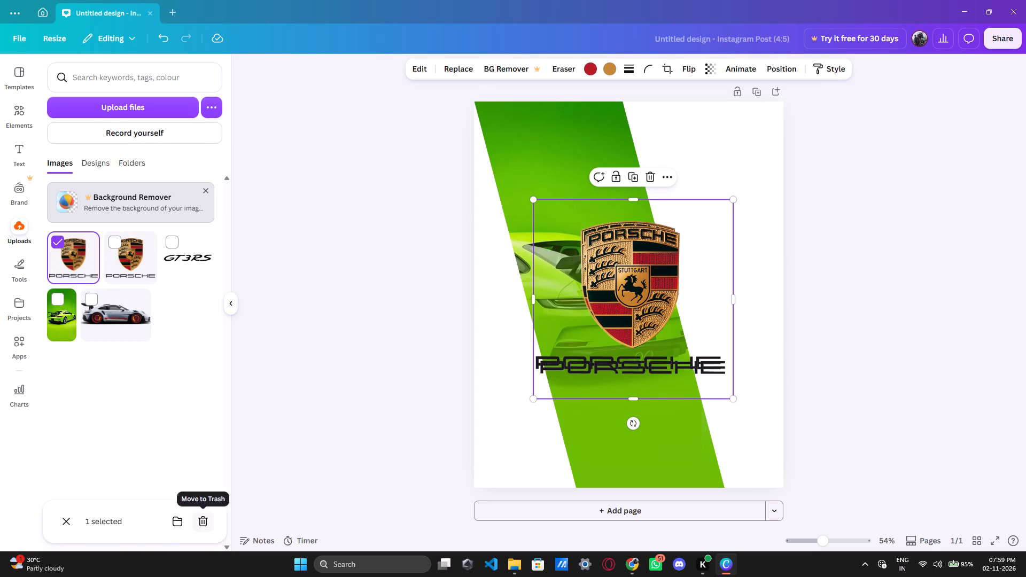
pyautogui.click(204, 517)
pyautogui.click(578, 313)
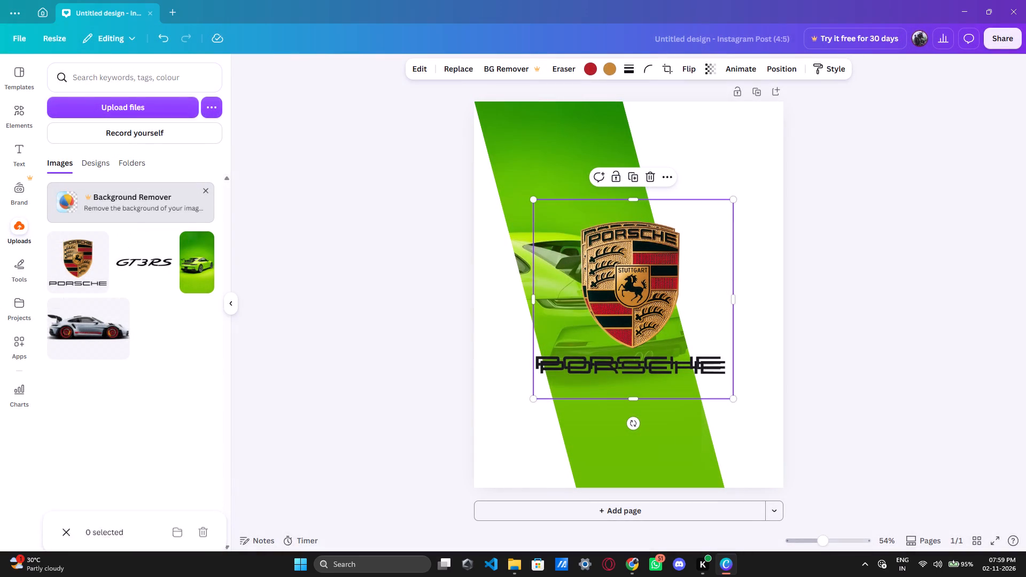
# Upload porsche-logo-png_seeklogo-464751-removebg-preview from the canva assets folder to the Canva uploads.
pyautogui.click(96, 110)
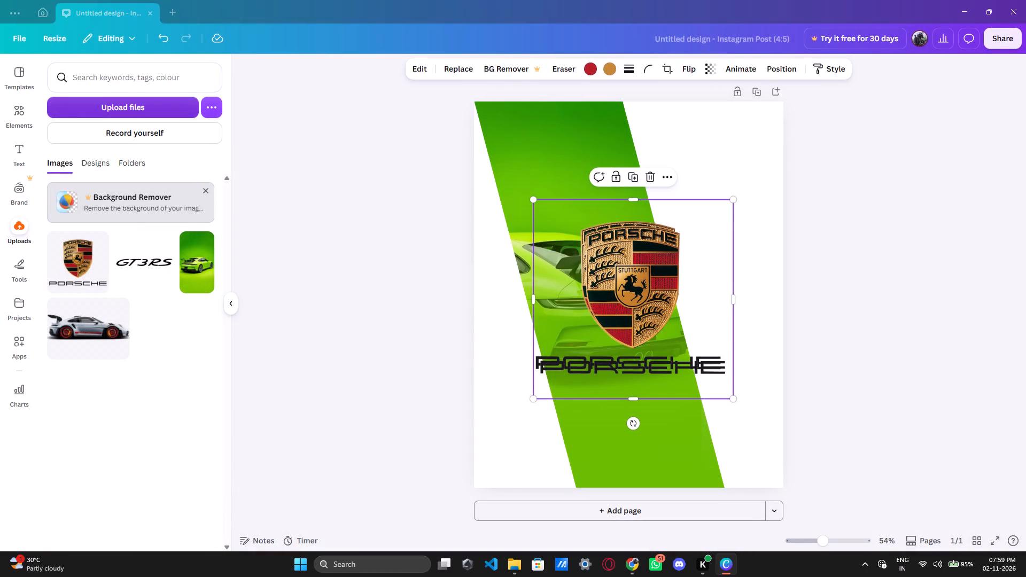
pyautogui.click(152, 162)
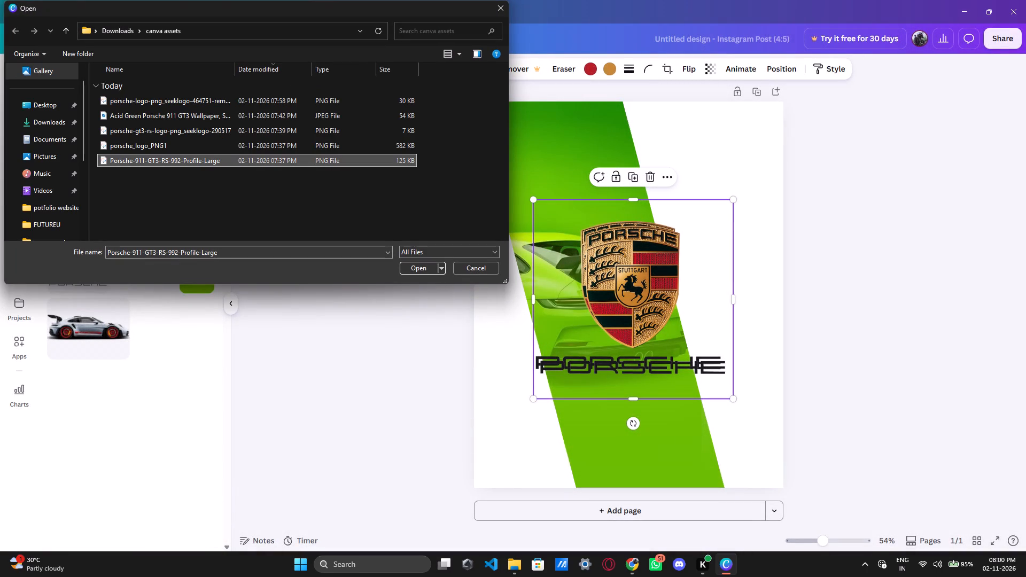
pyautogui.click(204, 105)
pyautogui.click(422, 274)
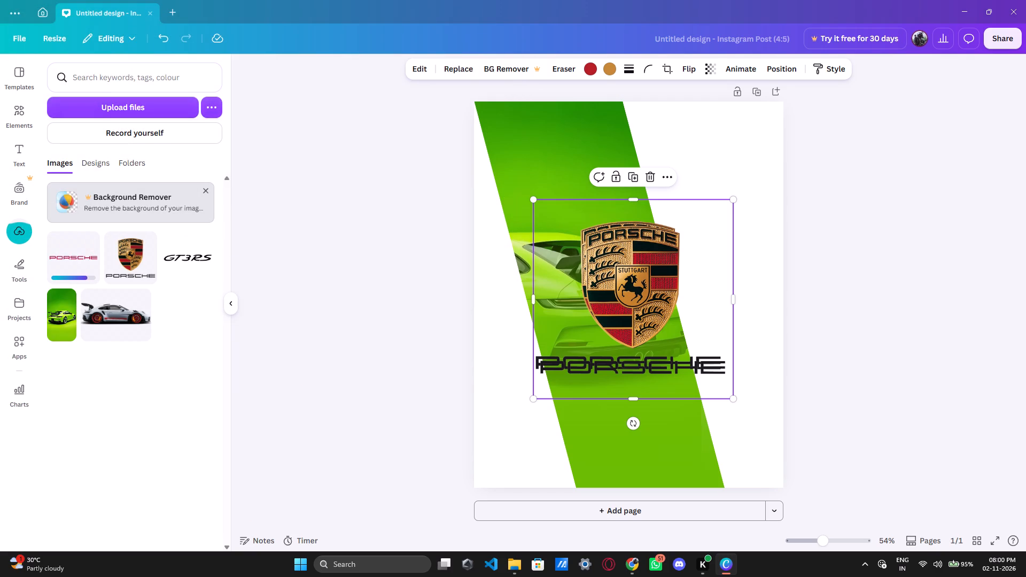
# Shift the topmost large Porsche crest copy off the one beneath it and delete it from the page.
pyautogui.moveTo(631, 297); pyautogui.dragTo(637, 315)
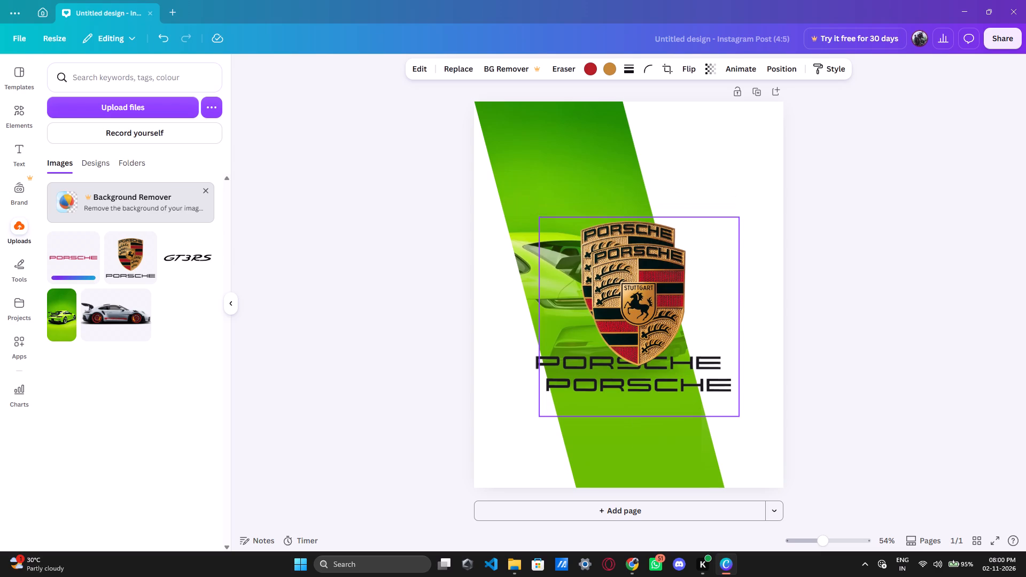
pyautogui.press('BackSpace')
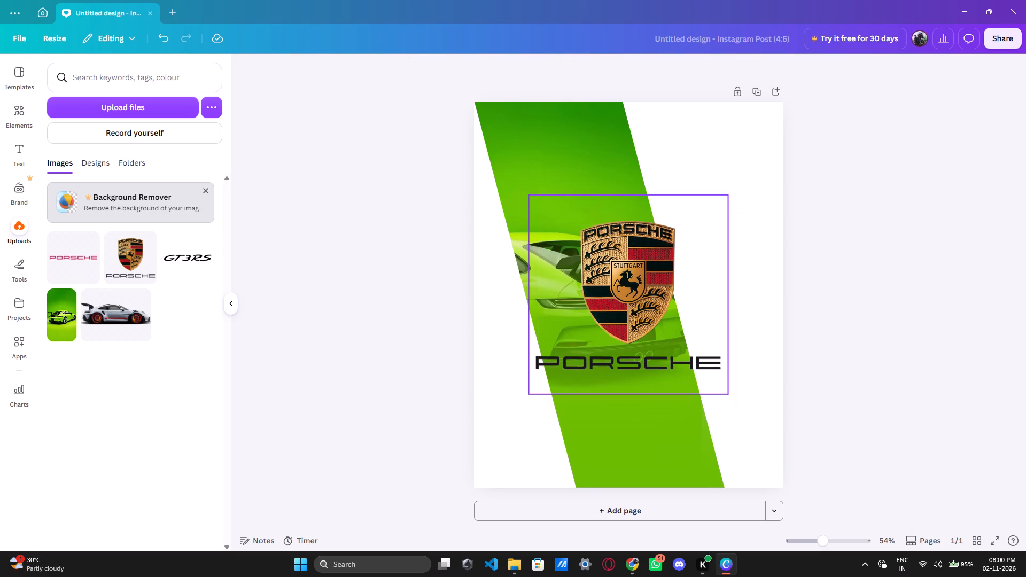
# Crop the remaining large crest image to cut off the black PORSCHE lettering below and the empty area above the shield.
pyautogui.click(631, 311)
pyautogui.moveTo(626, 396); pyautogui.dragTo(627, 384)
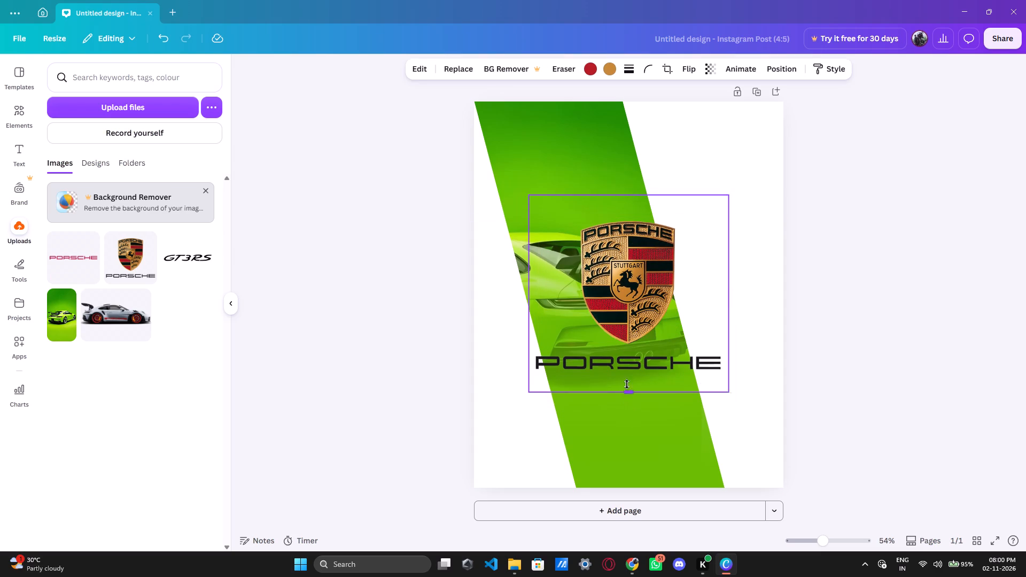
pyautogui.moveTo(627, 384); pyautogui.dragTo(629, 351)
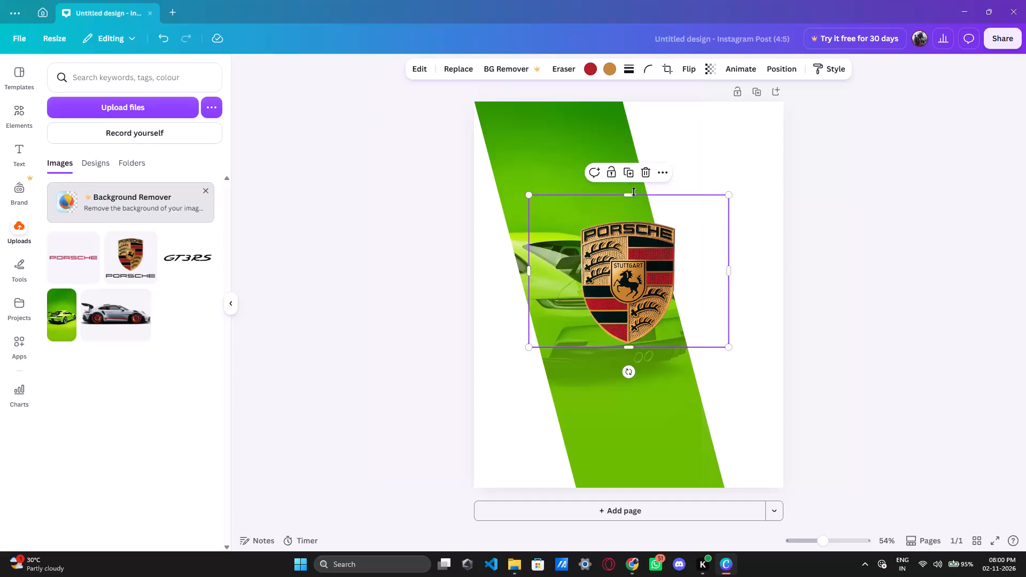
pyautogui.moveTo(632, 193); pyautogui.dragTo(634, 217)
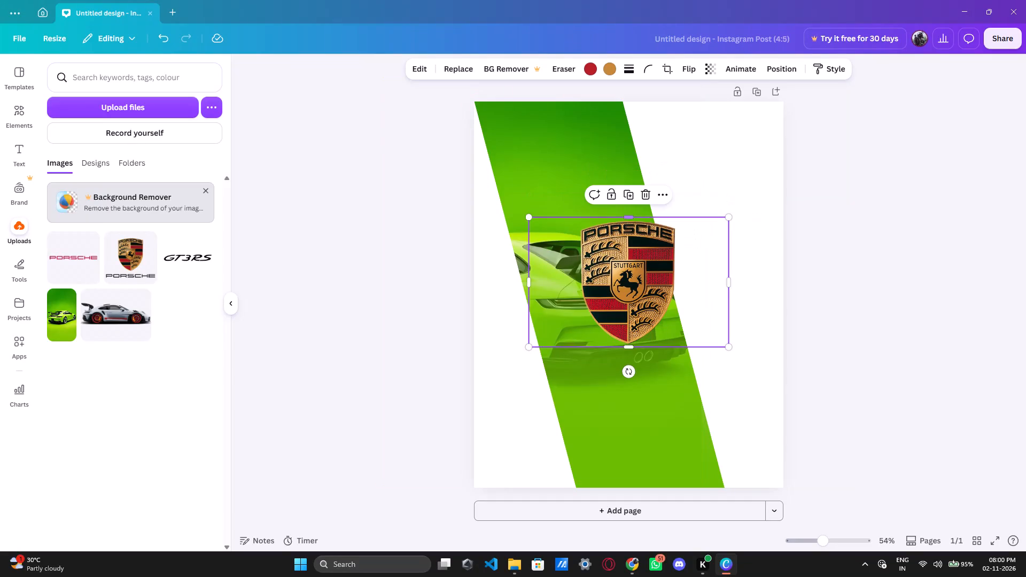
# Add the background-free red PORSCHE wordmark to the page and position it just beneath the crest.
pyautogui.click(69, 249)
pyautogui.moveTo(657, 293); pyautogui.dragTo(657, 296)
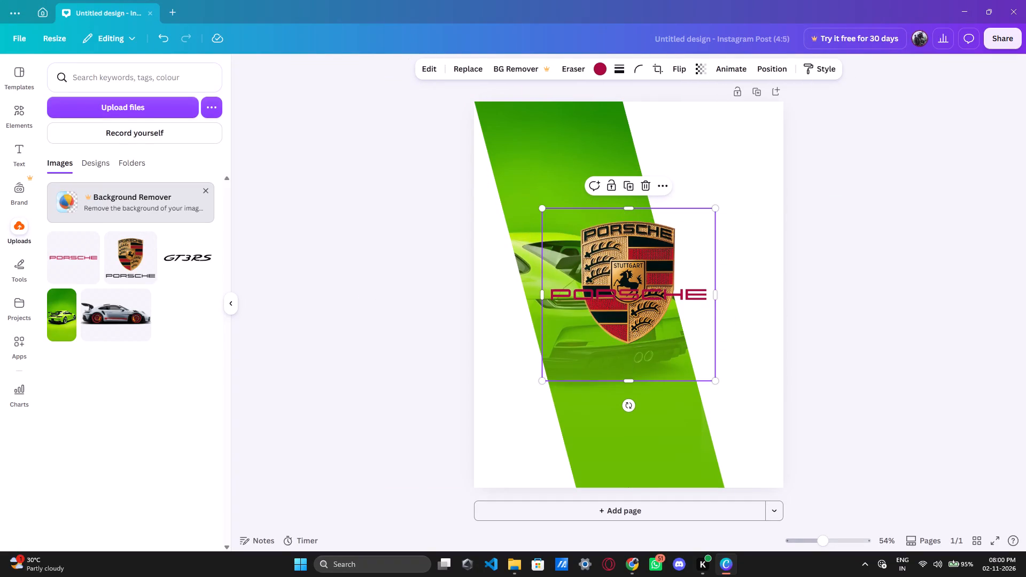
pyautogui.moveTo(657, 296); pyautogui.dragTo(655, 353)
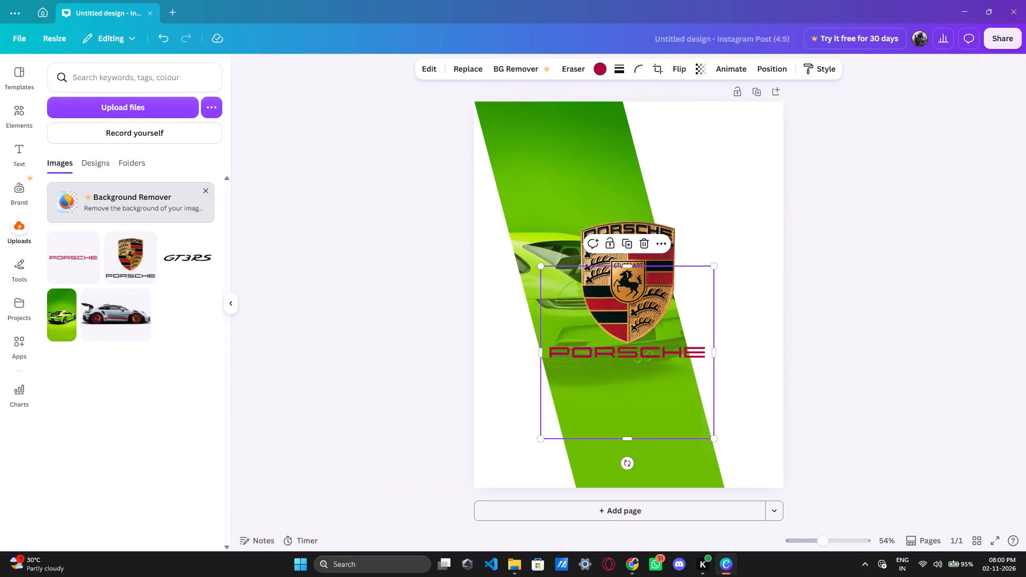
pyautogui.keyDown('ctrl'); pyautogui.click(649, 282); pyautogui.keyUp('ctrl')
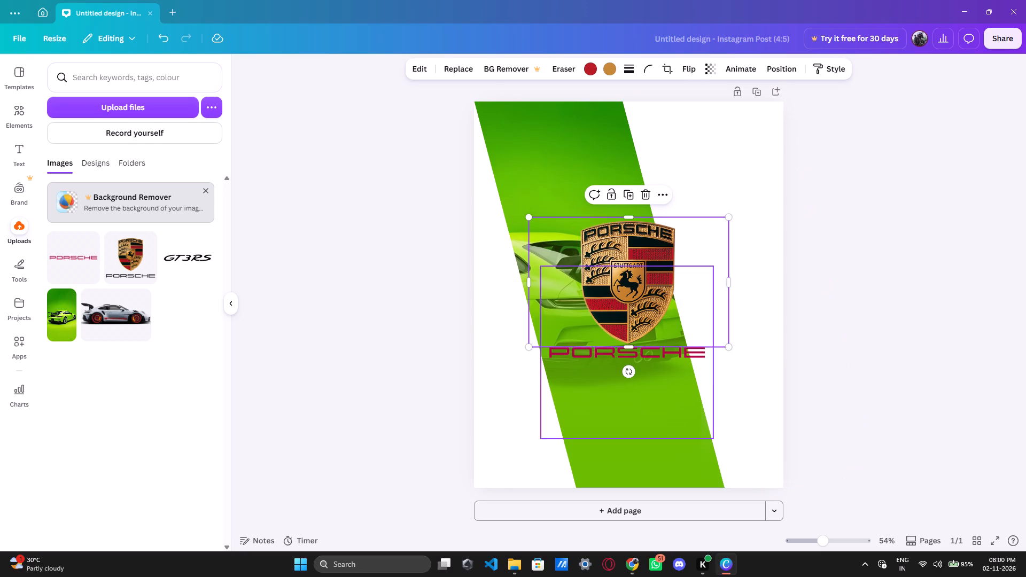
pyautogui.click(664, 460)
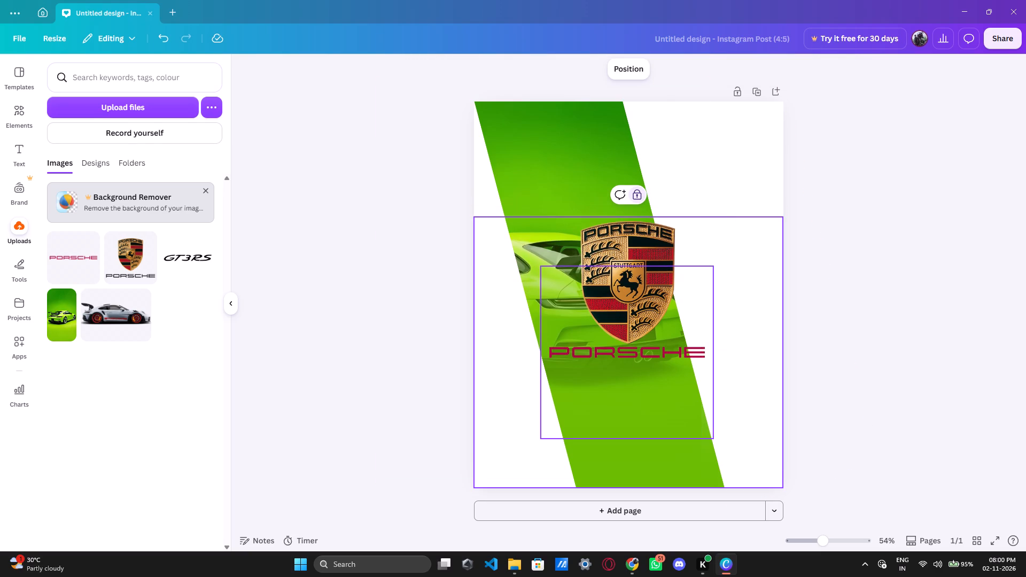
pyautogui.click(921, 239)
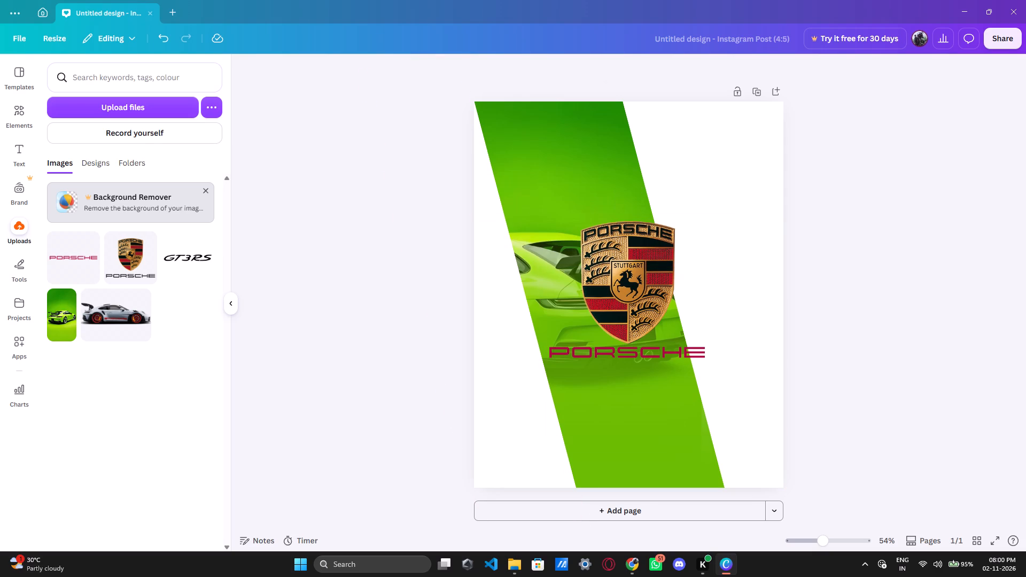
# Crop the empty areas above and below the red PORSCHE wordmark so its frame fits closely around the letters.
pyautogui.click(632, 355)
pyautogui.moveTo(629, 440); pyautogui.dragTo(629, 369)
pyautogui.moveTo(629, 266); pyautogui.dragTo(632, 294)
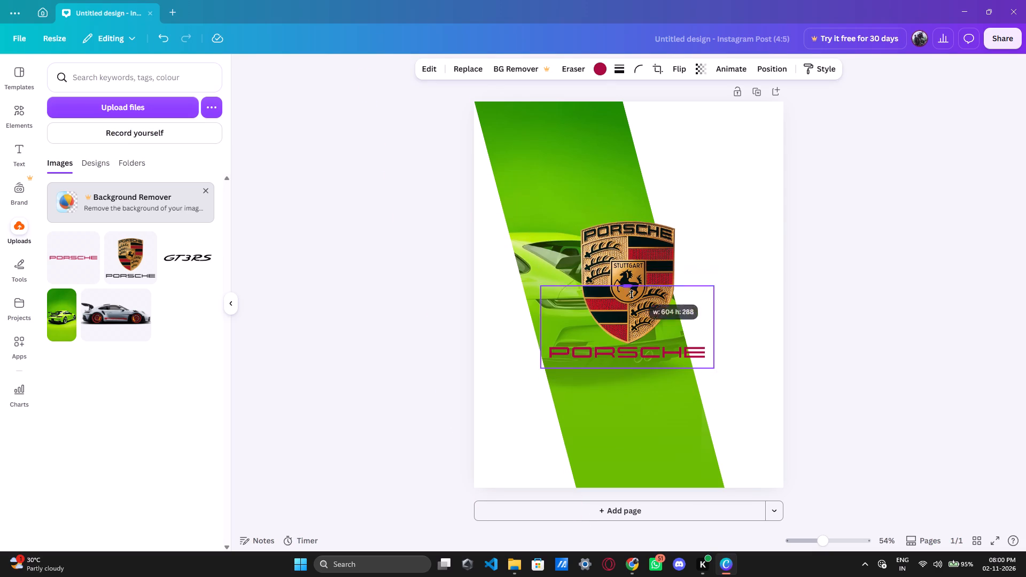
pyautogui.moveTo(632, 294); pyautogui.dragTo(637, 332)
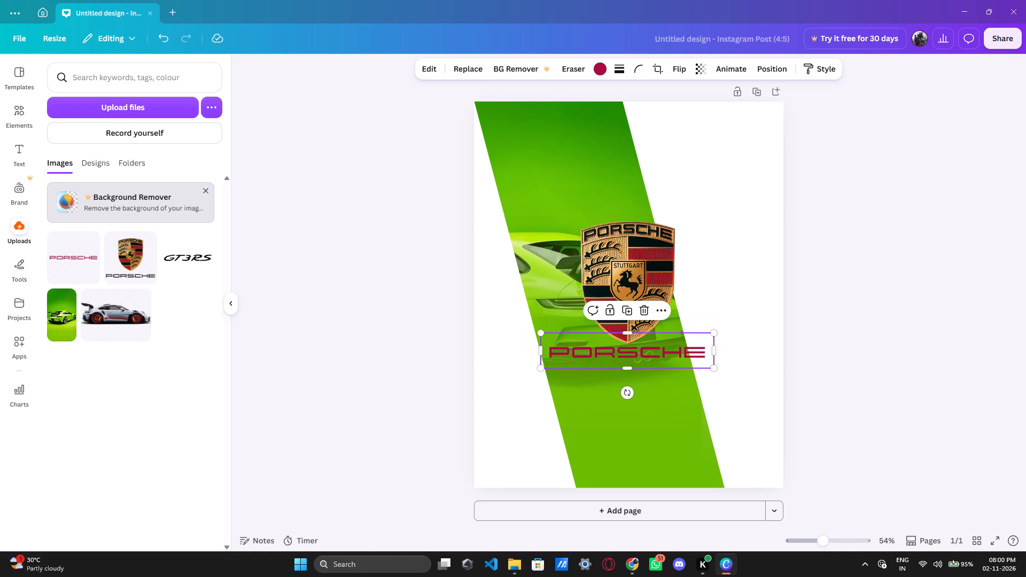
pyautogui.click(658, 307)
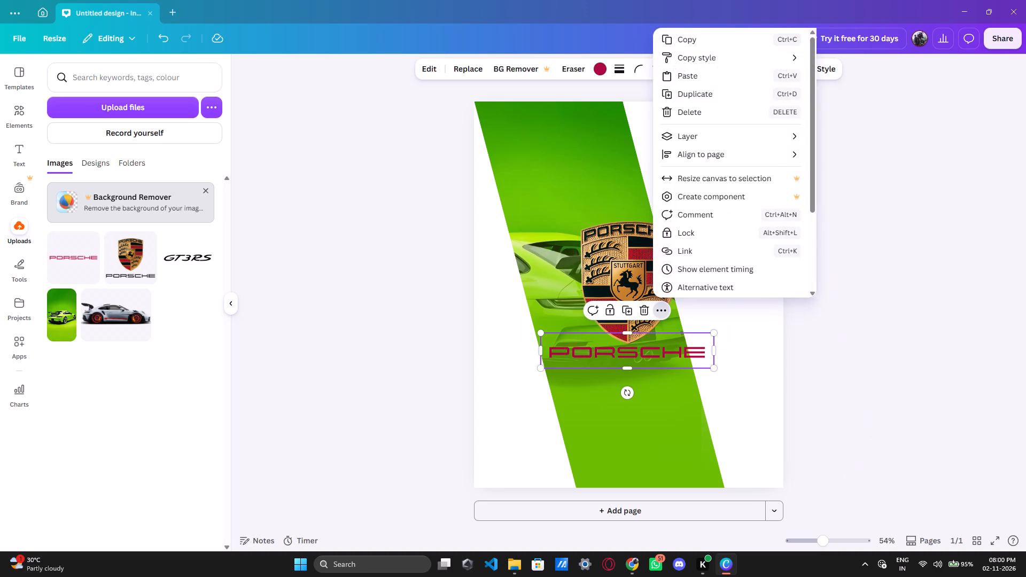
pyautogui.click(895, 347)
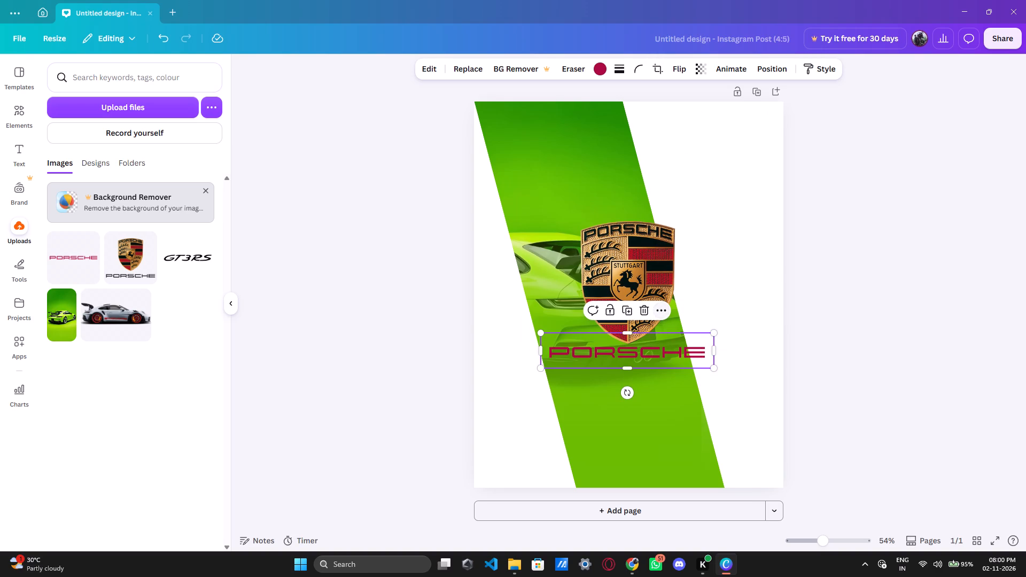
# Shrink the large Porsche crest to a small badge just above the start of the red wordmark.
pyautogui.click(637, 302)
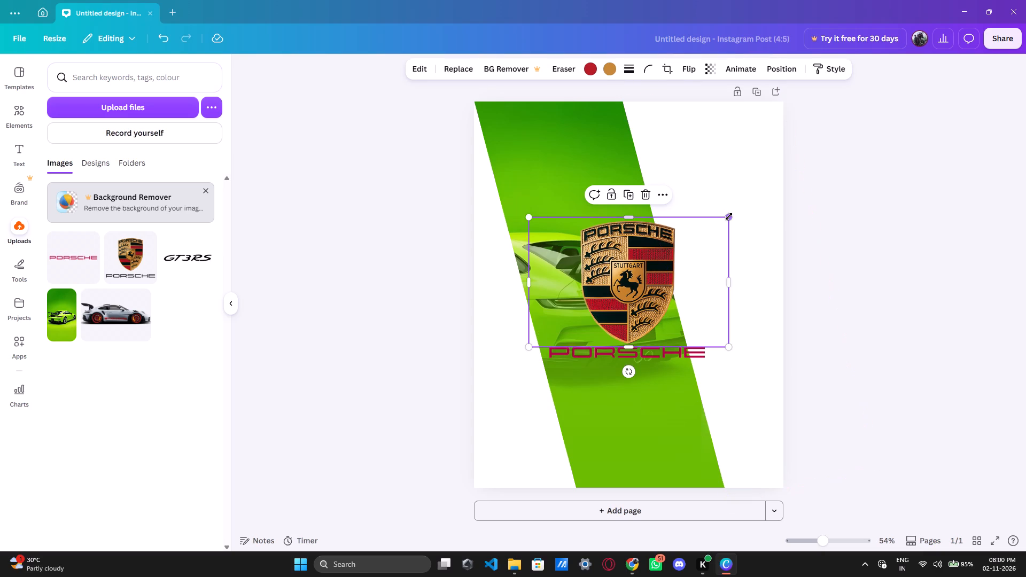
pyautogui.moveTo(729, 216); pyautogui.dragTo(701, 244)
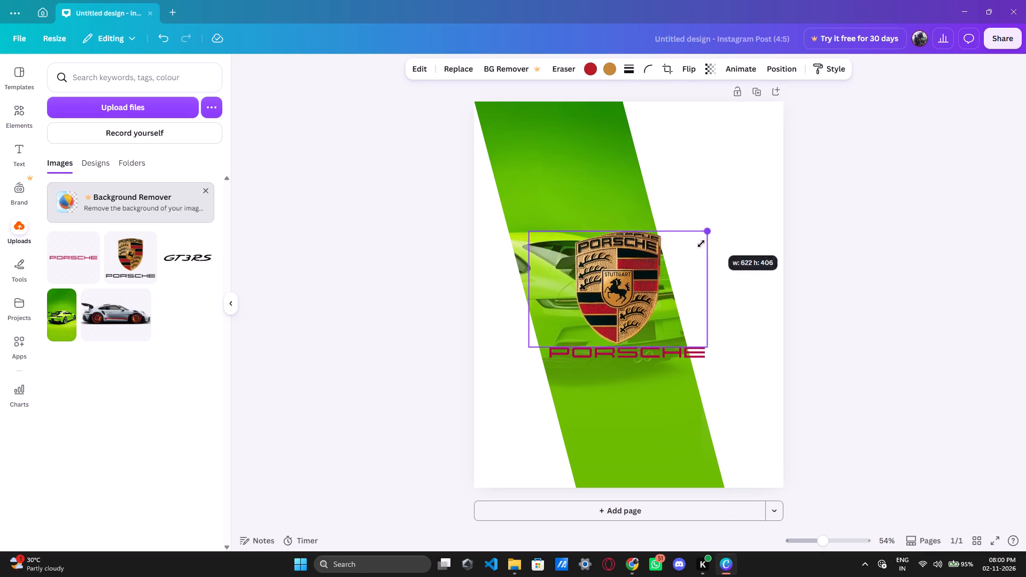
pyautogui.moveTo(701, 244); pyautogui.dragTo(599, 308)
# Delete the larger duplicate Porsche crest that covers the car in the middle of the page.
pyautogui.click(634, 274)
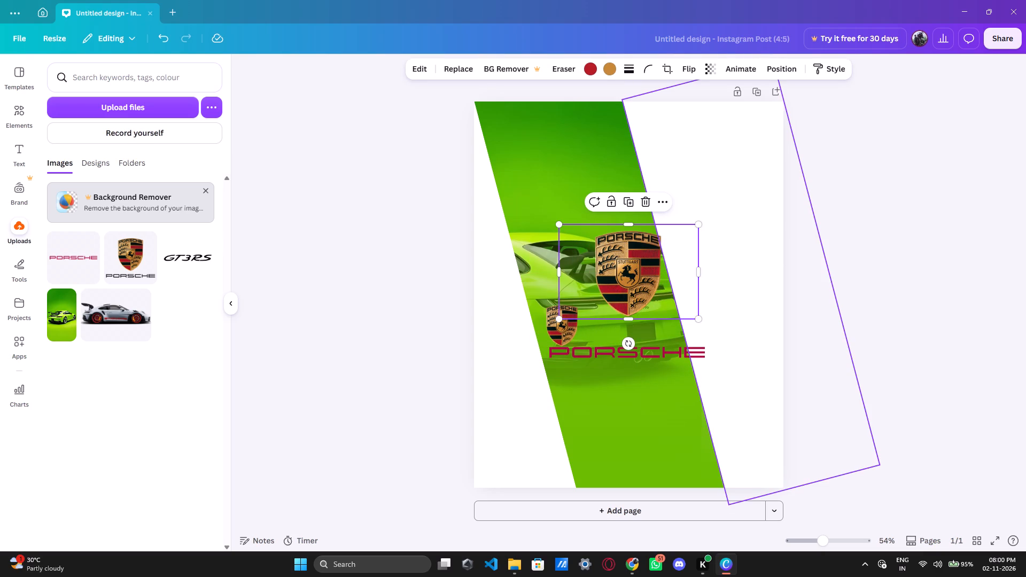
pyautogui.press('BackSpace')
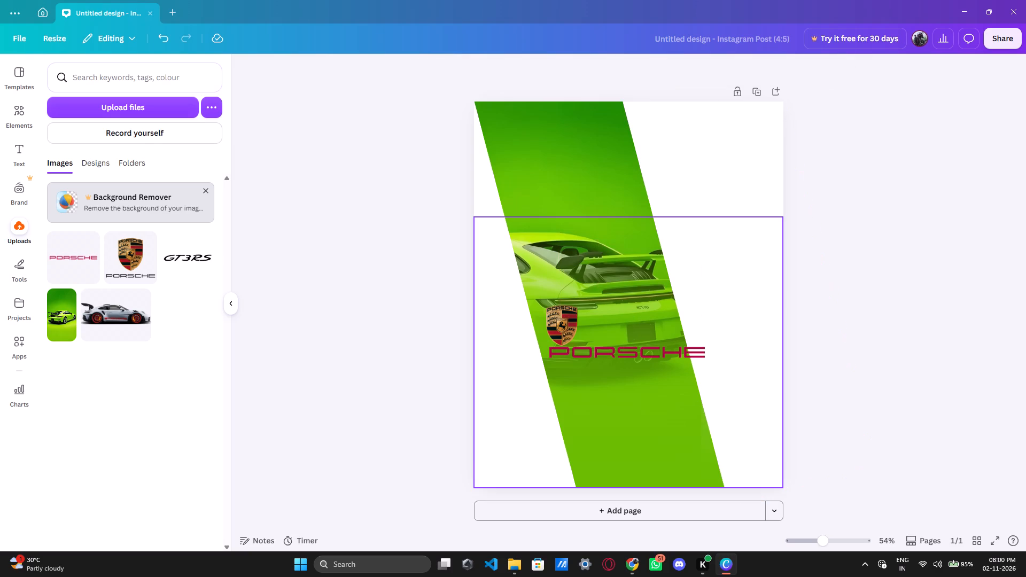
# Move the small crest up onto the green band's edge with the white panel, and place the red PORSCHE wordmark beneath it, above the car.
pyautogui.moveTo(556, 317); pyautogui.dragTo(650, 170)
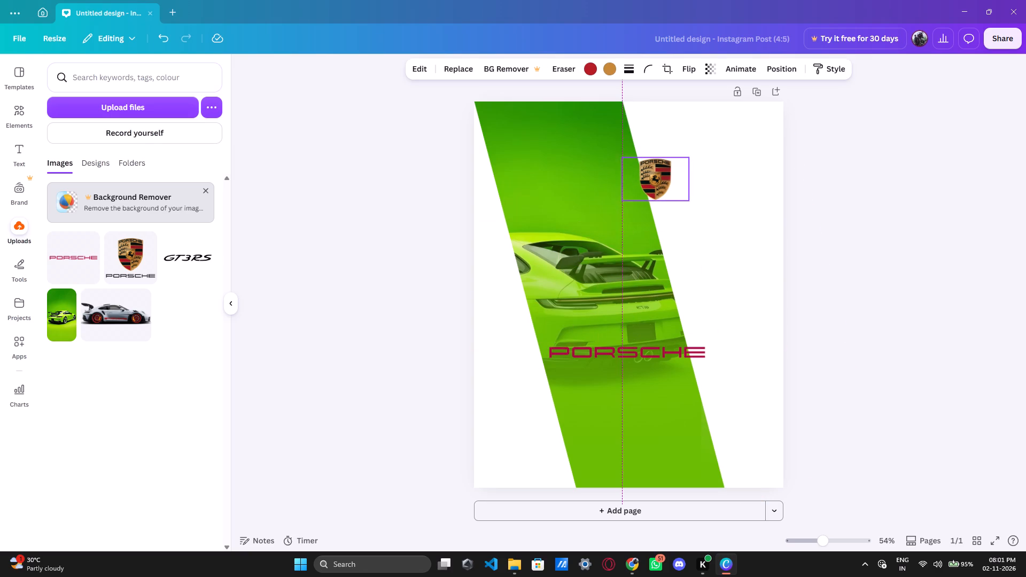
pyautogui.moveTo(650, 170); pyautogui.dragTo(651, 169)
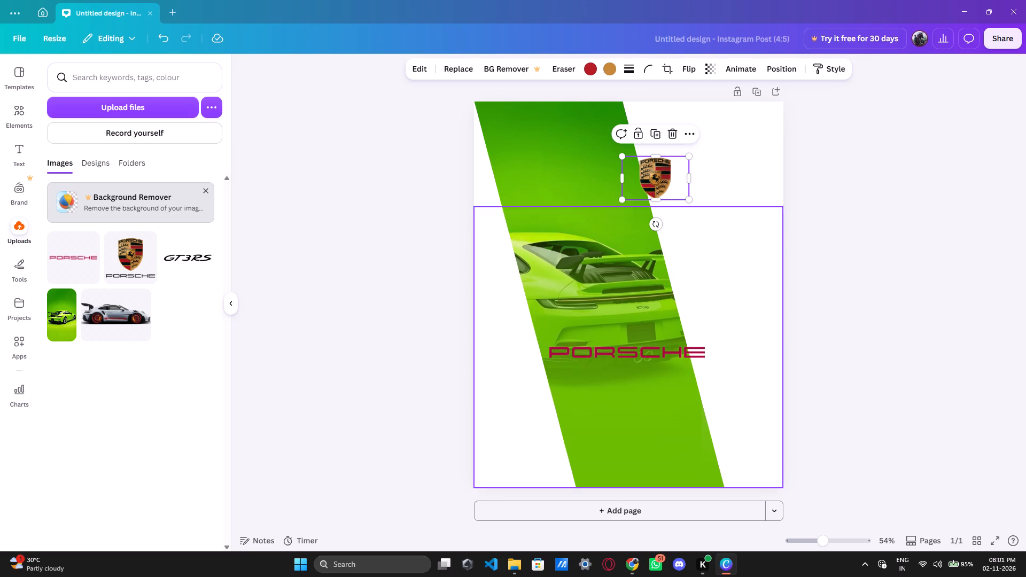
pyautogui.moveTo(648, 350); pyautogui.dragTo(640, 229)
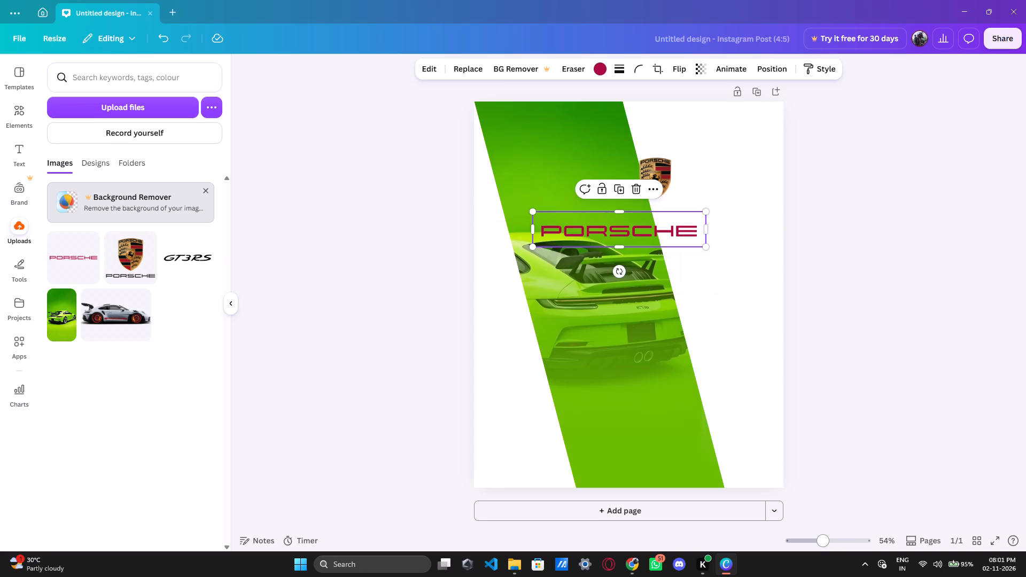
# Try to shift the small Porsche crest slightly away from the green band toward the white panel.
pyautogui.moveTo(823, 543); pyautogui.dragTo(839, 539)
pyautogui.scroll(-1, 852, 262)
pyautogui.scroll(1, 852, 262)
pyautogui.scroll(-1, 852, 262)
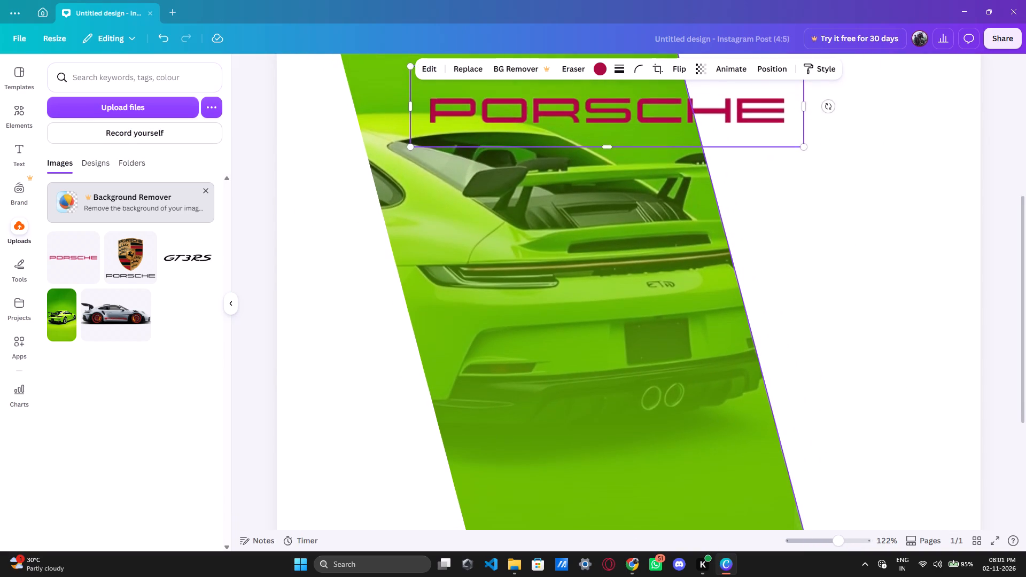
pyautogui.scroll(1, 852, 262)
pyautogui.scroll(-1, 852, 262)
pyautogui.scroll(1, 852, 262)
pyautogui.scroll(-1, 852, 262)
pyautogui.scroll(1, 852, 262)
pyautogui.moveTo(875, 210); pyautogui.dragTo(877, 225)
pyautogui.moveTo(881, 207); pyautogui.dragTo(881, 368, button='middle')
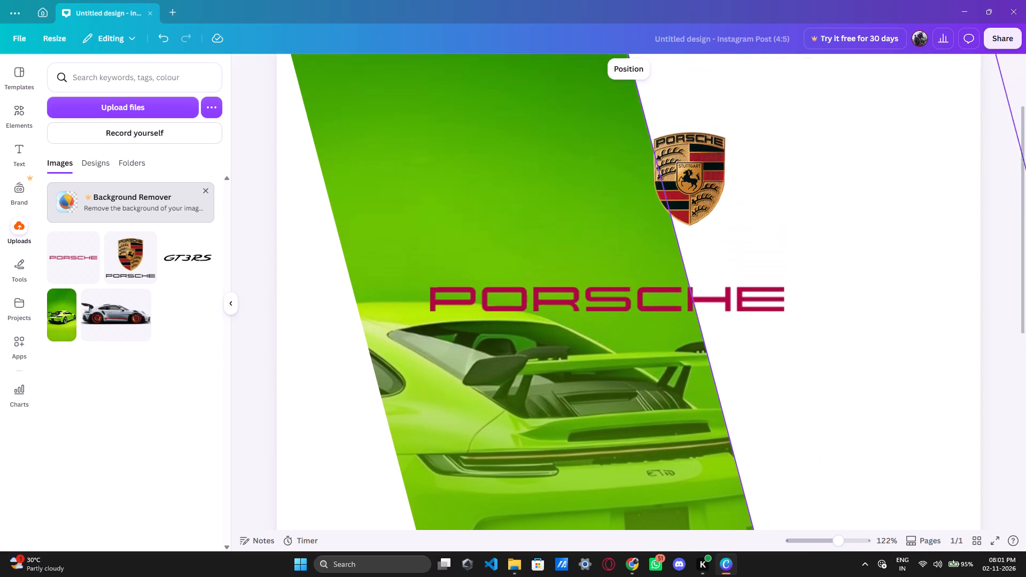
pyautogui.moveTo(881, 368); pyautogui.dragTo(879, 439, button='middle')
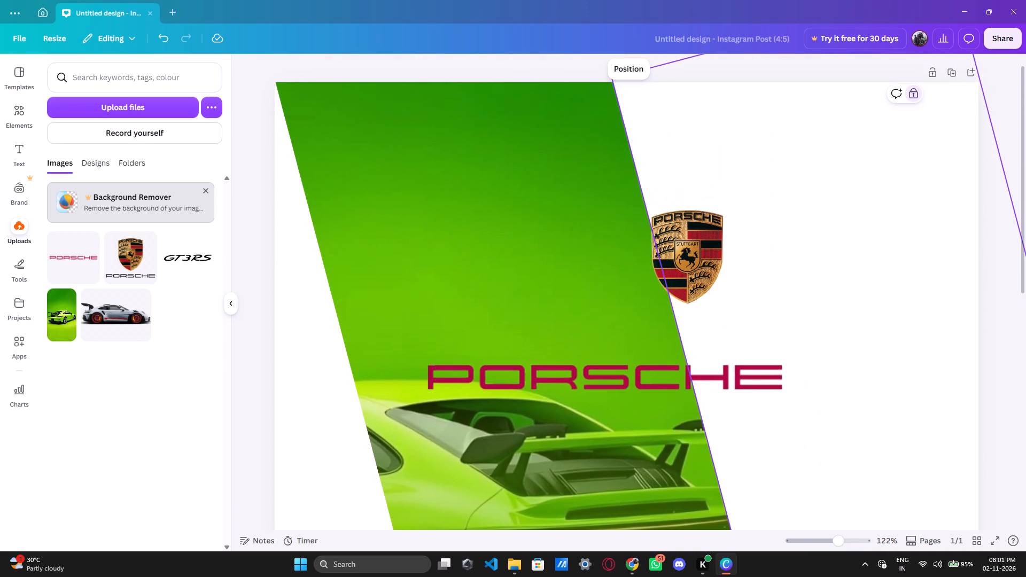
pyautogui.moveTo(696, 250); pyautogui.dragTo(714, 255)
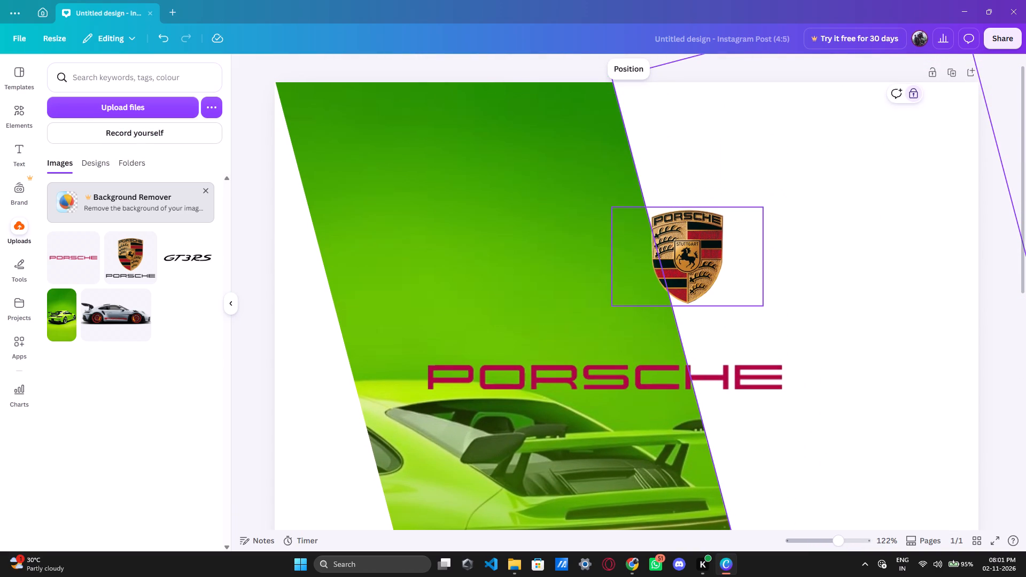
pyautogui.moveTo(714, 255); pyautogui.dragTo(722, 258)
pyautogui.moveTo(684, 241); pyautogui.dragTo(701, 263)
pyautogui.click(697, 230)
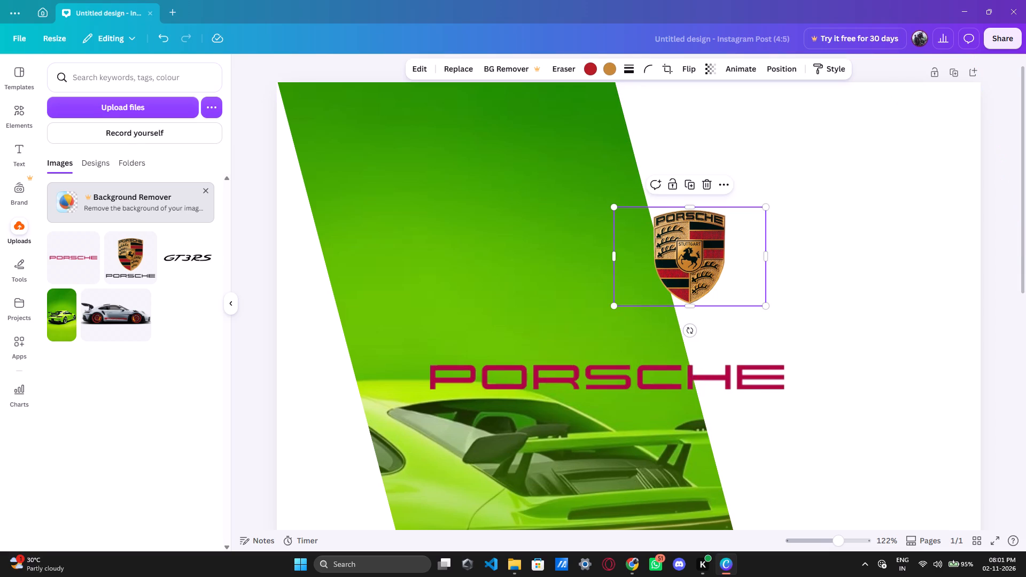
# Switch from Canva to the Chrome window with the ChatGPT and background-removal pages.
pyautogui.click(957, 0)
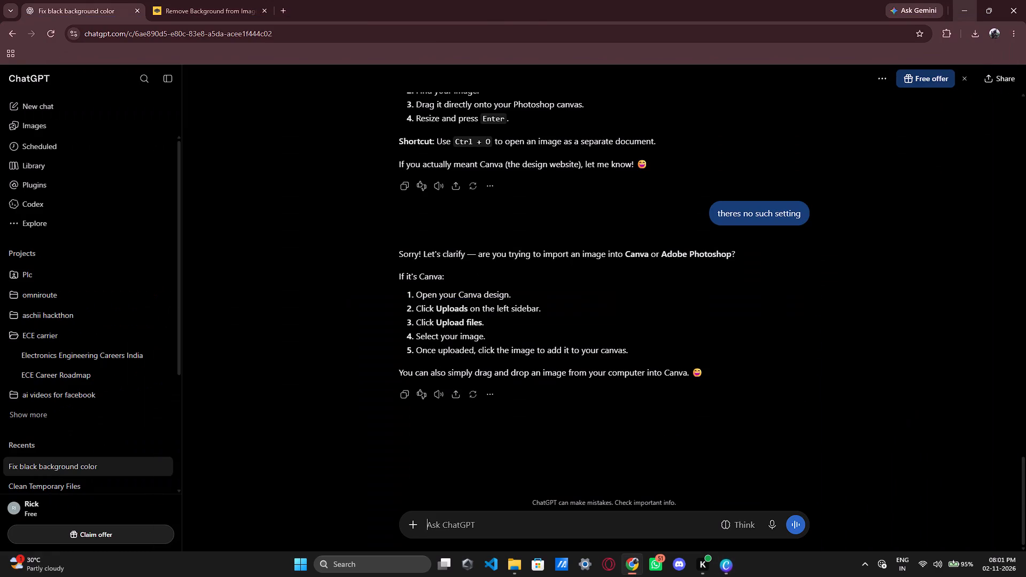
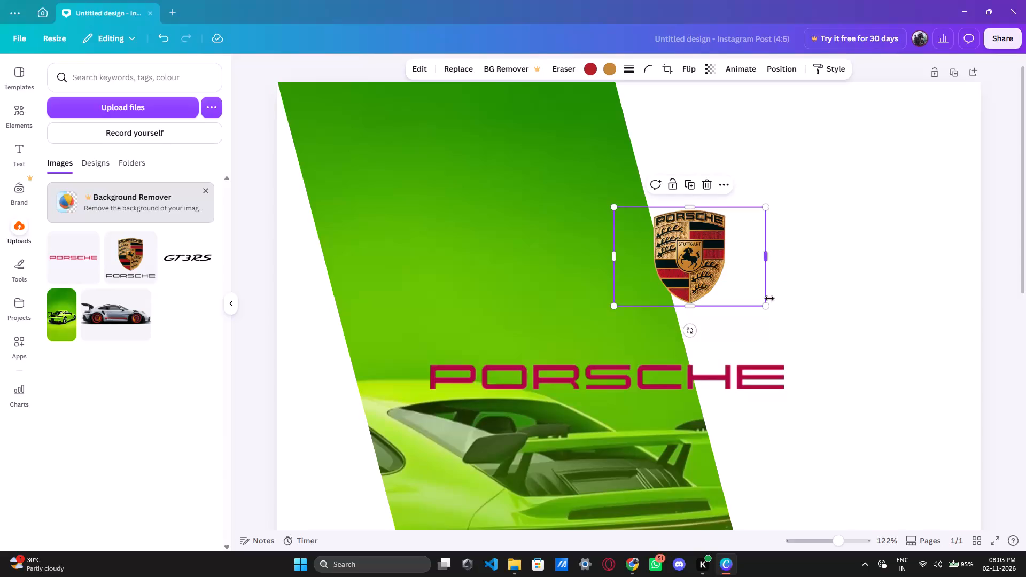
# Shrink the Porsche crest on the green band's edge to about three quarters of its size.
pyautogui.moveTo(766, 306); pyautogui.dragTo(733, 275)
# Shrink the red PORSCHE wordmark to about two thirds of its size and centre it directly beneath the crest.
pyautogui.click(671, 377)
pyautogui.moveTo(646, 375); pyautogui.dragTo(764, 308)
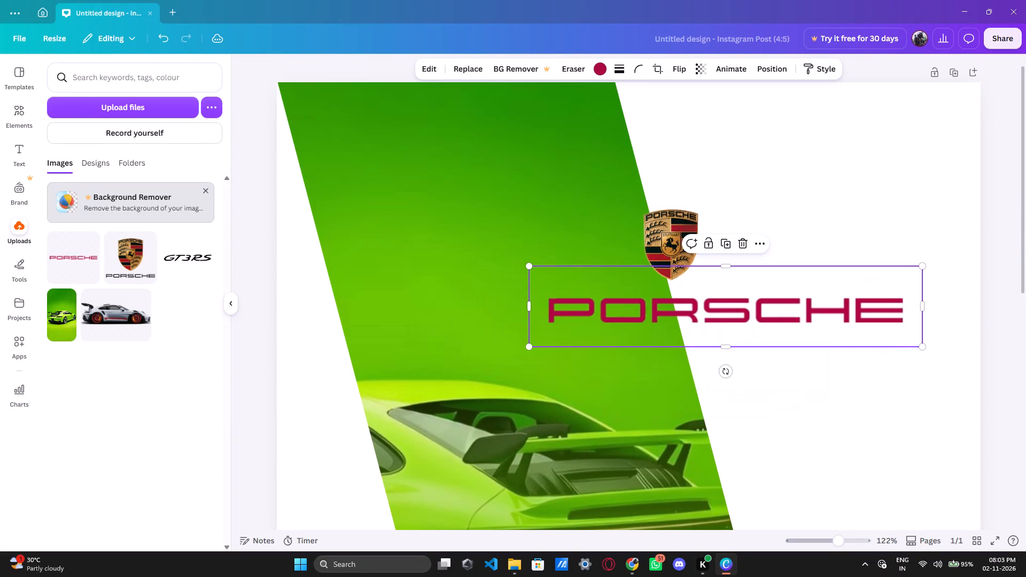
pyautogui.moveTo(923, 347); pyautogui.dragTo(797, 308)
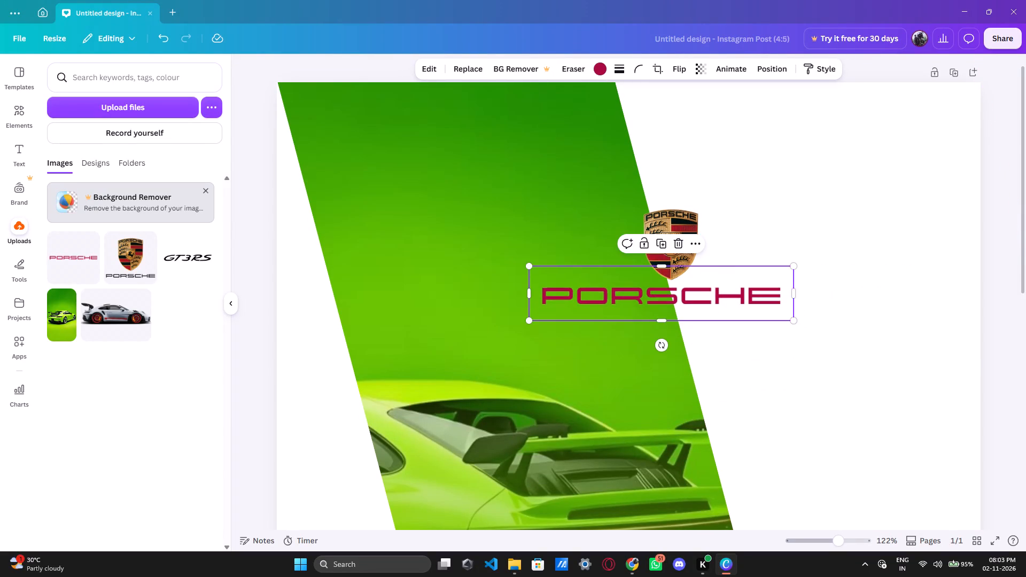
pyautogui.moveTo(711, 297); pyautogui.dragTo(813, 302)
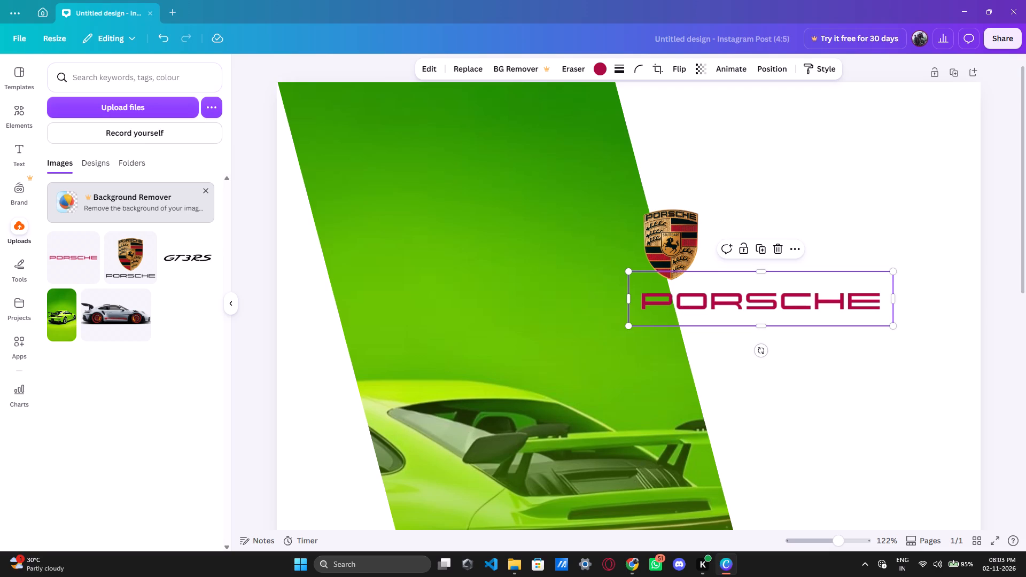
pyautogui.moveTo(795, 298); pyautogui.dragTo(716, 293)
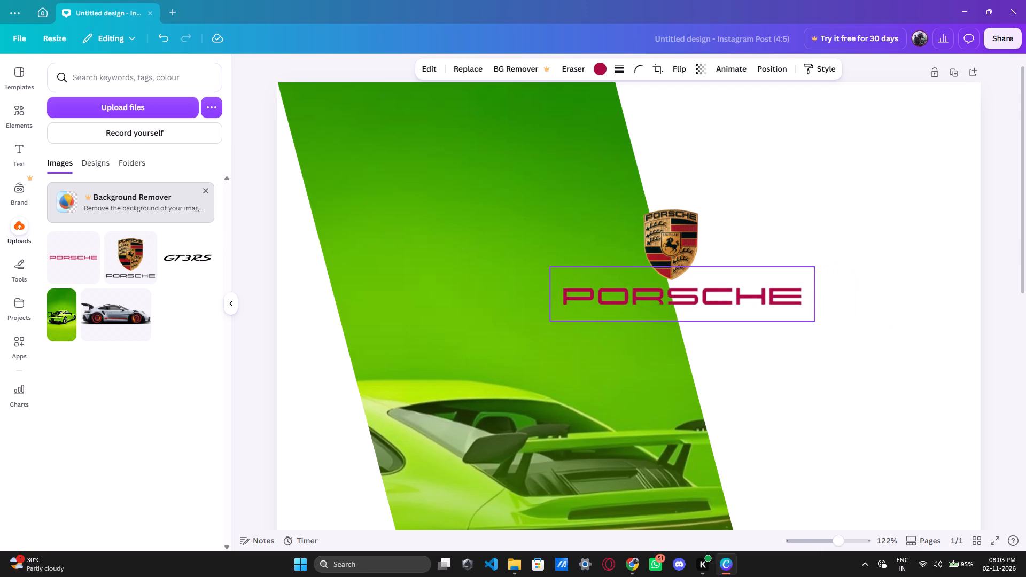
pyautogui.moveTo(716, 293); pyautogui.dragTo(708, 289)
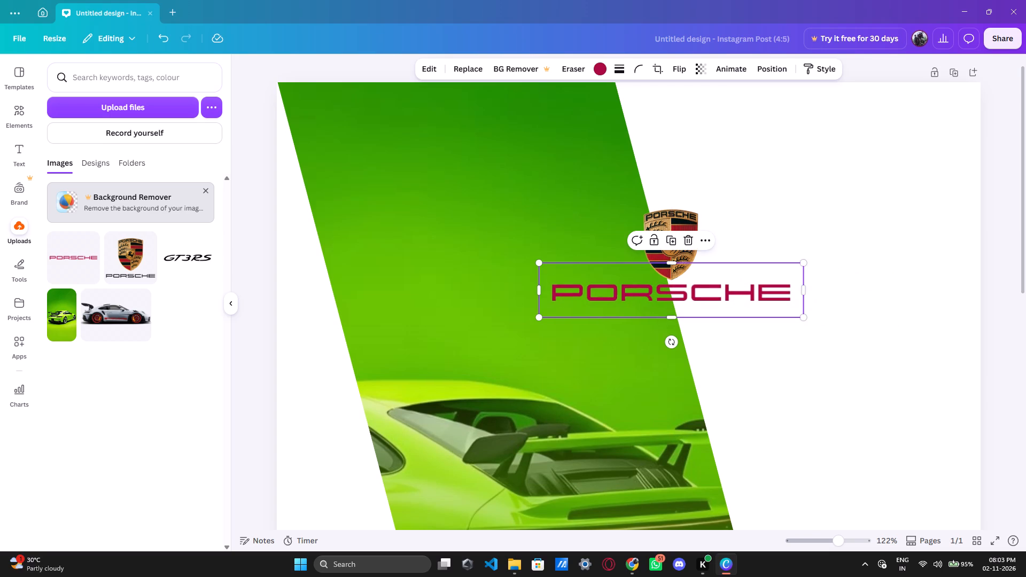
# Add the uploaded silver GT3 RS side-view image, place it across the lower half of the green band and enlarge it slightly.
pyautogui.moveTo(841, 543); pyautogui.dragTo(822, 552)
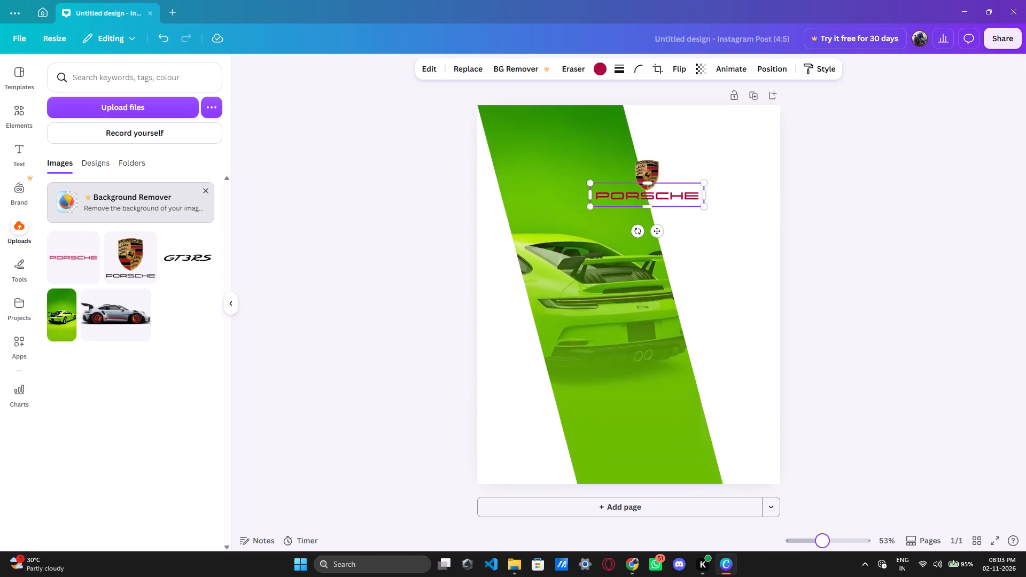
pyautogui.moveTo(822, 552); pyautogui.dragTo(830, 556)
pyautogui.scroll(-6, 806, 425)
pyautogui.scroll(-3, 908, 481)
pyautogui.click(128, 323)
pyautogui.moveTo(614, 205); pyautogui.dragTo(620, 225)
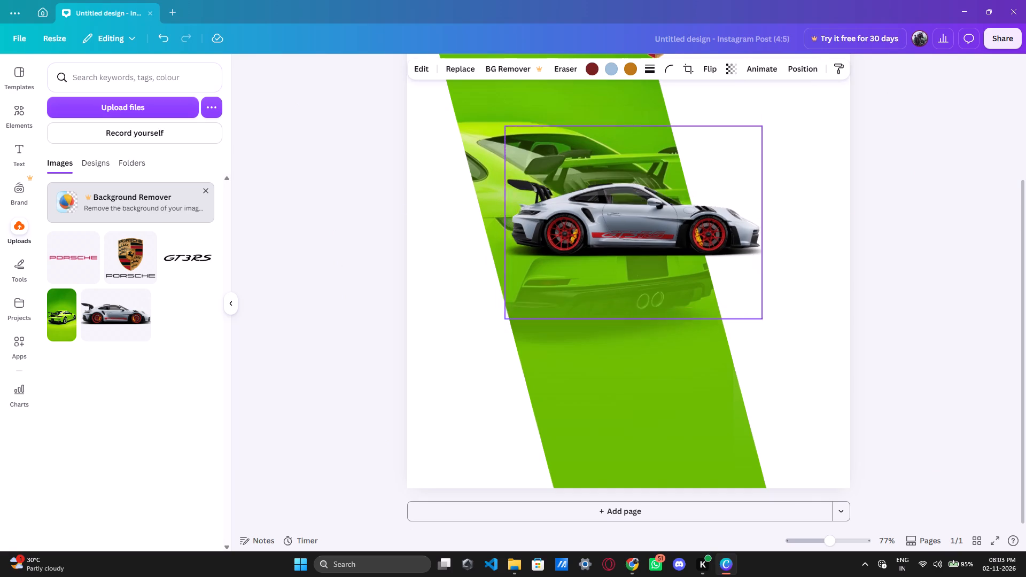
pyautogui.moveTo(620, 225); pyautogui.dragTo(616, 375)
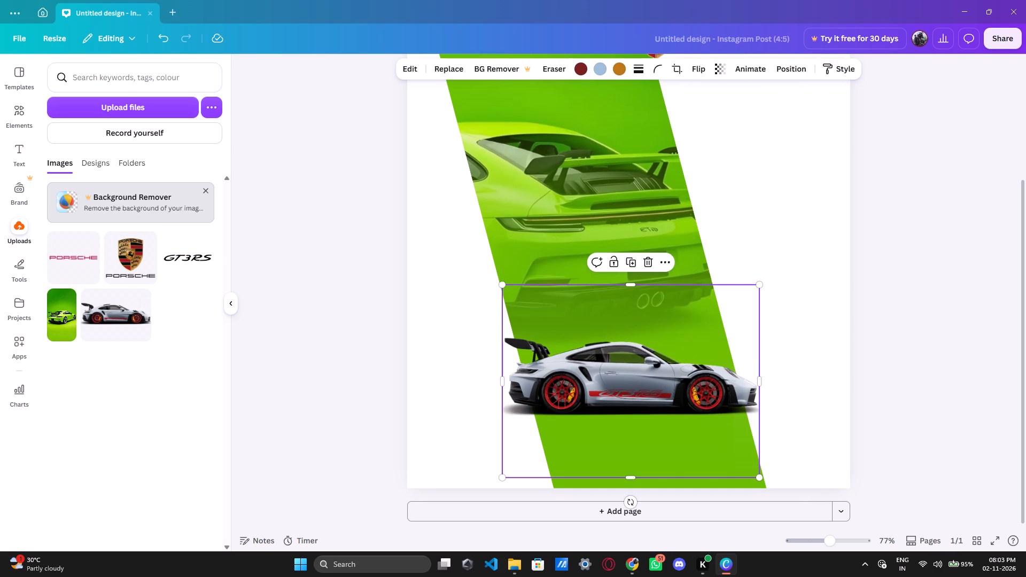
pyautogui.moveTo(612, 384); pyautogui.dragTo(600, 331)
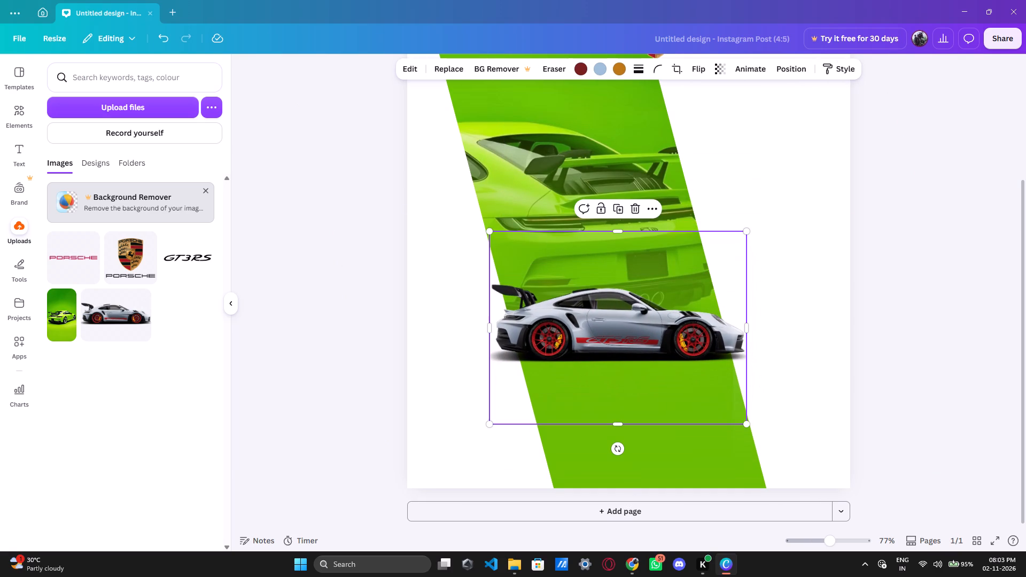
pyautogui.moveTo(745, 424); pyautogui.dragTo(800, 456)
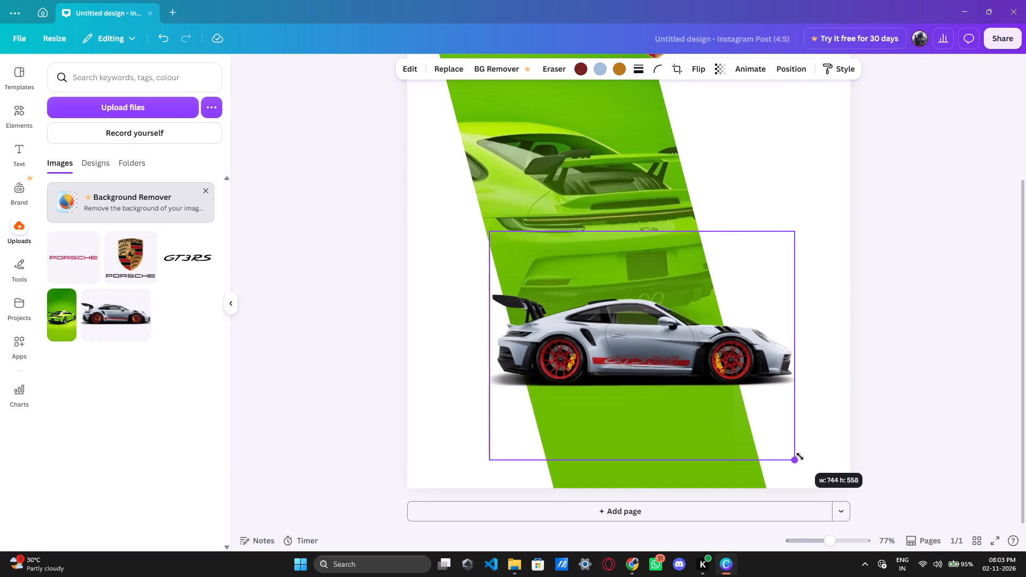
pyautogui.moveTo(800, 456); pyautogui.dragTo(804, 462)
pyautogui.moveTo(638, 331); pyautogui.dragTo(626, 313)
# Crop the empty space below and above the silver car image.
pyautogui.moveTo(631, 448); pyautogui.dragTo(631, 430)
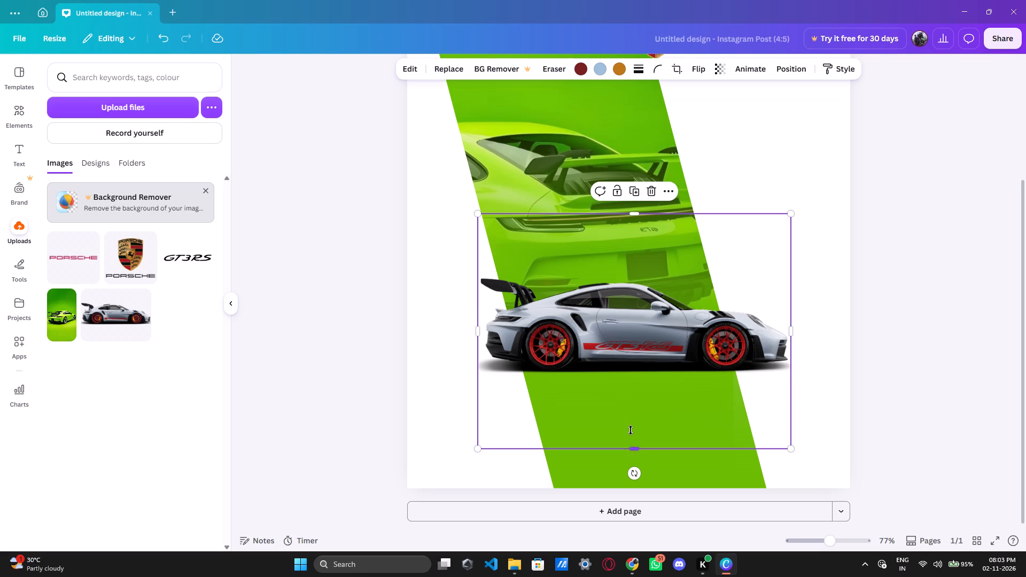
pyautogui.moveTo(631, 430); pyautogui.dragTo(630, 389)
pyautogui.moveTo(636, 214); pyautogui.dragTo(639, 257)
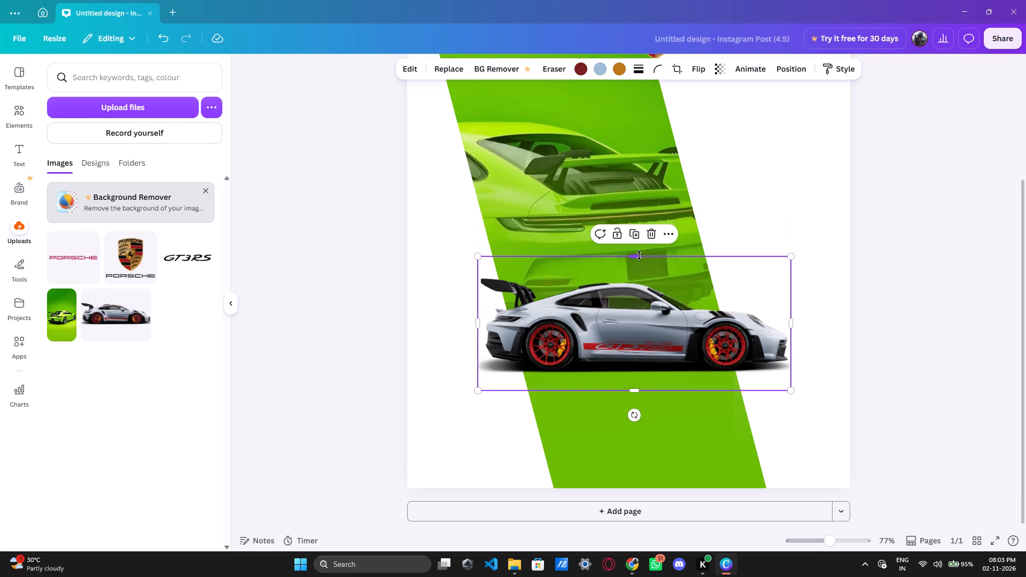
# Enlarge the silver car to span most of the page width and centre it across the lower part of the green band.
pyautogui.moveTo(625, 330); pyautogui.dragTo(615, 330)
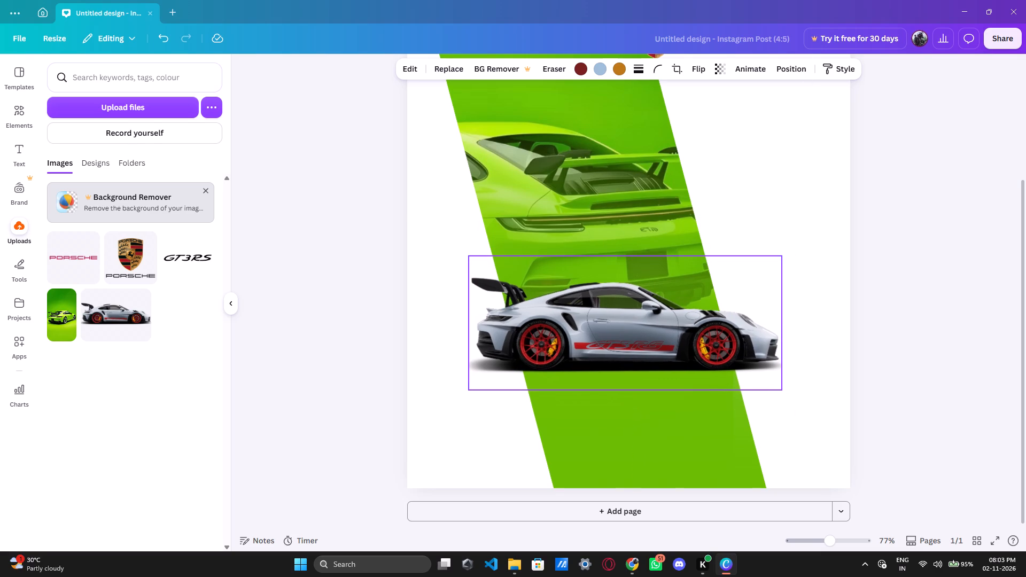
pyautogui.moveTo(615, 330); pyautogui.dragTo(618, 329)
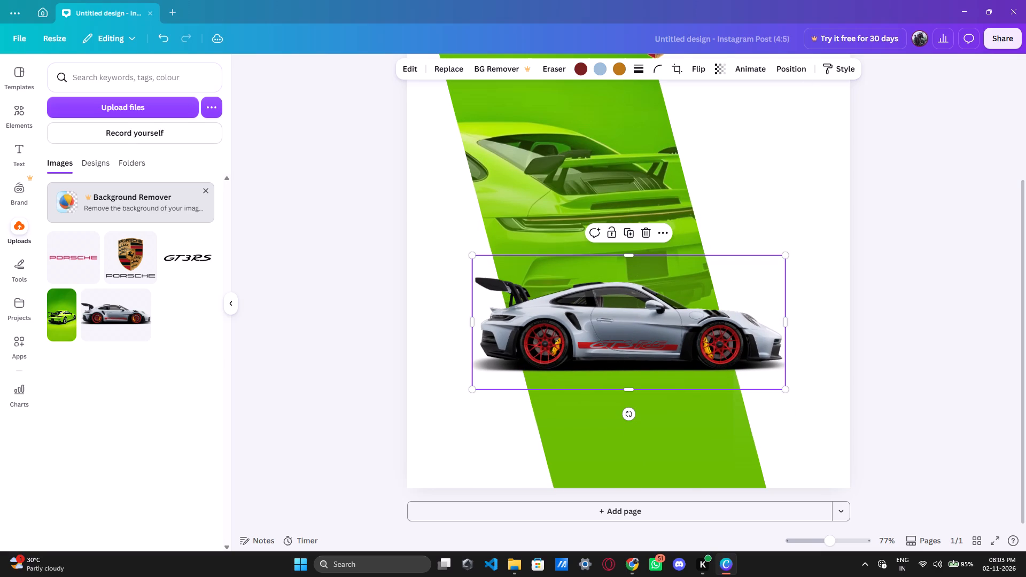
pyautogui.moveTo(786, 388); pyautogui.dragTo(843, 446)
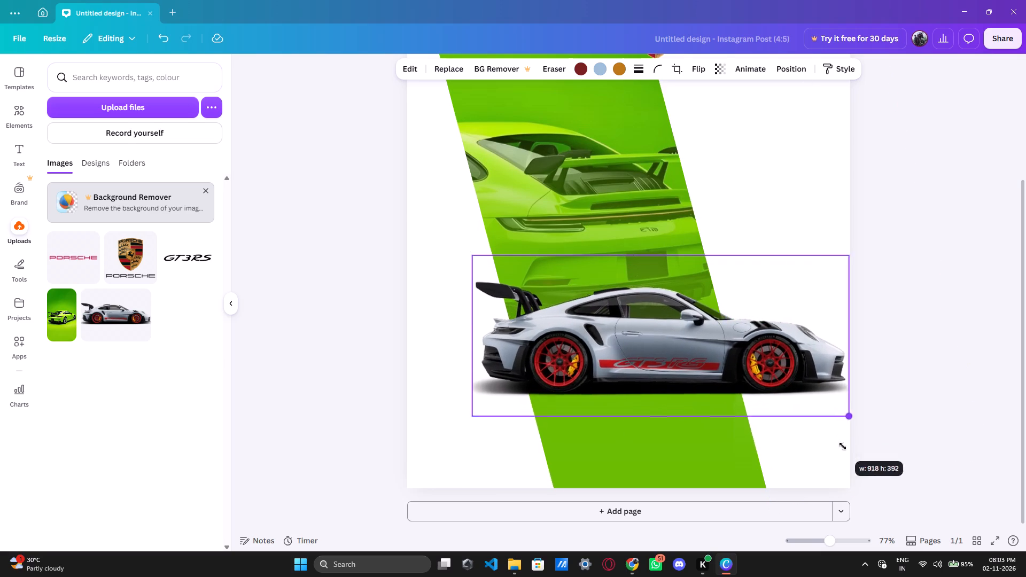
pyautogui.moveTo(843, 446); pyautogui.dragTo(843, 447)
pyautogui.moveTo(669, 348); pyautogui.dragTo(622, 328)
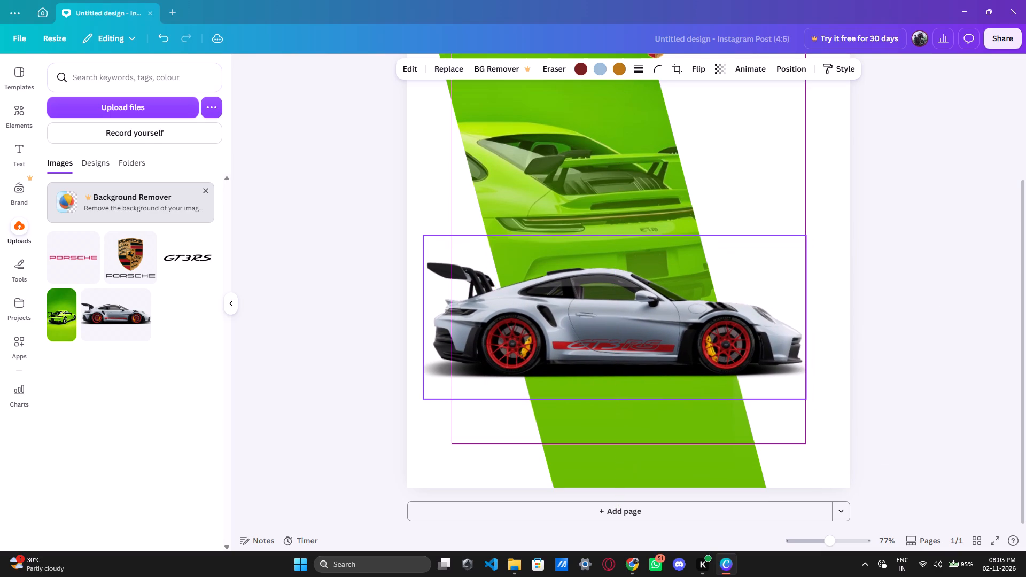
pyautogui.moveTo(622, 328); pyautogui.dragTo(624, 331)
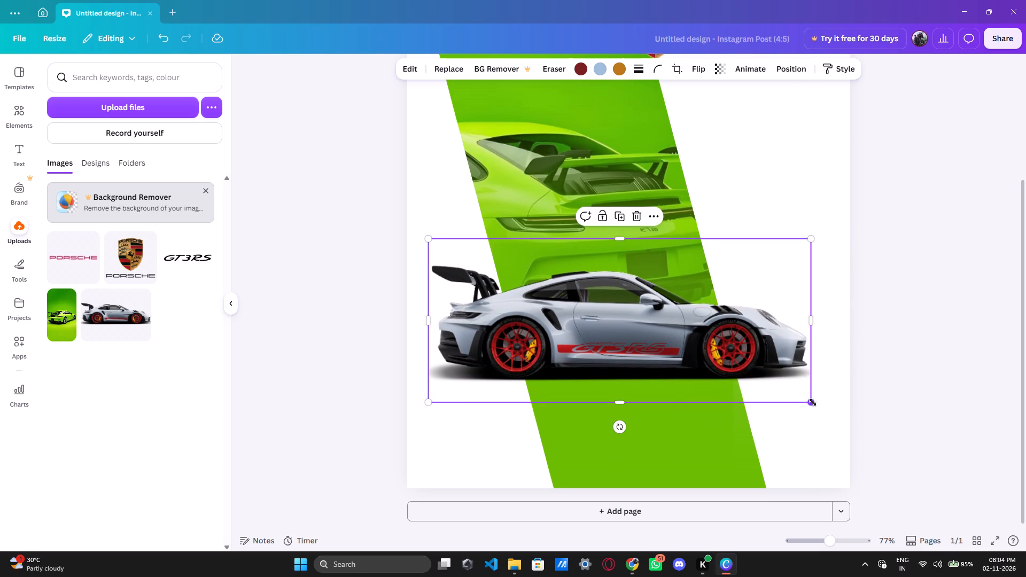
pyautogui.moveTo(813, 402); pyautogui.dragTo(805, 398)
pyautogui.moveTo(655, 336); pyautogui.dragTo(662, 338)
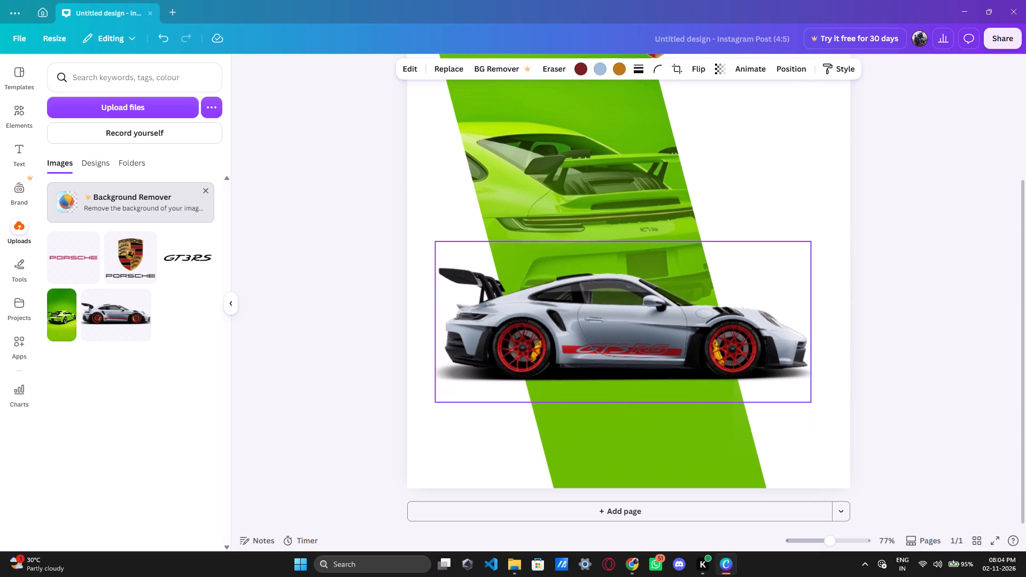
pyautogui.moveTo(662, 338); pyautogui.dragTo(661, 340)
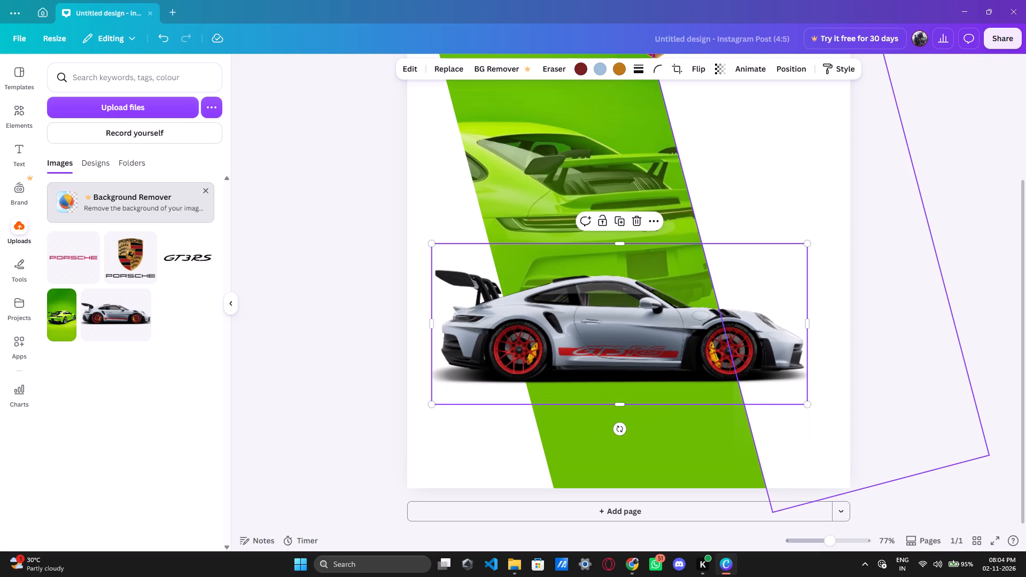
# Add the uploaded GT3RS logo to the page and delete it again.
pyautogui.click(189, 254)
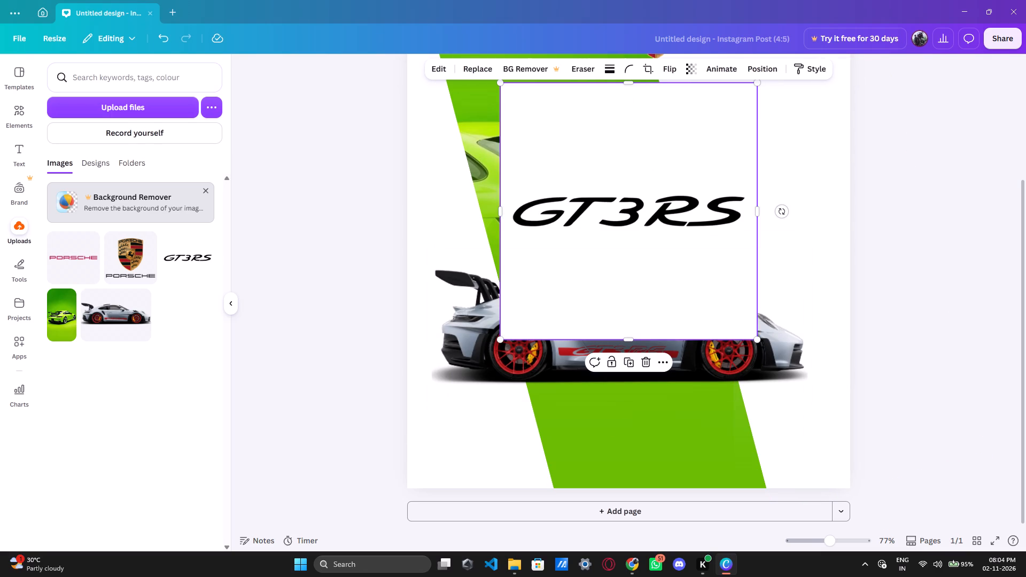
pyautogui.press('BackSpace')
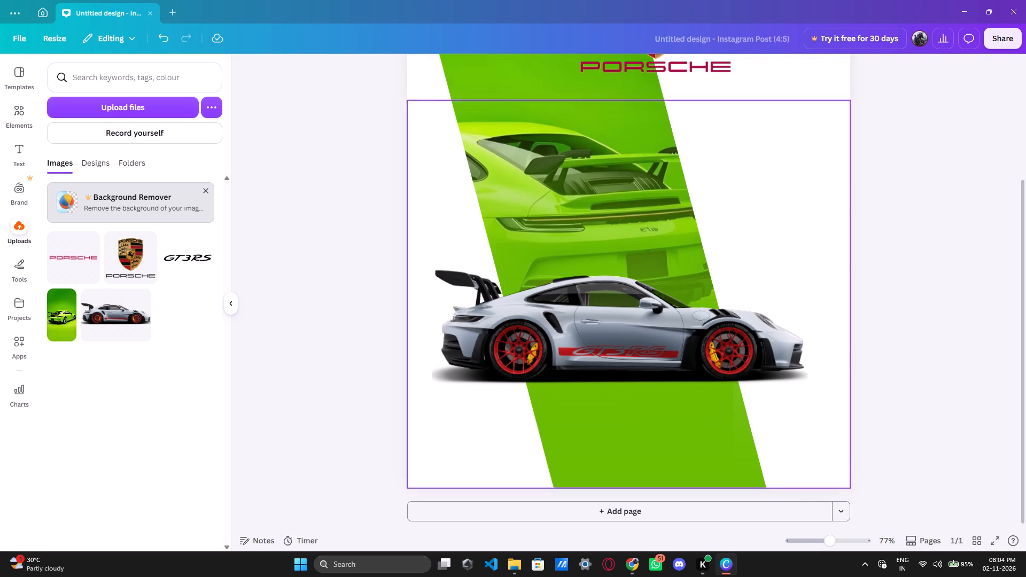
# Add the GT3RS logo with the white background to the page again and move its uploaded file to Trash.
pyautogui.click(193, 253)
pyautogui.click(173, 244)
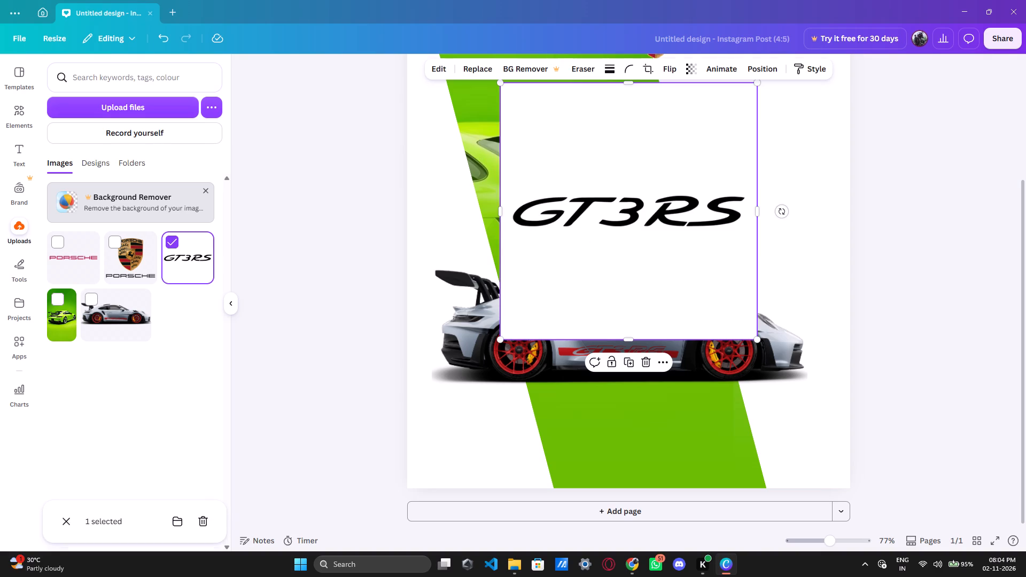
pyautogui.click(207, 527)
pyautogui.click(568, 312)
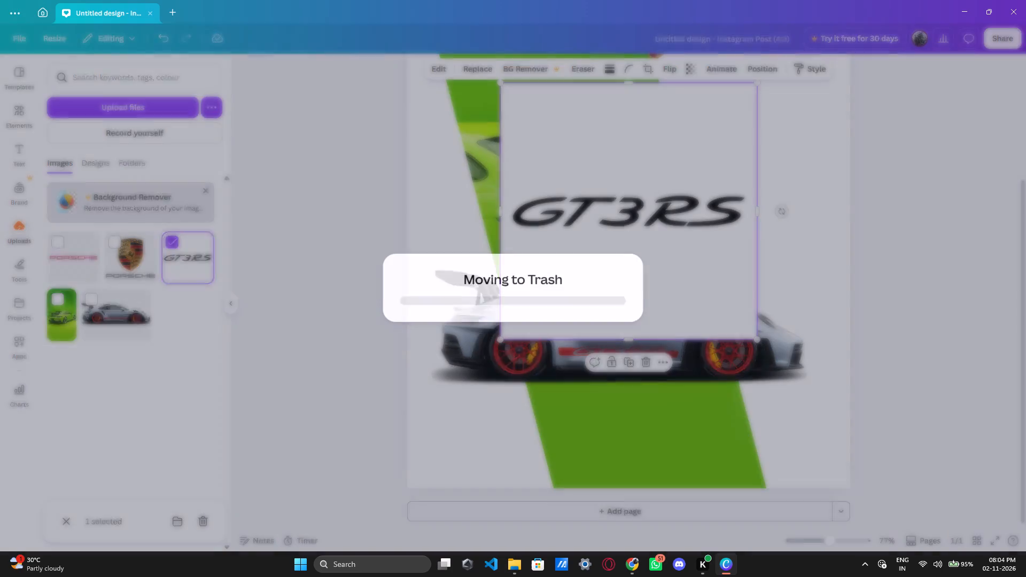
# In File Explorer, check the images in the Downloads canva assets folder and copy the file porsche-gt3-rs-logo-png_seeklogo-290517.
pyautogui.click(619, 505)
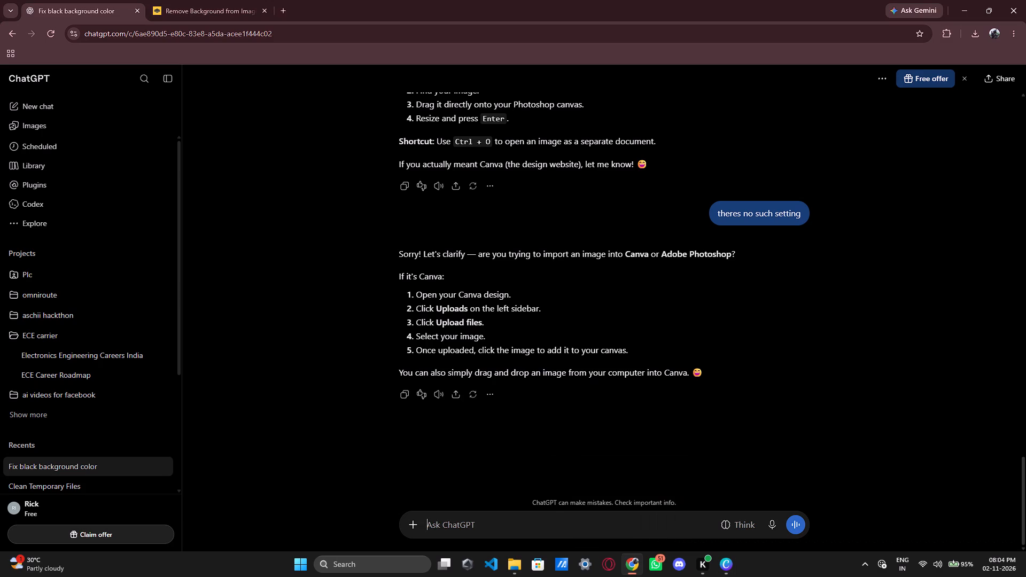
pyautogui.click(515, 524)
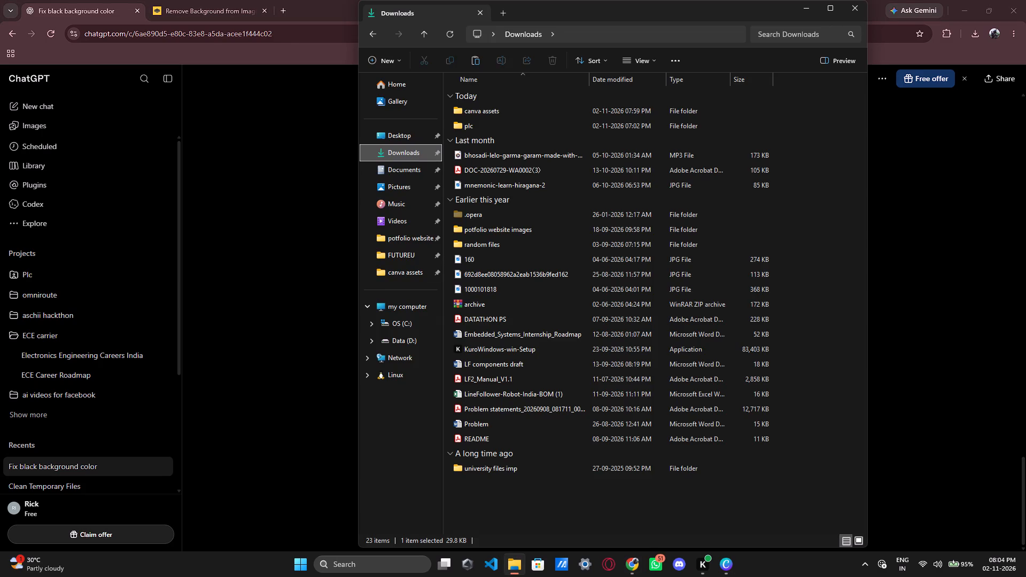
pyautogui.doubleClick(511, 115)
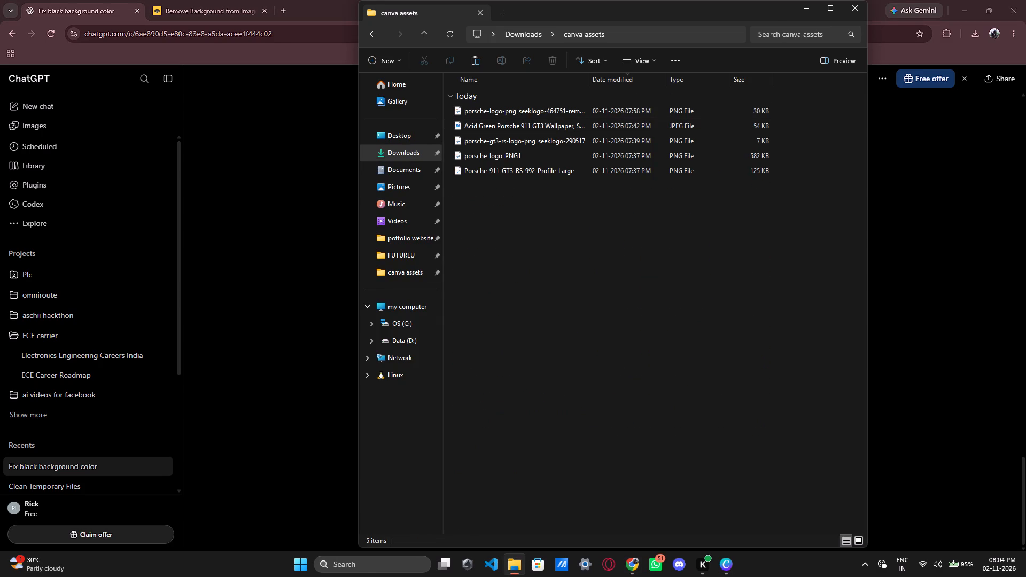
pyautogui.doubleClick(511, 155)
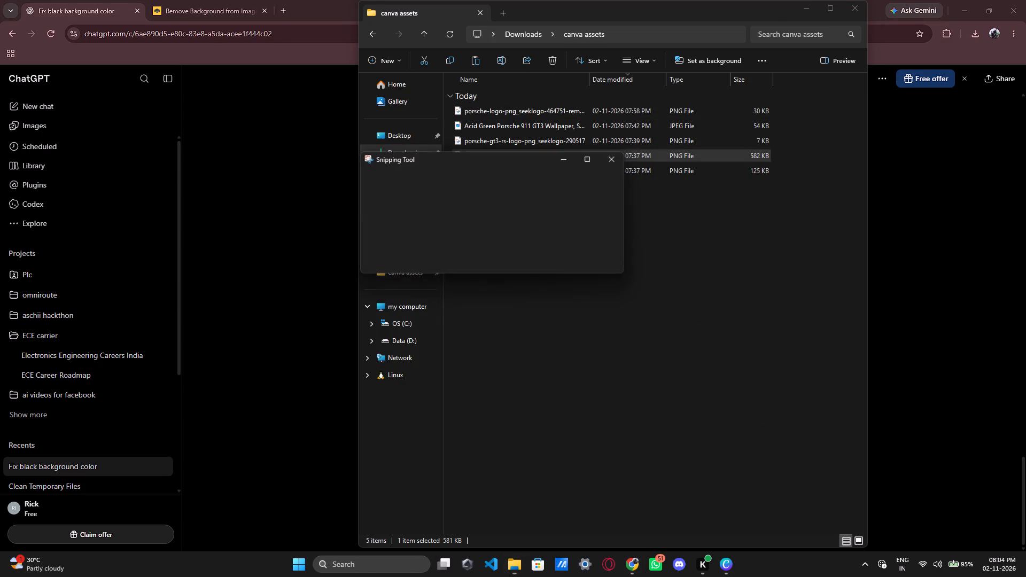
pyautogui.click(981, 158)
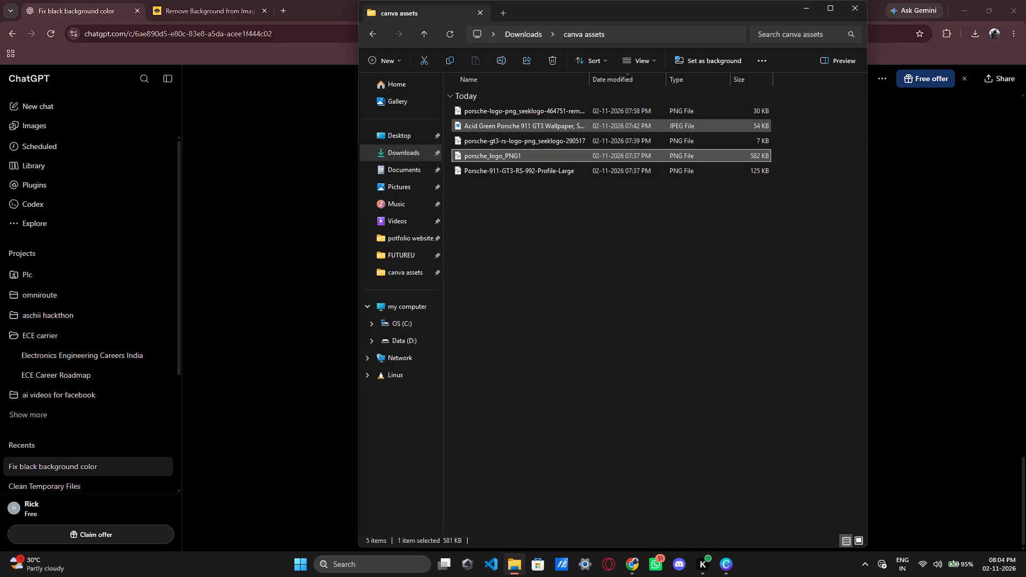
pyautogui.doubleClick(512, 122)
pyautogui.click(764, 30)
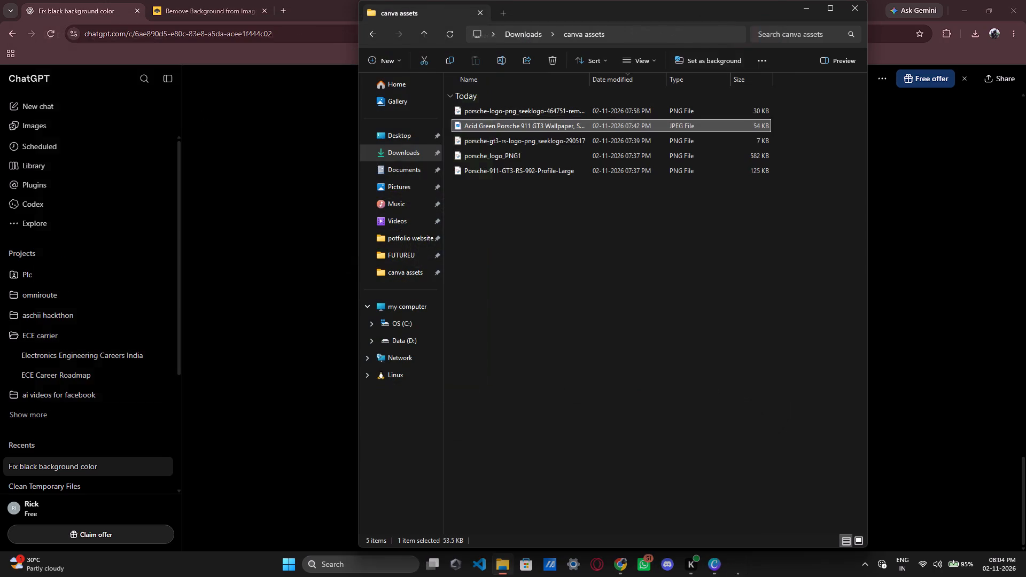
pyautogui.doubleClick(490, 141)
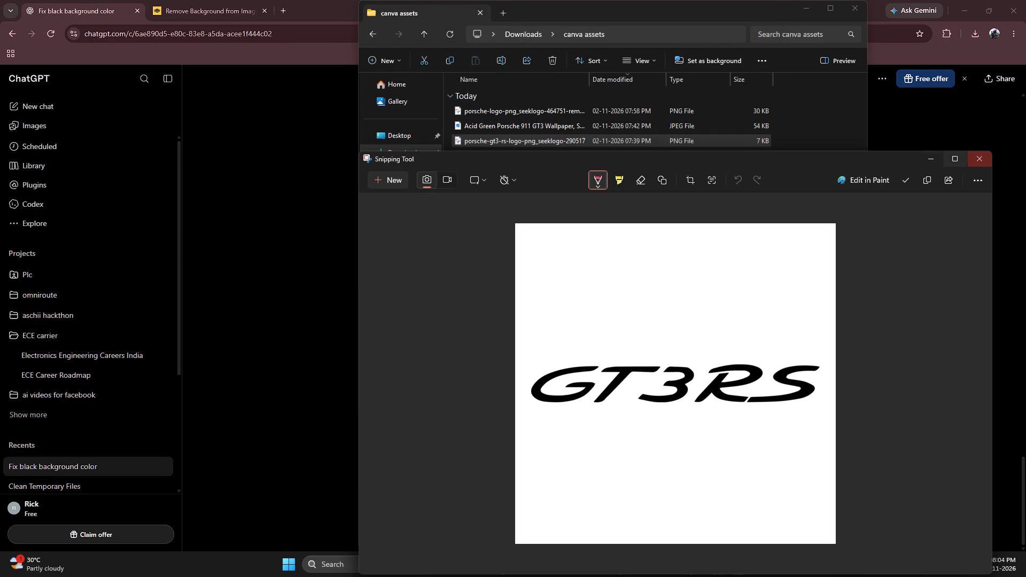
pyautogui.click(976, 156)
pyautogui.rightClick(572, 140)
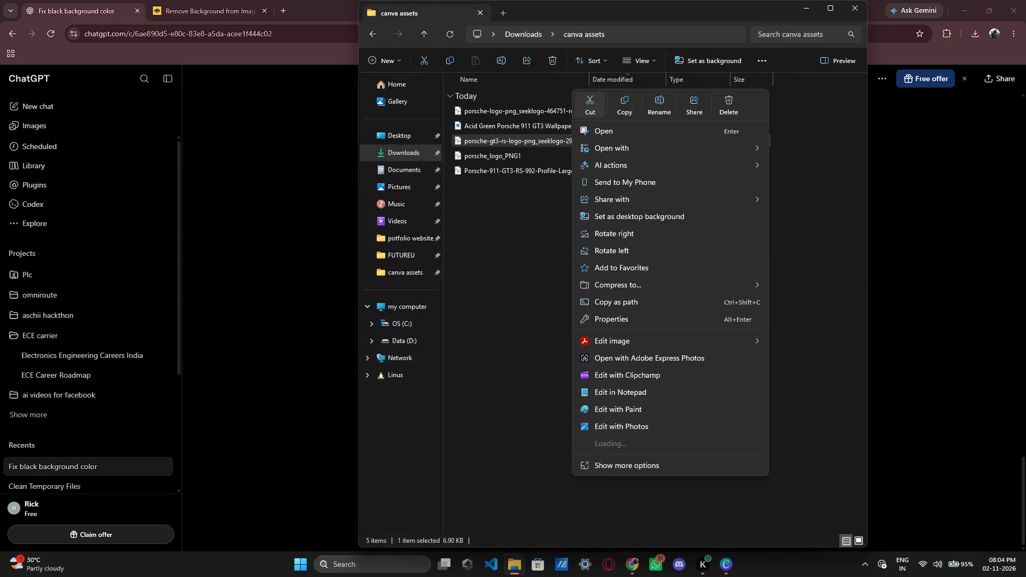
pyautogui.click(623, 102)
# On the remove.bg site, upload porsche-gt3-rs-logo-png_seeklogo-290517 from the canva assets folder for background removal.
pyautogui.click(242, 92)
pyautogui.click(204, 5)
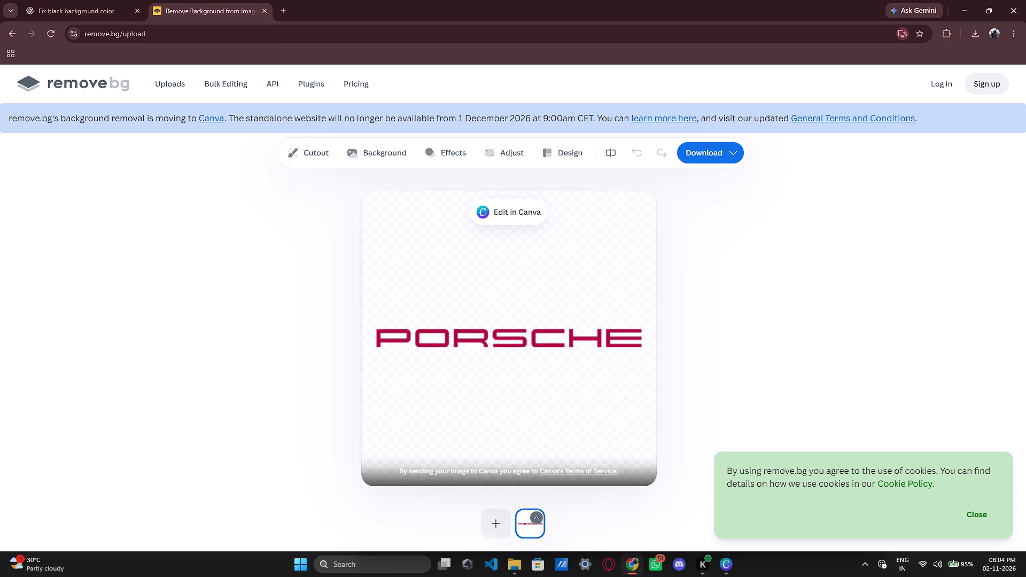
pyautogui.click(50, 34)
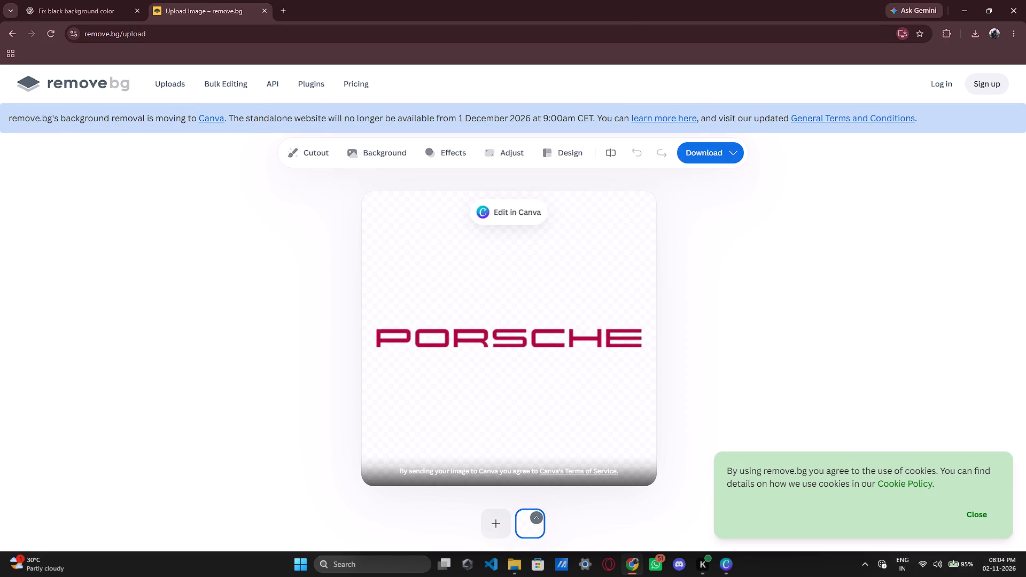
pyautogui.scroll(-5, 571, 370)
pyautogui.scroll(5, 572, 414)
pyautogui.click(180, 81)
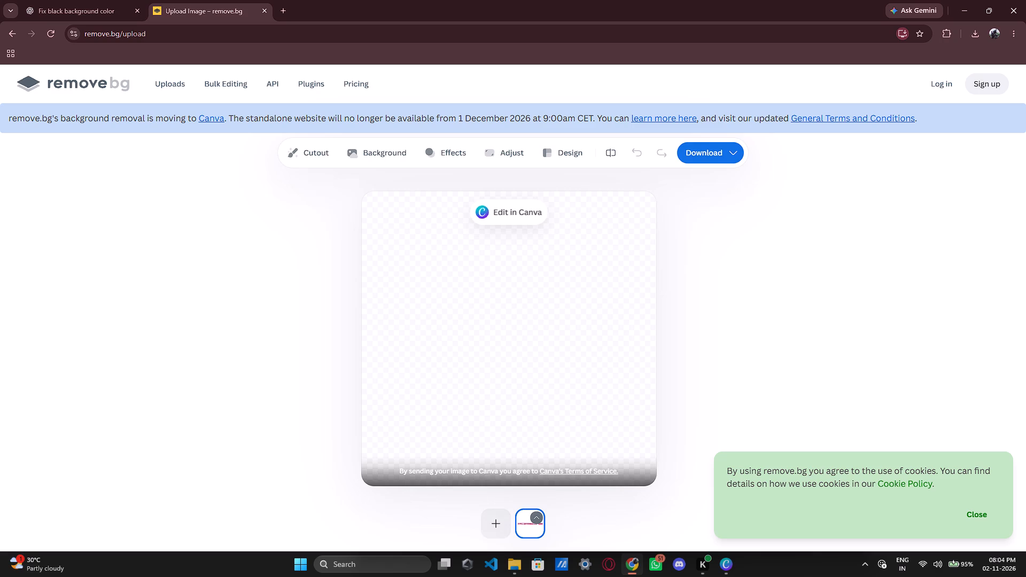
pyautogui.scroll(-4, 591, 295)
pyautogui.scroll(4, 591, 295)
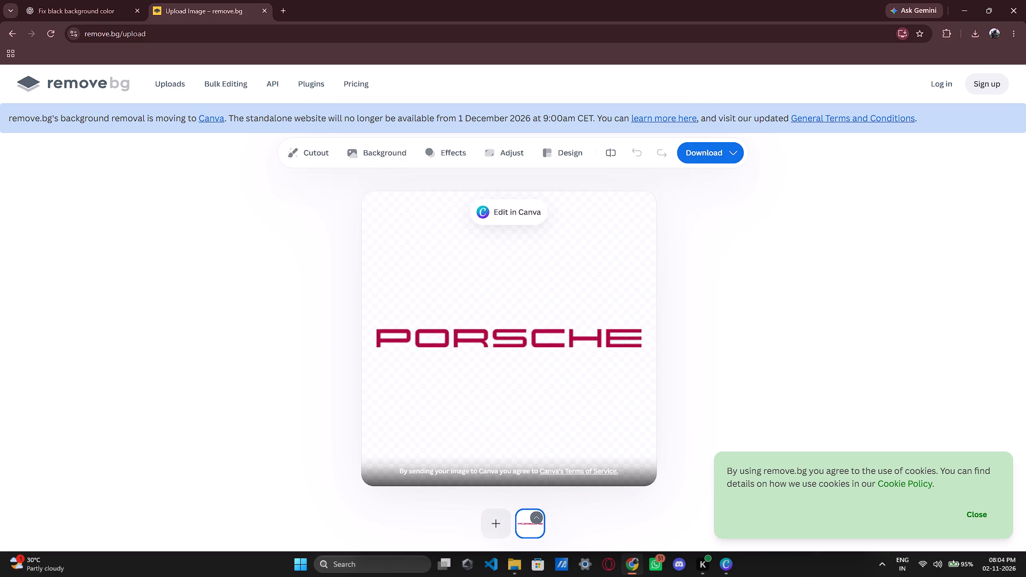
pyautogui.click(498, 528)
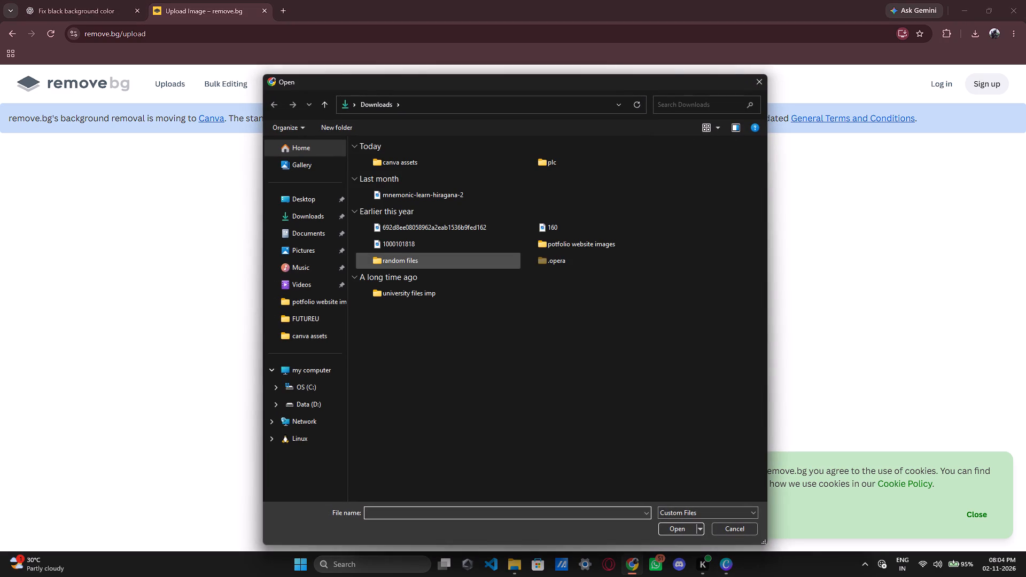
pyautogui.doubleClick(395, 160)
pyautogui.click(416, 205)
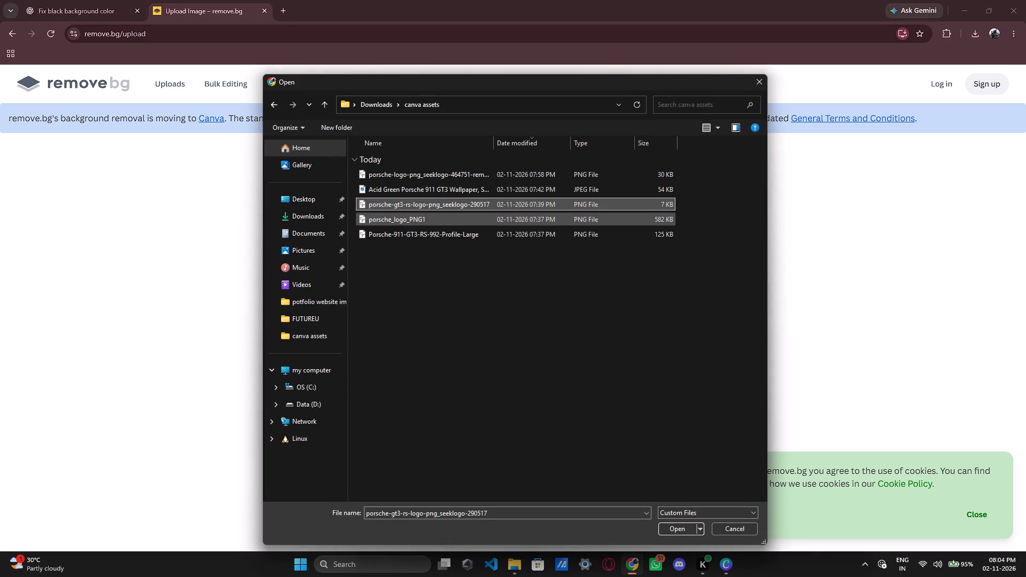
pyautogui.click(678, 530)
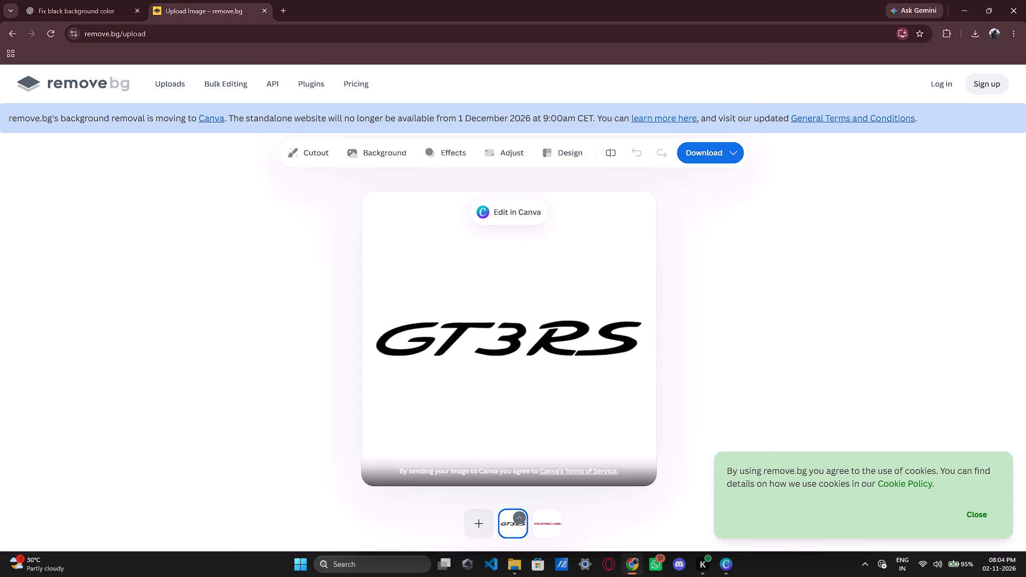
# Dismiss the cookie notice, download the background-free GT3RS logo as the free 500 x 500 preview, and close the image viewer.
pyautogui.click(974, 517)
pyautogui.click(701, 157)
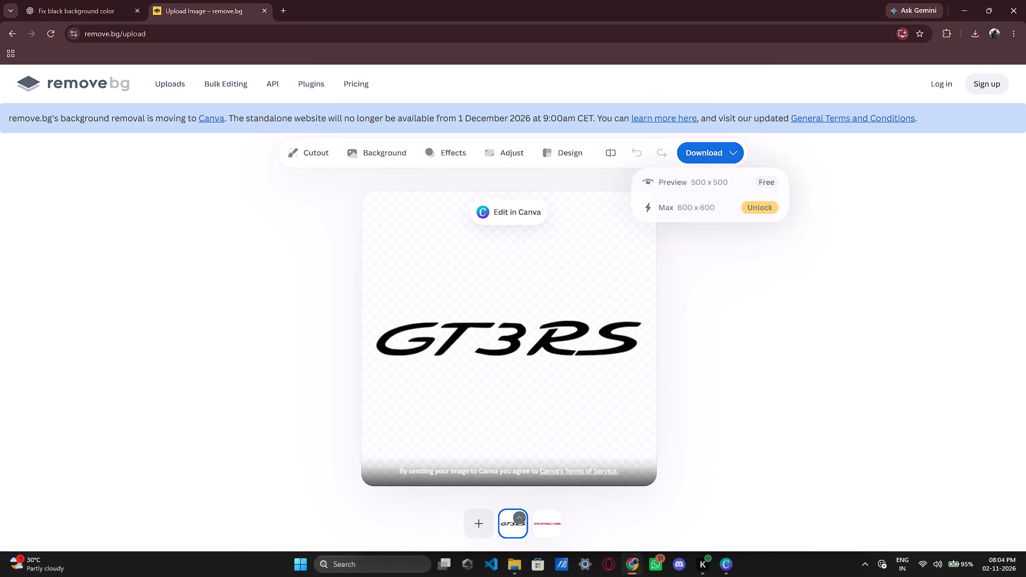
pyautogui.click(697, 188)
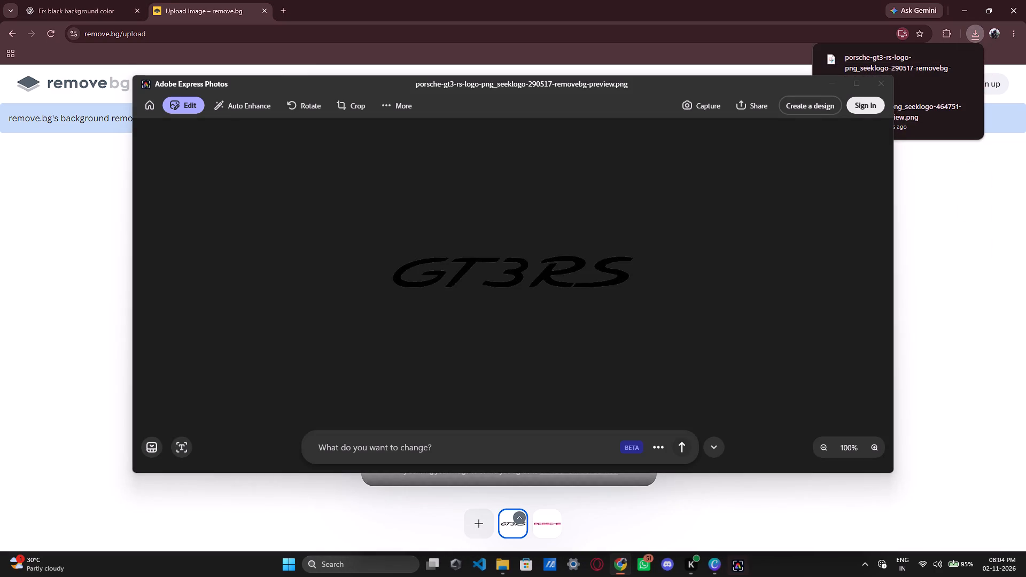
pyautogui.click(881, 81)
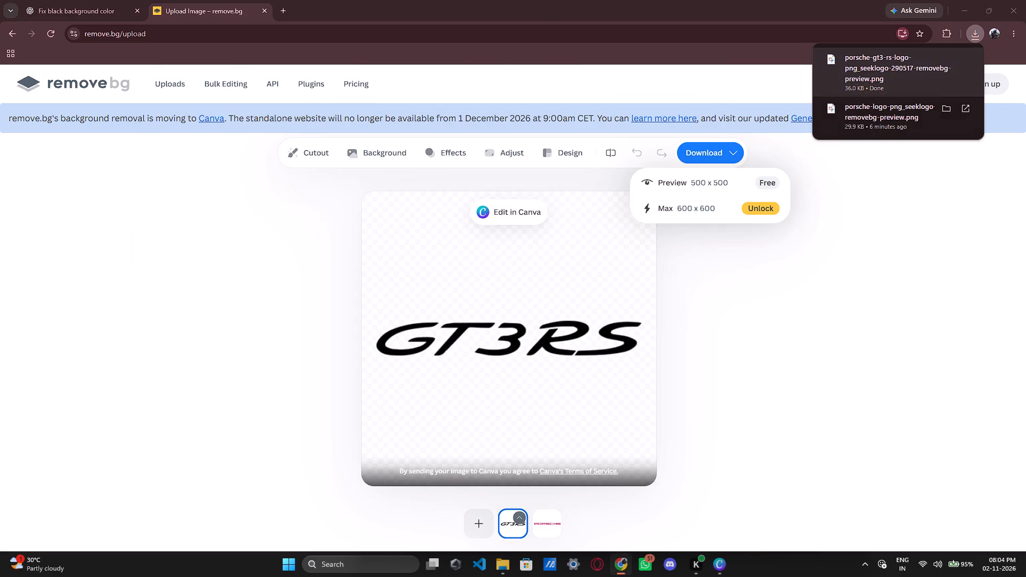
# In File Explorer, replace the original GT3RS logo in canva assets by deleting it and moving the background-free download from Downloads into that folder.
pyautogui.click(511, 518)
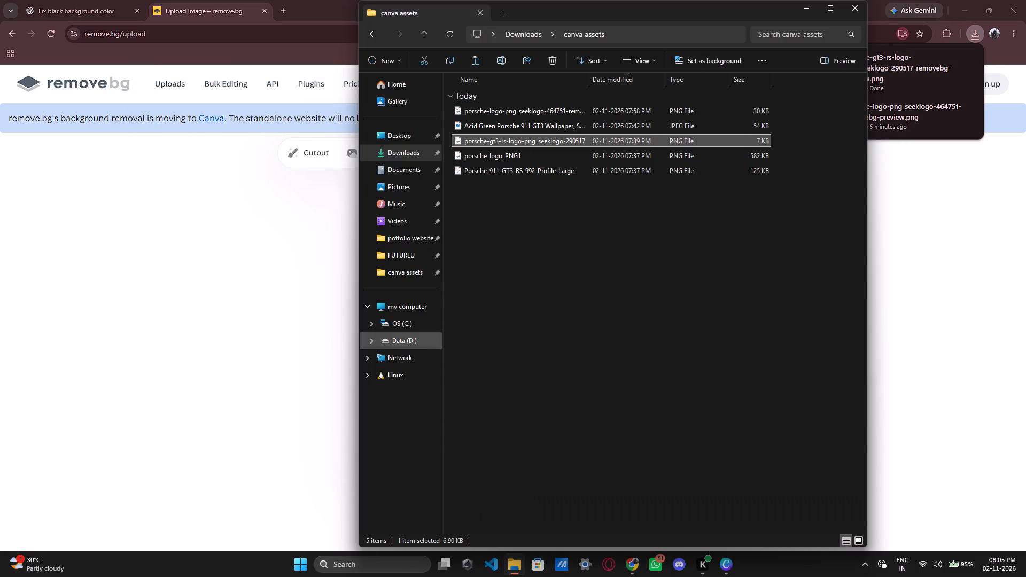
pyautogui.rightClick(514, 144)
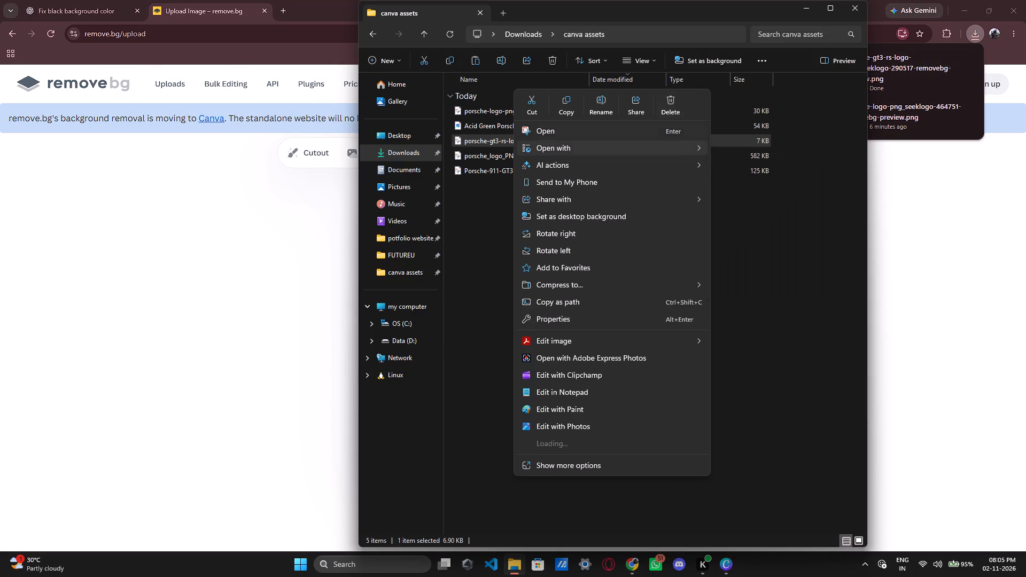
pyautogui.click(669, 104)
pyautogui.click(392, 146)
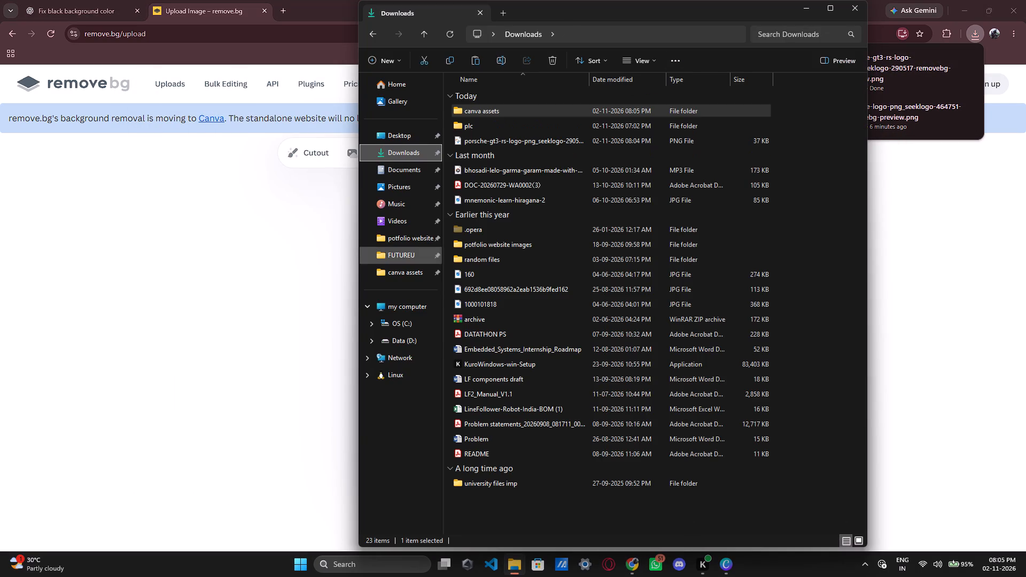
pyautogui.moveTo(489, 141); pyautogui.dragTo(496, 113)
pyautogui.click(847, 11)
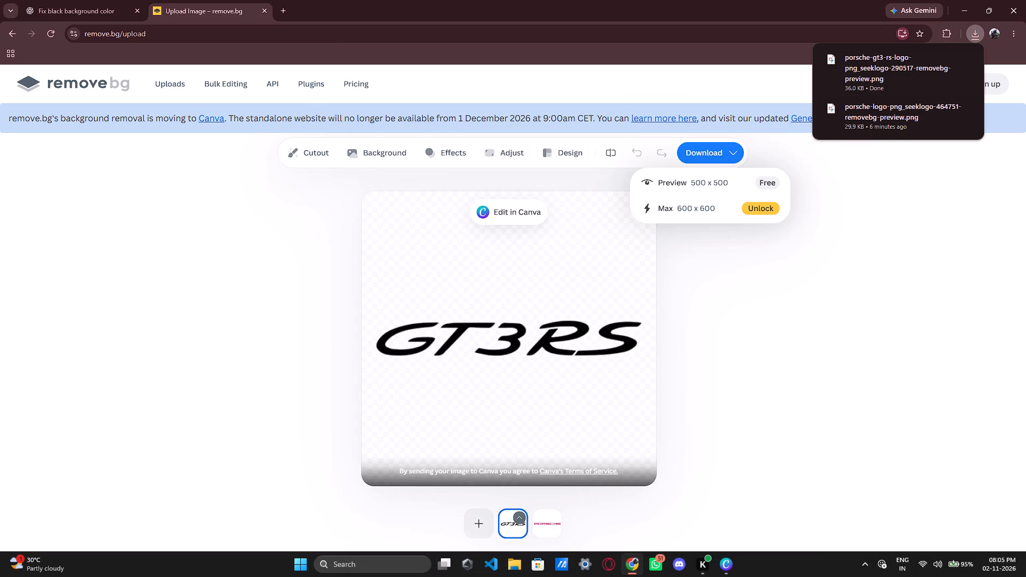
# Back in Canva, delete the white-background GT3RS logo from the page.
pyautogui.click(722, 520)
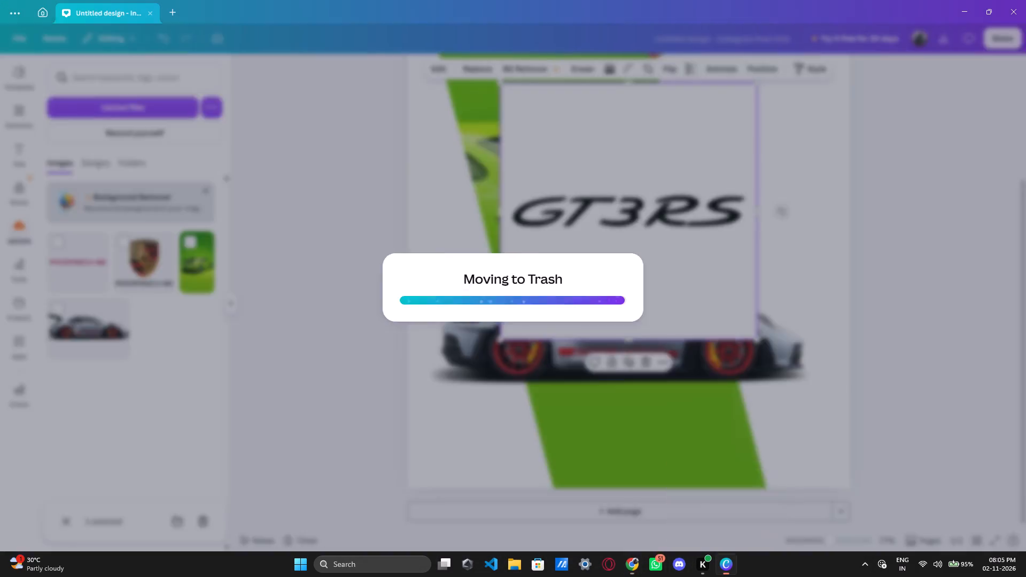
pyautogui.click(629, 258)
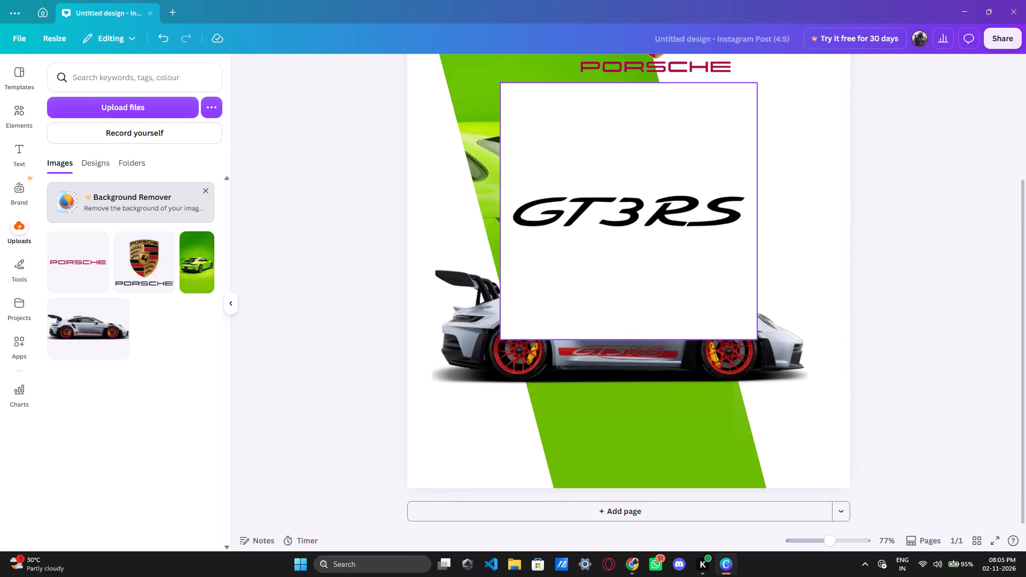
pyautogui.click(649, 259)
pyautogui.press('BackSpace')
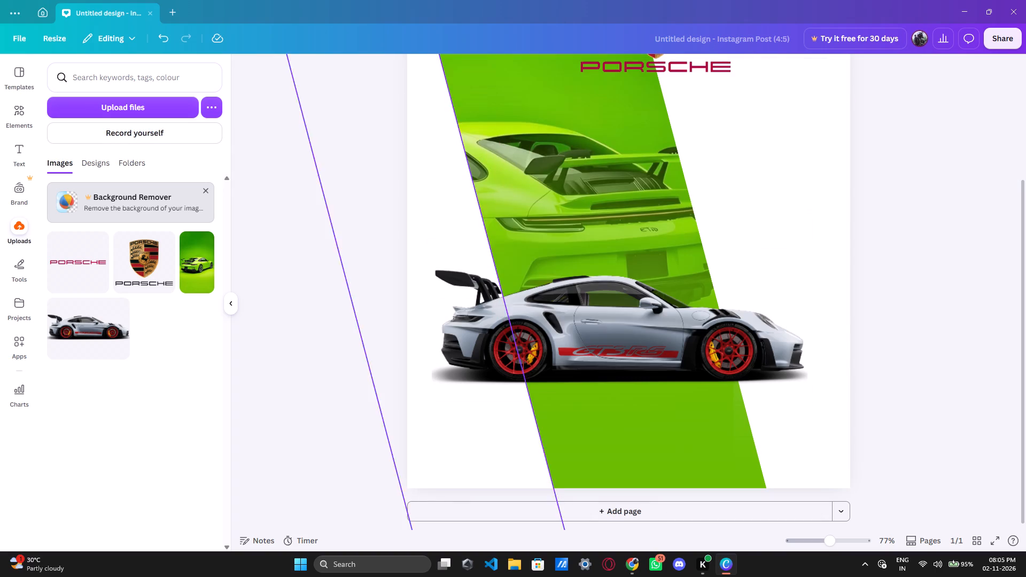
# Upload porsche-gt3-rs-logo-png_seeklogo-290517-removebg-preview from the canva assets folder to the design's uploads.
pyautogui.click(103, 113)
pyautogui.click(139, 99)
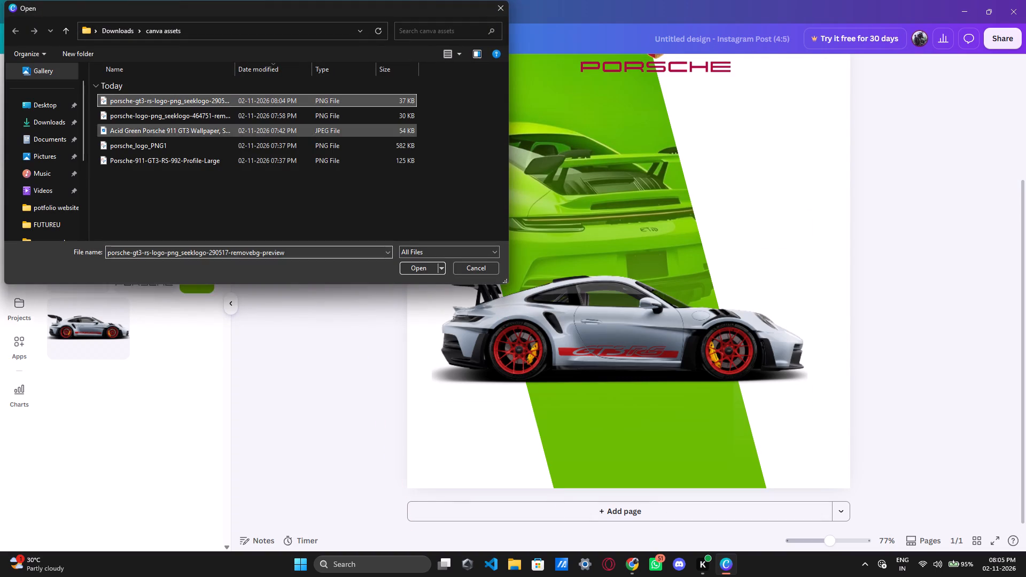
pyautogui.click(408, 268)
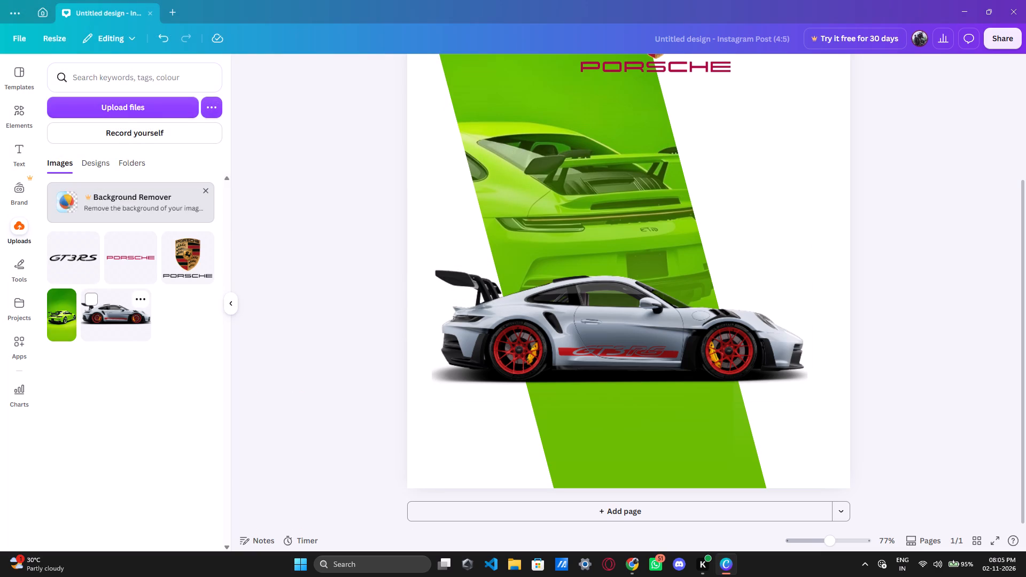
# Add the transparent GT3RS logo to the page, shrink it to roughly two-thirds size, and crop the empty space above and below the lettering.
pyautogui.scroll(-2, 562, 401)
pyautogui.click(65, 269)
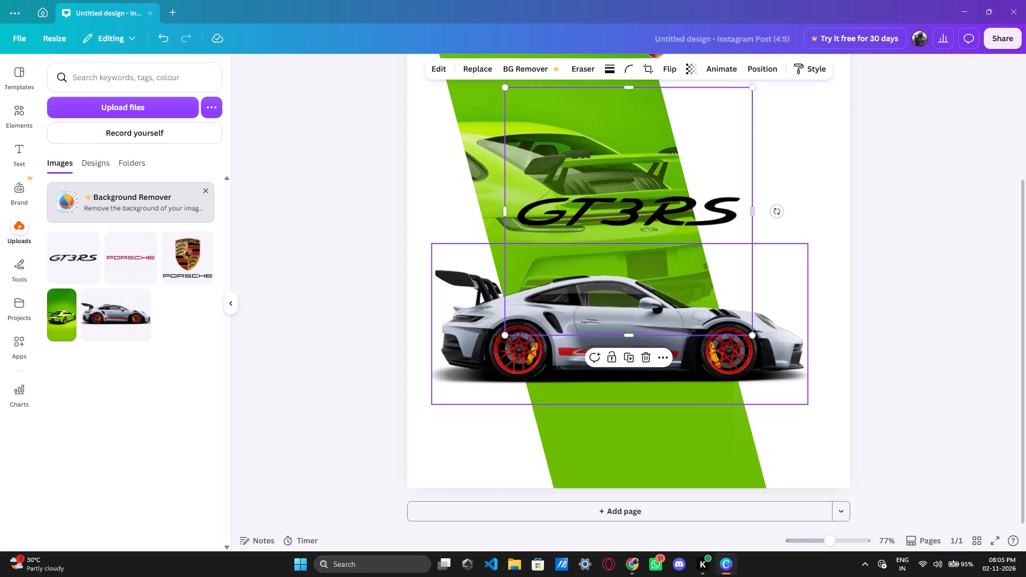
pyautogui.moveTo(751, 337); pyautogui.dragTo(699, 220)
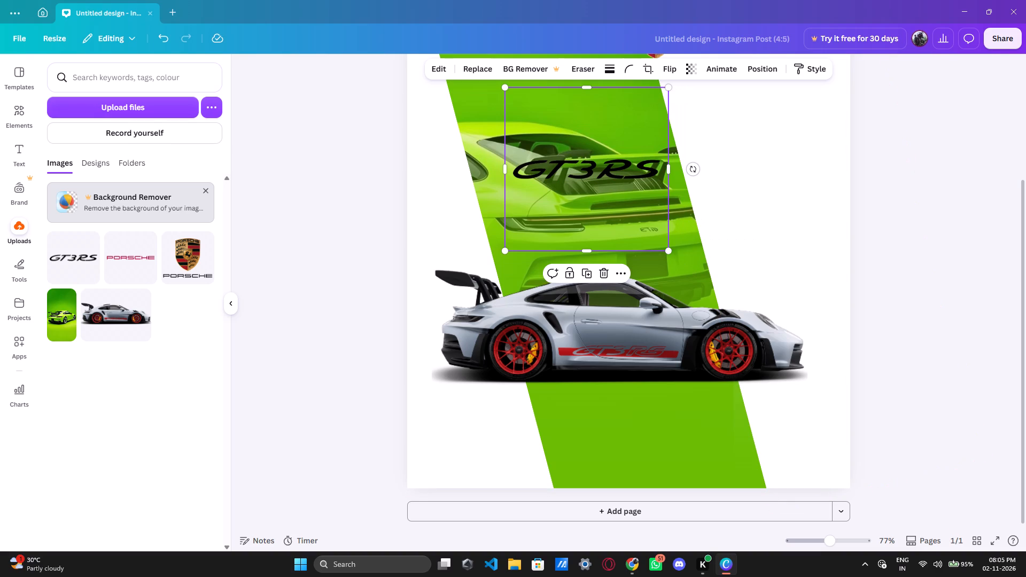
pyautogui.moveTo(586, 250); pyautogui.dragTo(586, 193)
pyautogui.scroll(3, 712, 198)
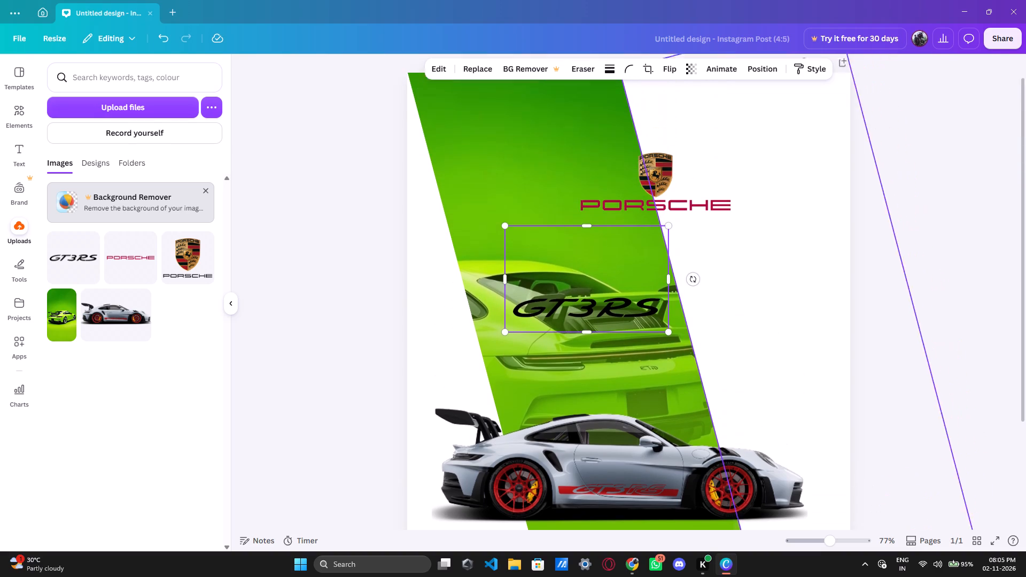
pyautogui.moveTo(588, 248); pyautogui.dragTo(588, 293)
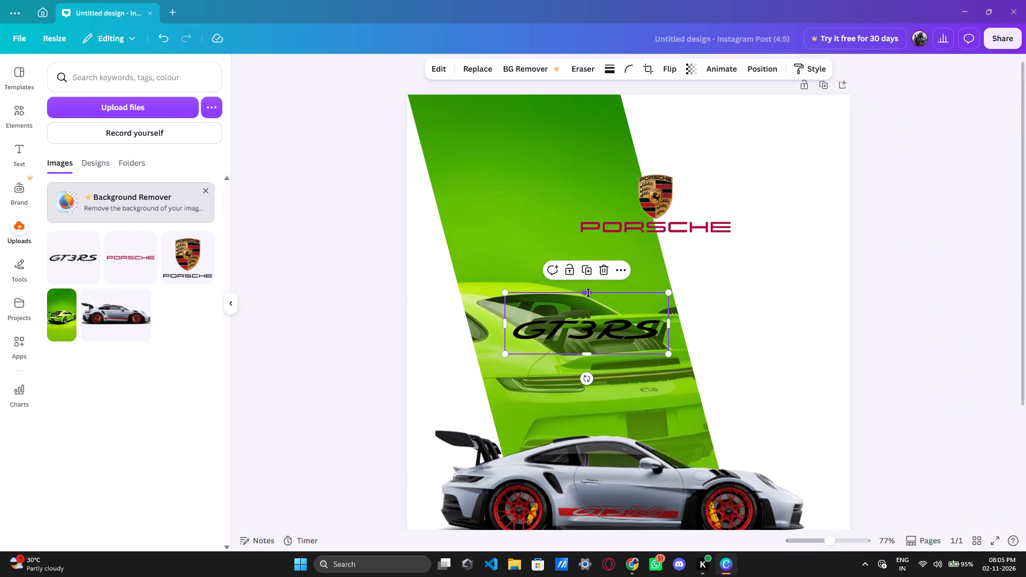
# Duplicate the cropped GT3RS logo, move the copy to the page's bottom-left corner below the car, and shrink it to a small mark.
pyautogui.click(586, 269)
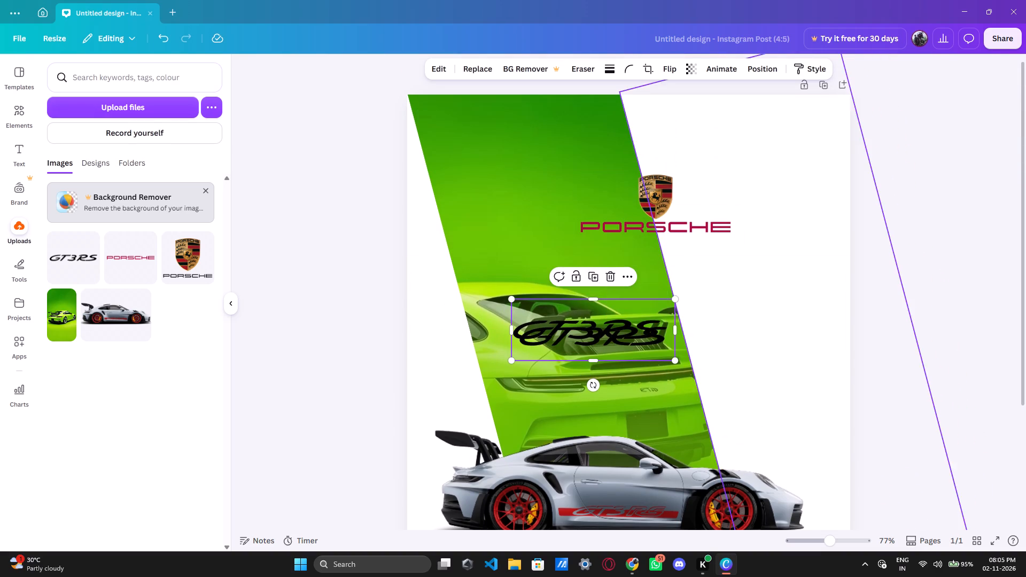
pyautogui.scroll(-4, 723, 315)
pyautogui.moveTo(613, 187); pyautogui.dragTo(536, 474)
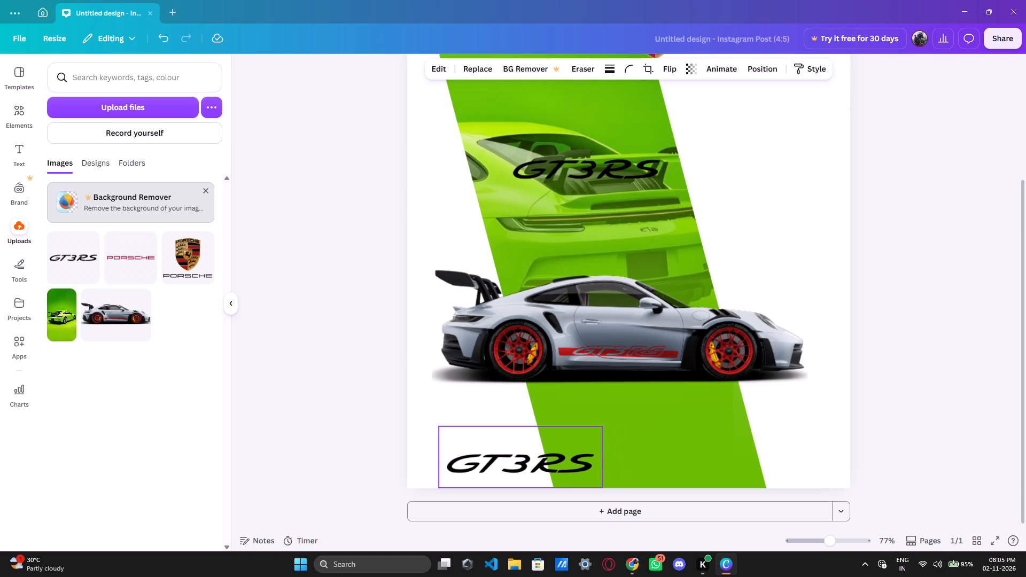
pyautogui.moveTo(536, 474); pyautogui.dragTo(531, 462)
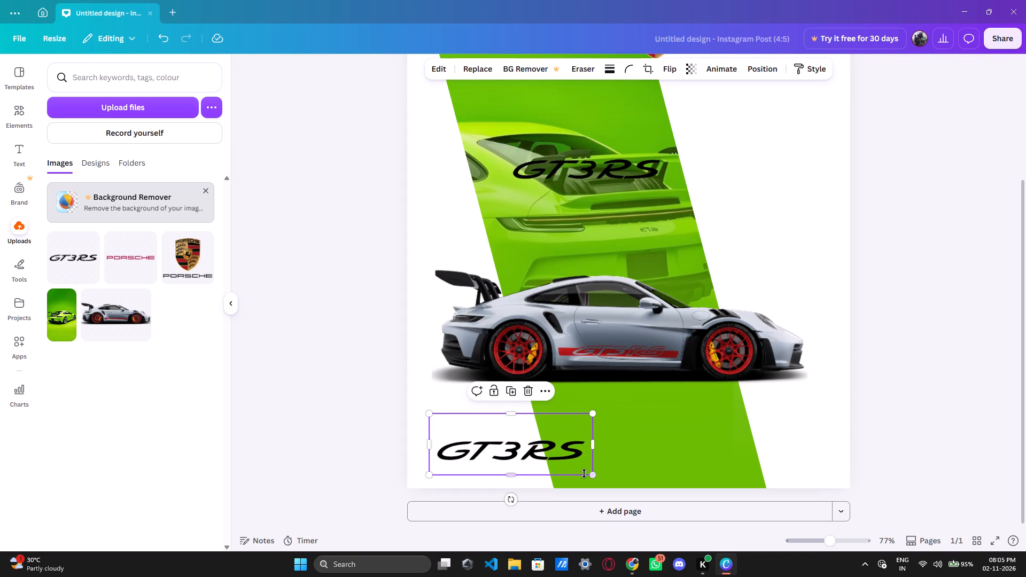
pyautogui.moveTo(593, 474); pyautogui.dragTo(551, 436)
pyautogui.moveTo(503, 435); pyautogui.dragTo(493, 436)
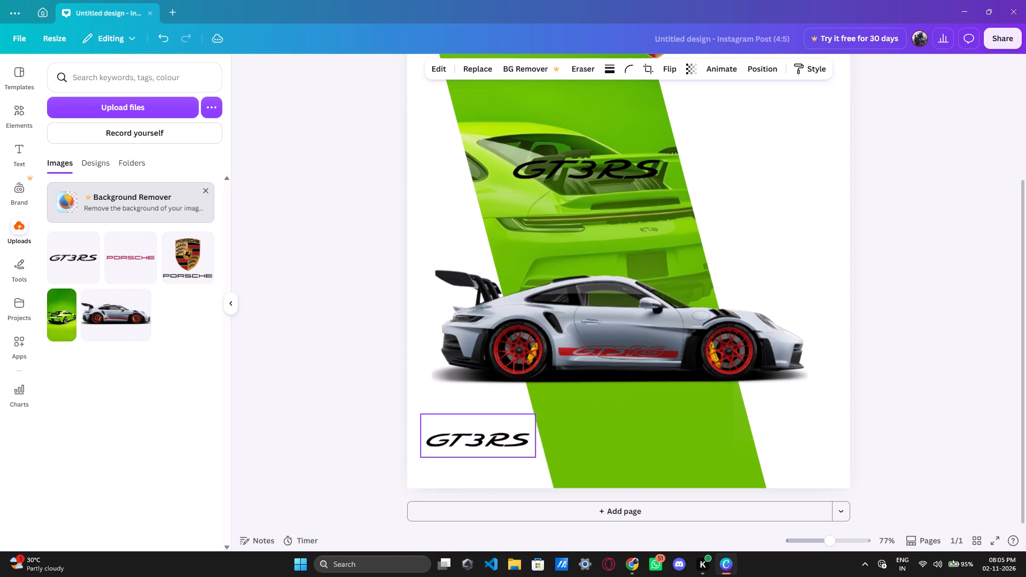
pyautogui.moveTo(493, 436); pyautogui.dragTo(492, 436)
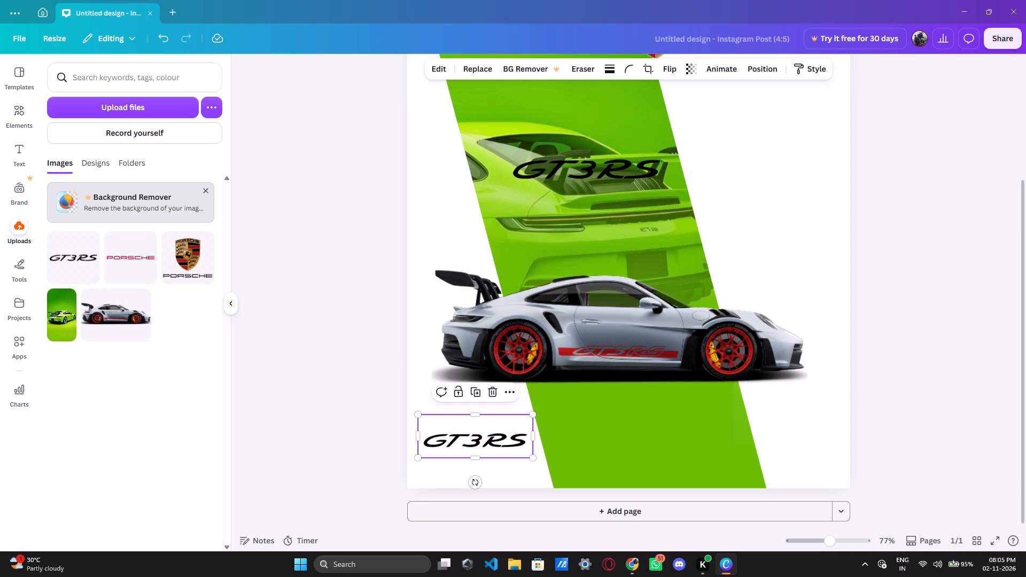
pyautogui.moveTo(534, 457); pyautogui.dragTo(512, 443)
pyautogui.click(478, 432)
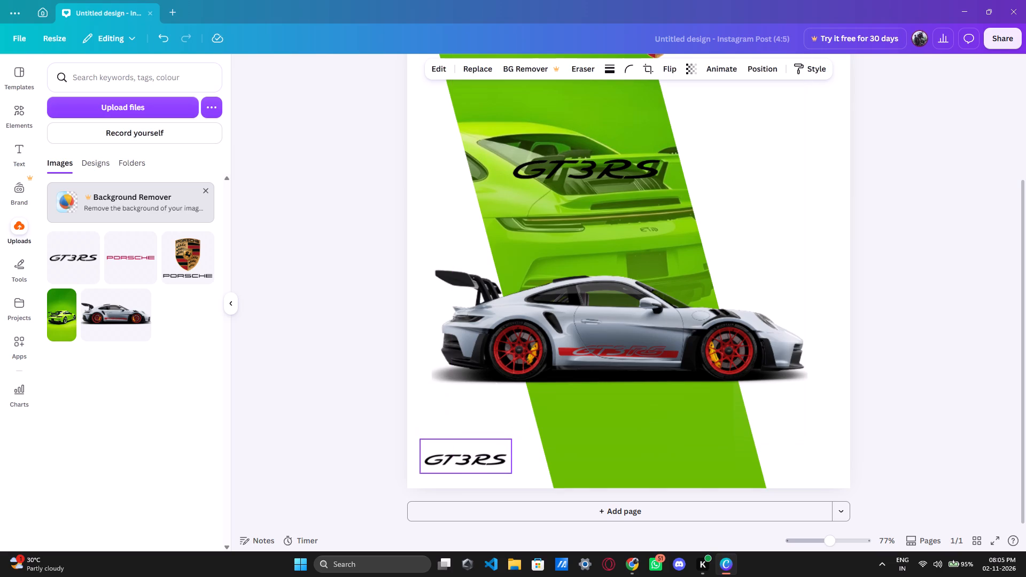
pyautogui.moveTo(511, 453); pyautogui.dragTo(491, 436)
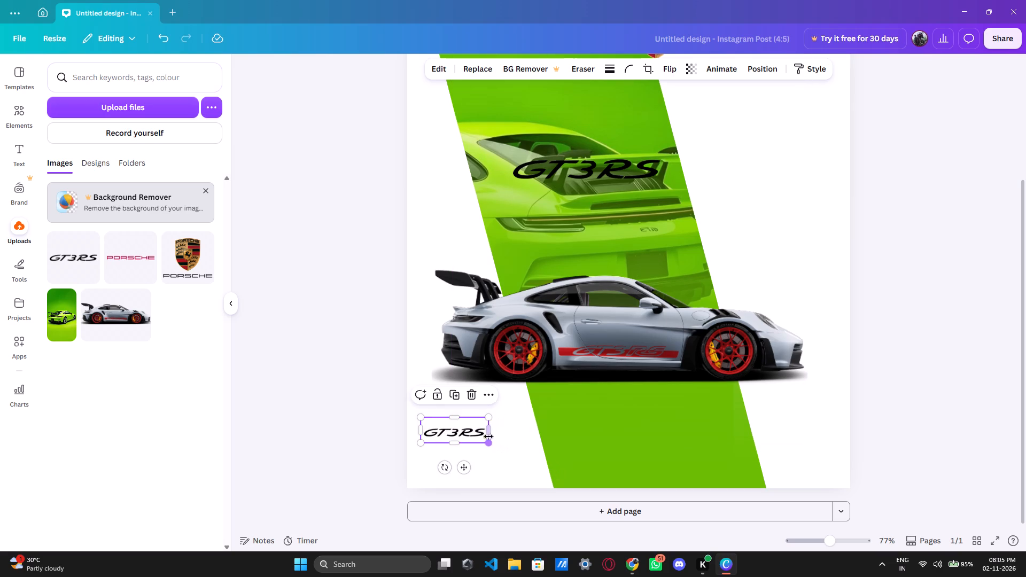
pyautogui.moveTo(465, 432); pyautogui.dragTo(471, 447)
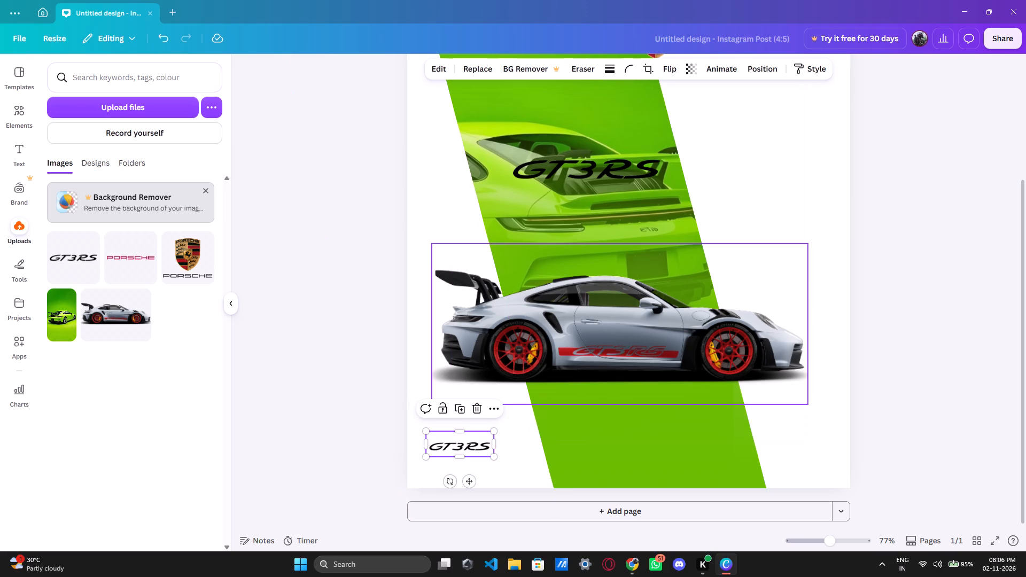
# Move the silver GT3 RS slightly lower on the page, keeping it centred horizontally on its current axis.
pyautogui.click(585, 337)
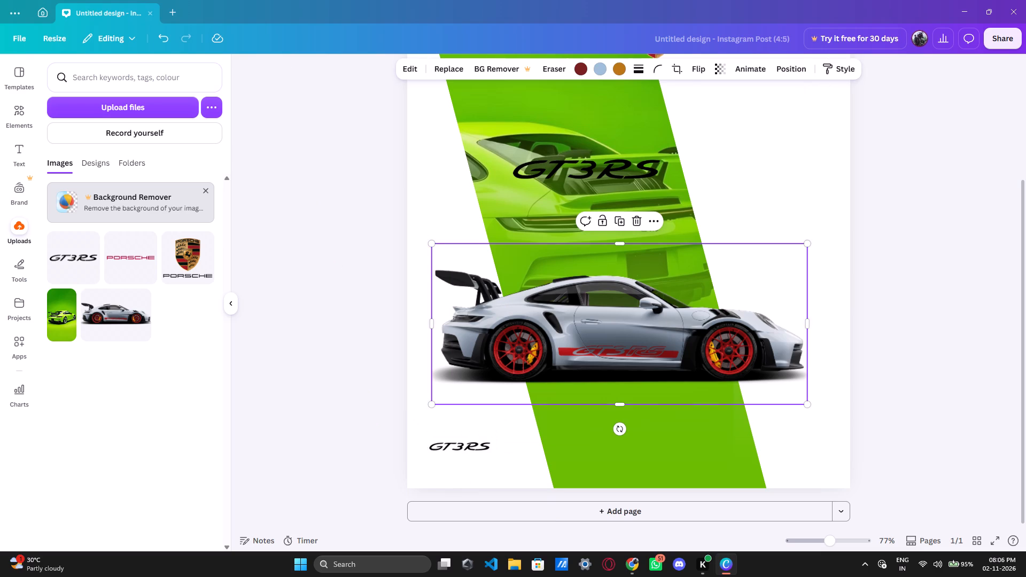
pyautogui.moveTo(607, 344); pyautogui.dragTo(608, 347)
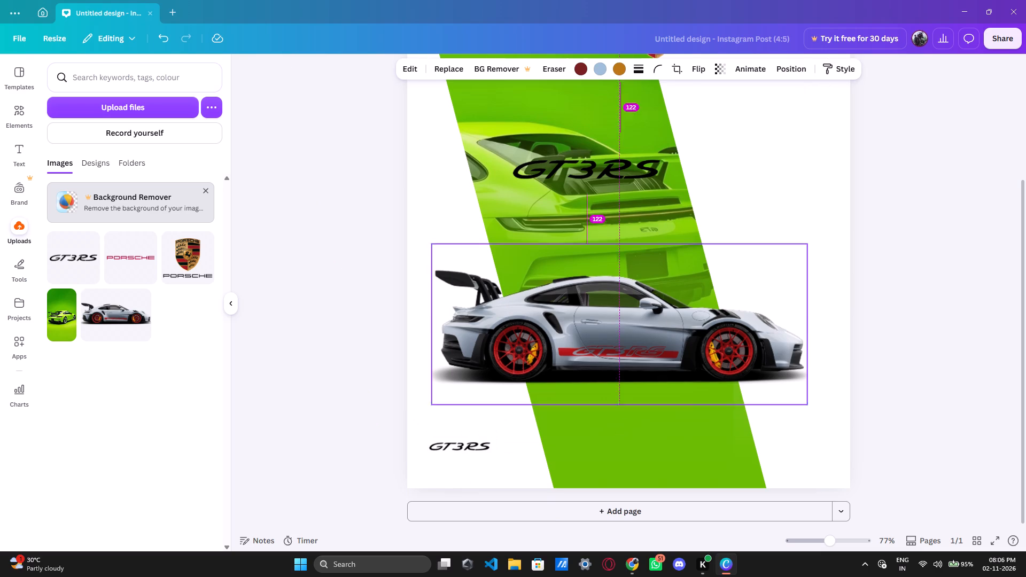
pyautogui.moveTo(608, 347); pyautogui.dragTo(609, 358)
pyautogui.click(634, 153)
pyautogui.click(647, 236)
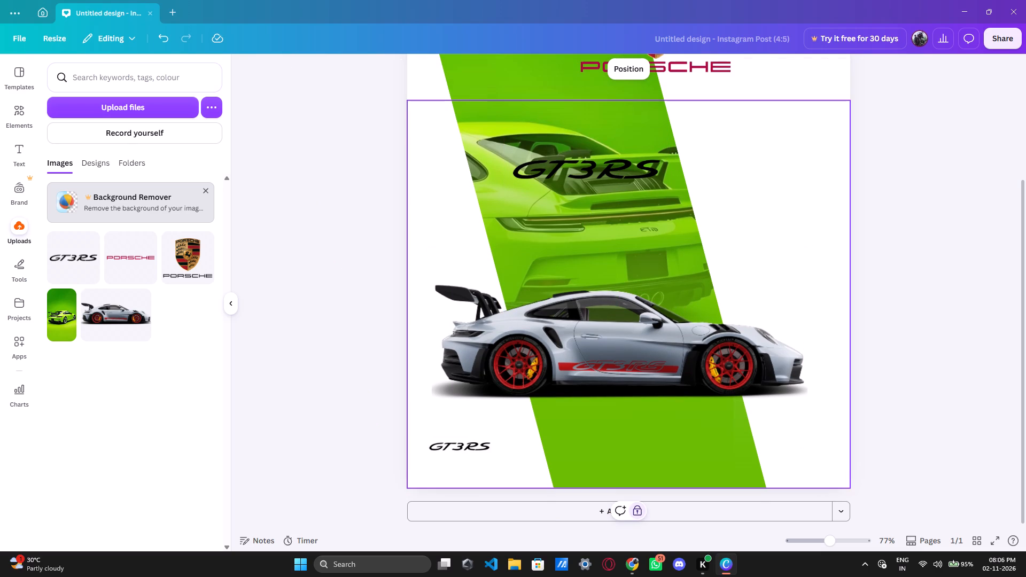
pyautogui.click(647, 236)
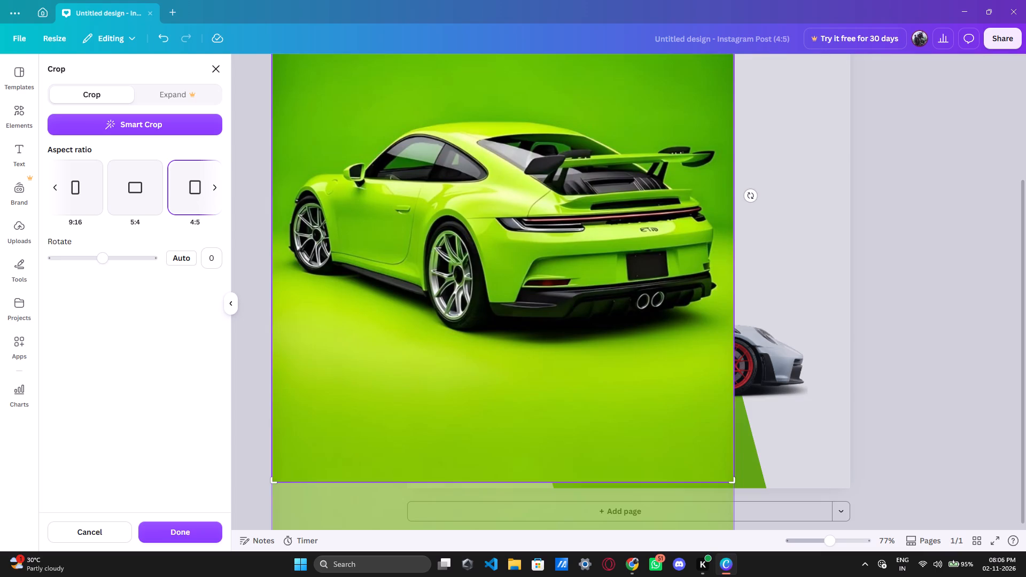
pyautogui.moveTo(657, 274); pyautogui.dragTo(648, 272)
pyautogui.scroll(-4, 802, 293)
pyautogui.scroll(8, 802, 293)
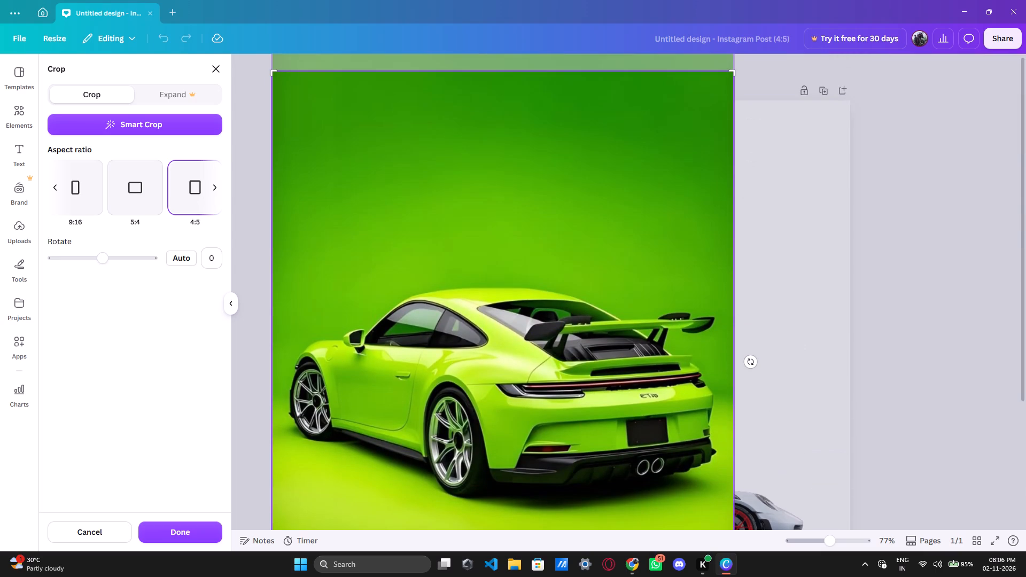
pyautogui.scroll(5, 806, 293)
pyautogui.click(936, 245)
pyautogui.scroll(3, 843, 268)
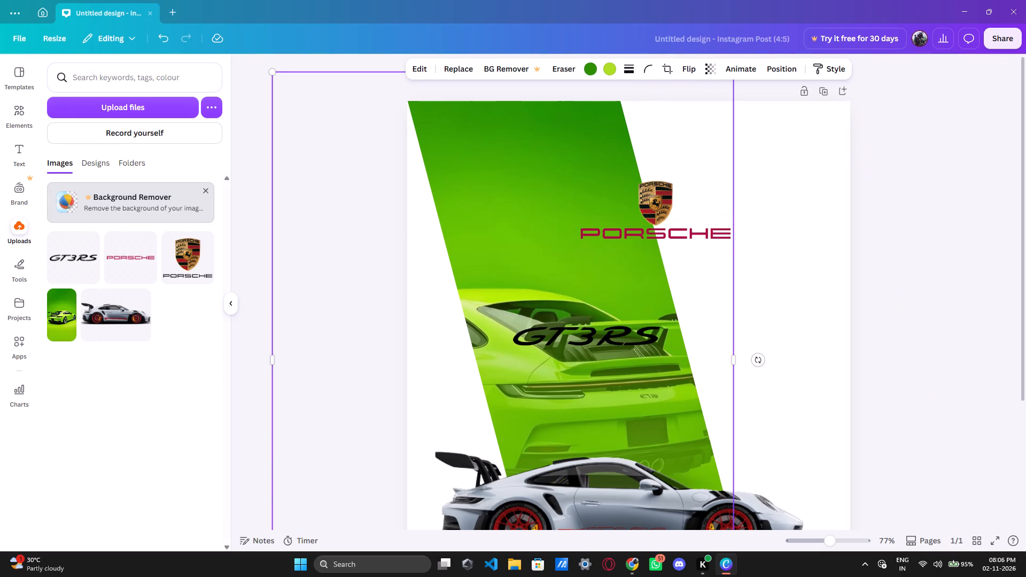
# Shift the green Porsche background image slightly up and to the left behind the diagonal band.
pyautogui.click(513, 193)
pyautogui.click(482, 155)
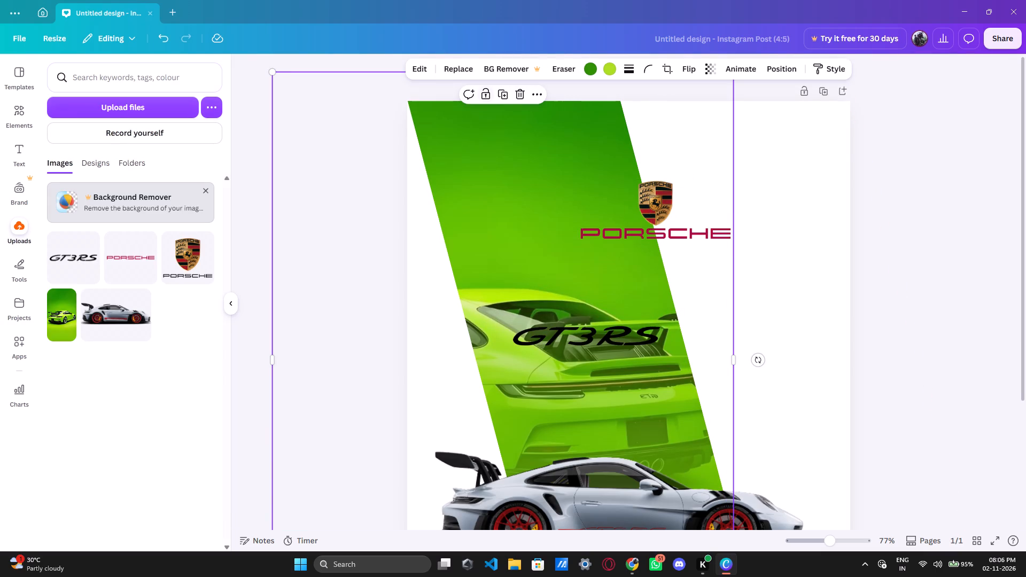
pyautogui.click(485, 97)
pyautogui.click(534, 167)
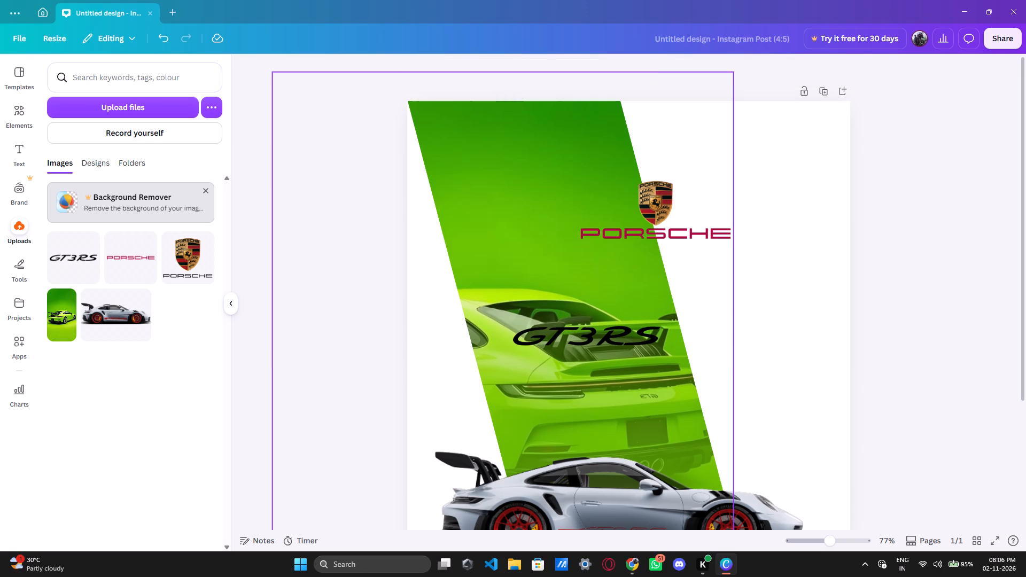
pyautogui.click(518, 137)
pyautogui.click(512, 95)
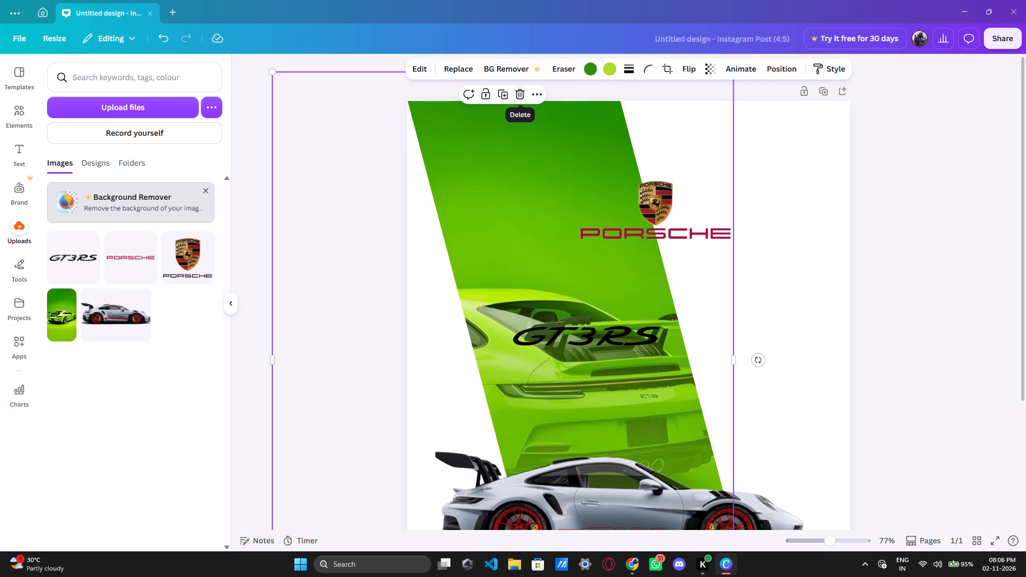
pyautogui.moveTo(514, 174); pyautogui.dragTo(508, 169)
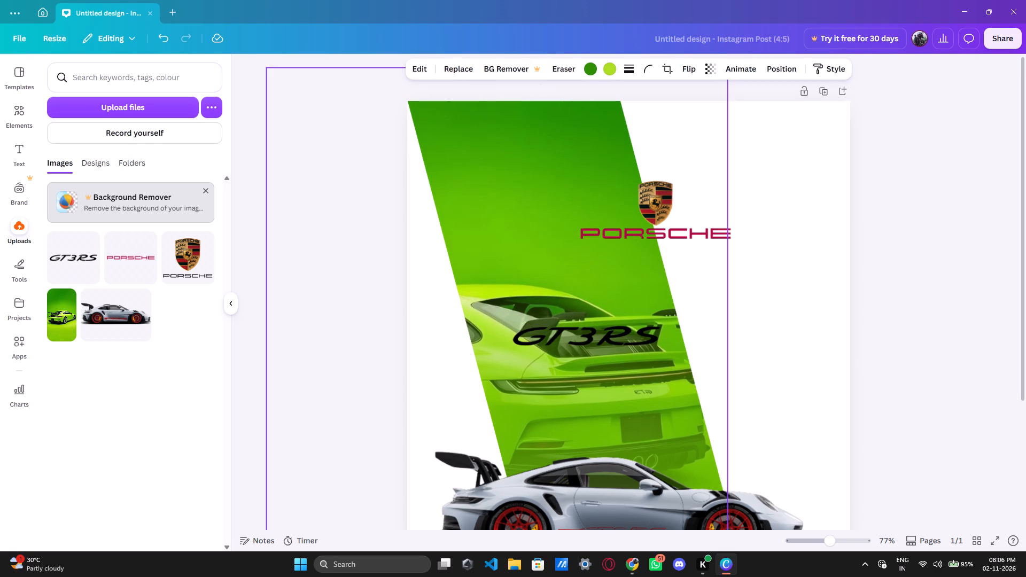
pyautogui.moveTo(508, 169); pyautogui.dragTo(506, 166)
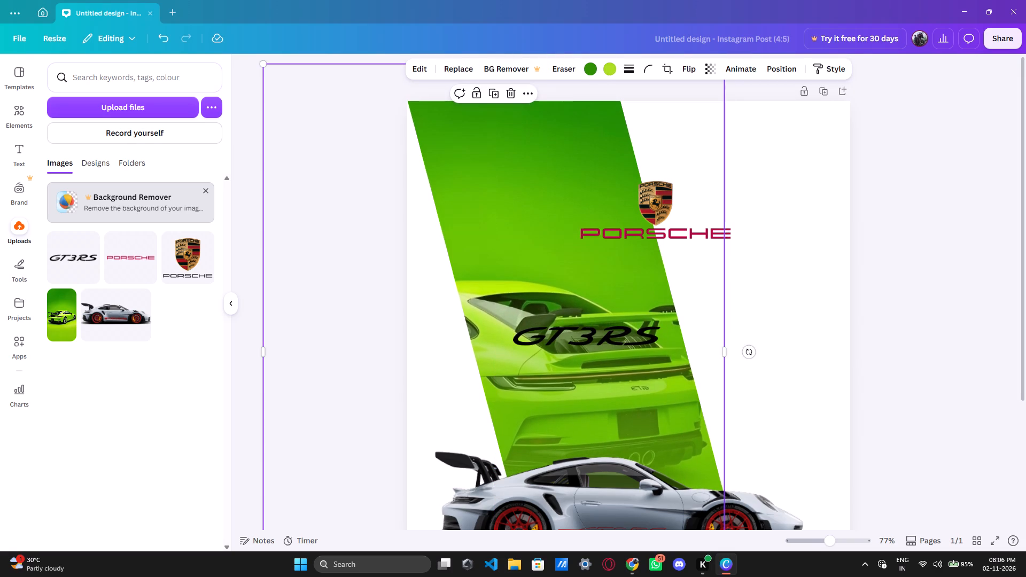
# Rotate the large GT3RS logo to vertical, reading top to bottom, and move it onto the white area right of the green band.
pyautogui.click(603, 337)
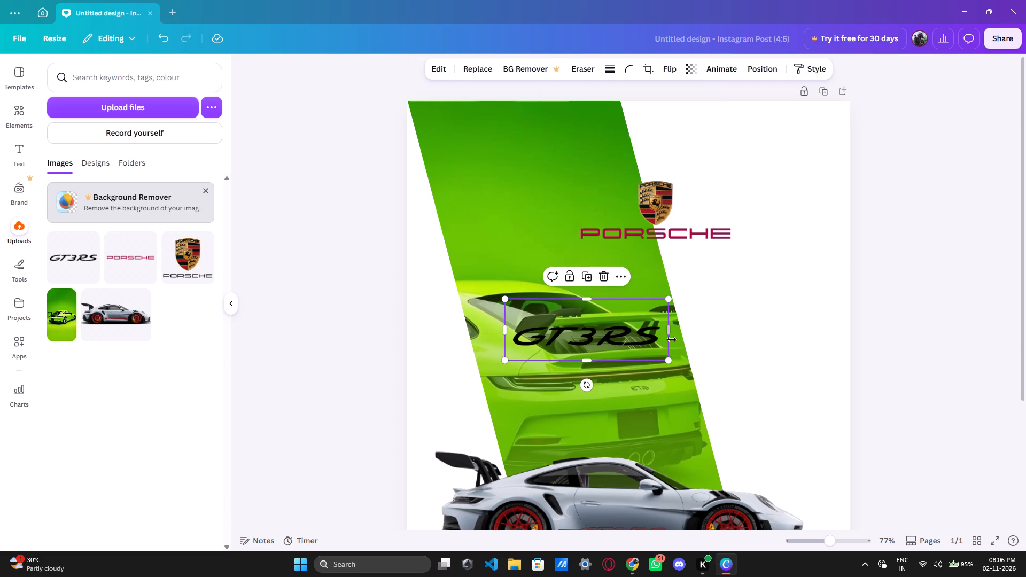
pyautogui.moveTo(588, 384); pyautogui.dragTo(549, 327)
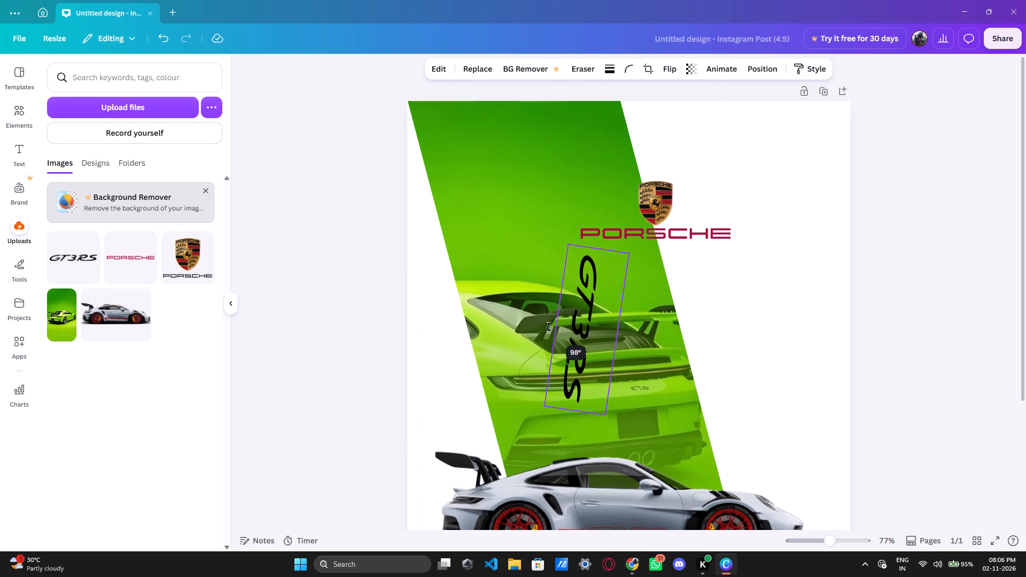
pyautogui.moveTo(549, 327); pyautogui.dragTo(549, 332)
pyautogui.moveTo(577, 328); pyautogui.dragTo(675, 328)
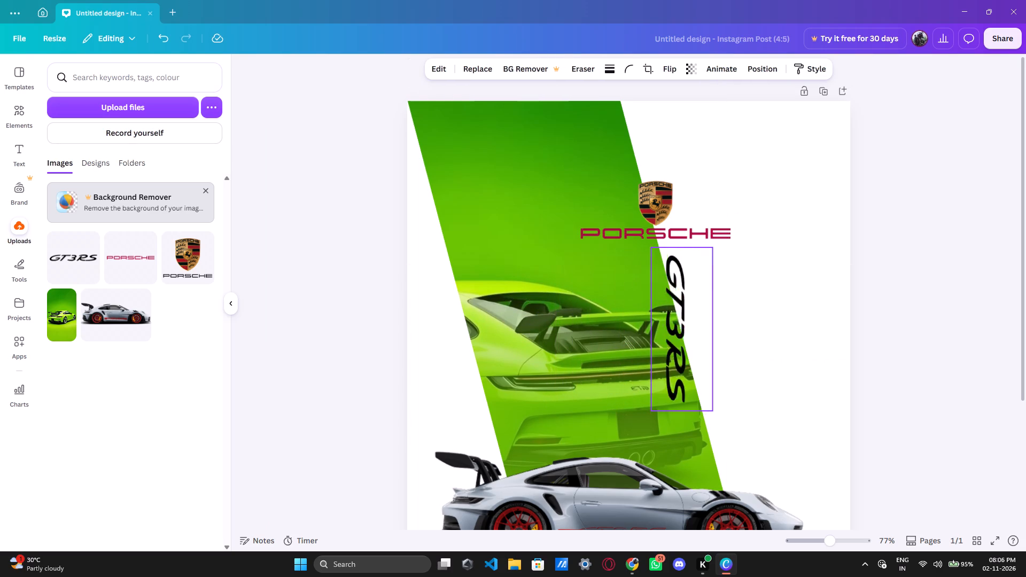
pyautogui.moveTo(675, 328); pyautogui.dragTo(739, 326)
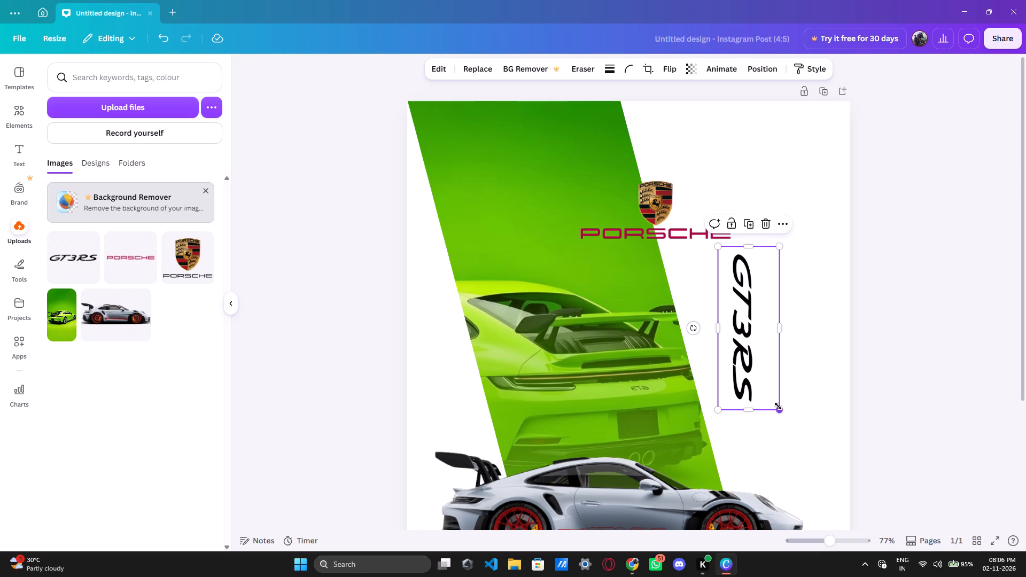
# Enlarge the vertical GT3RS logo to about 1.7 times its size and place it near the page's top-right edge, beside the PORSCHE wordmark.
pyautogui.moveTo(782, 407); pyautogui.dragTo(815, 526)
pyautogui.scroll(-4, 872, 442)
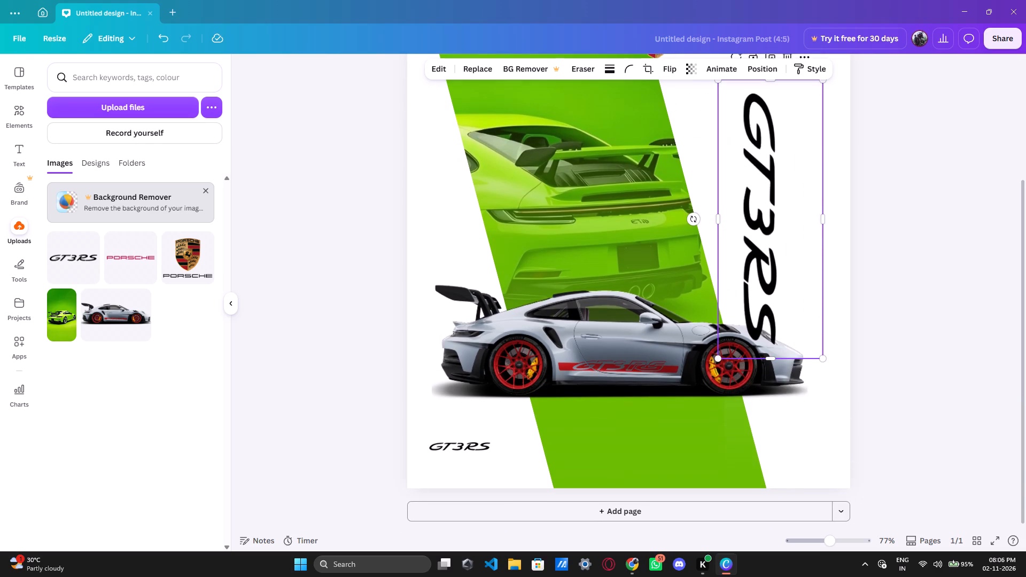
pyautogui.click(828, 544)
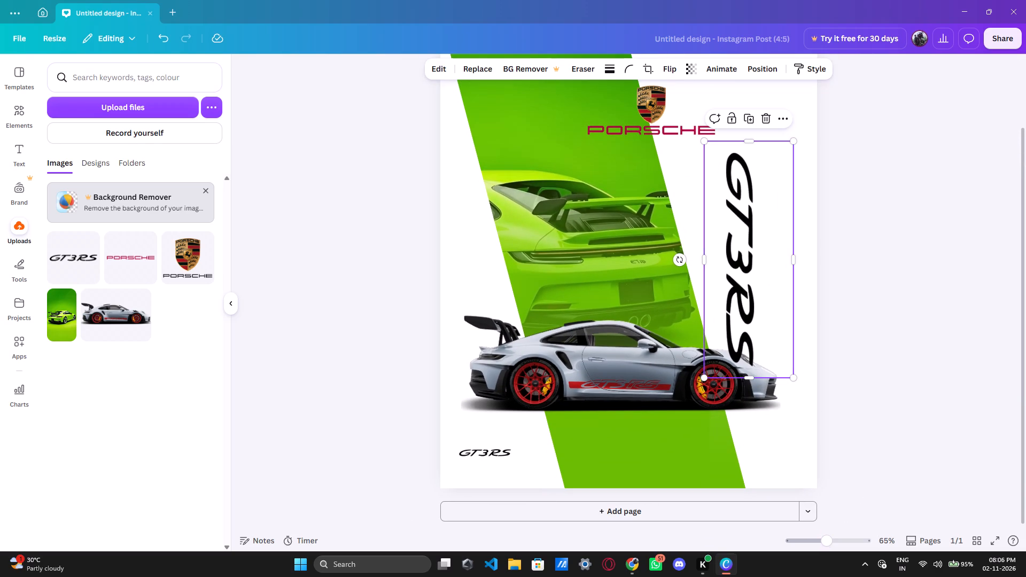
pyautogui.moveTo(740, 302); pyautogui.dragTo(747, 277)
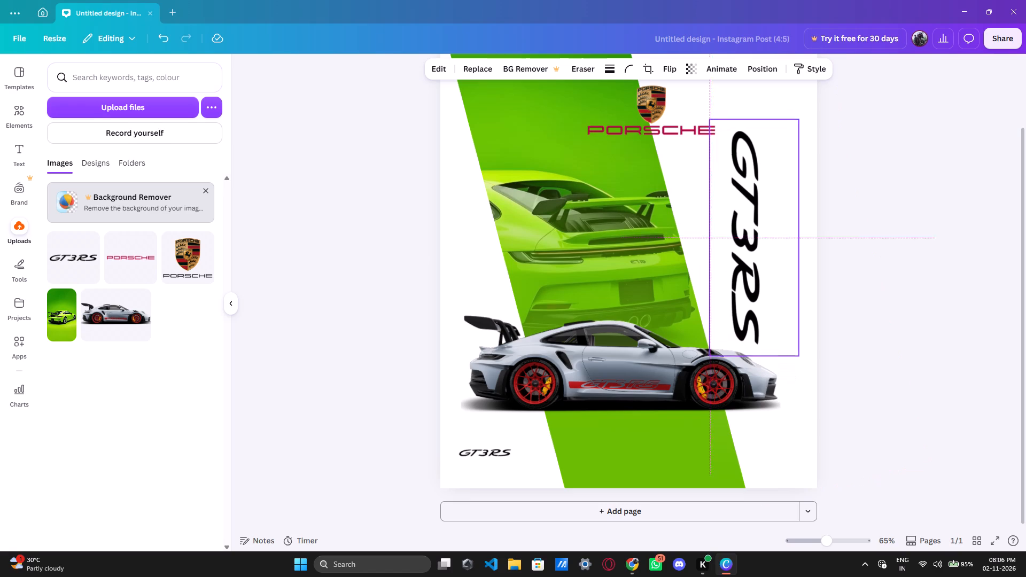
pyautogui.moveTo(747, 277); pyautogui.dragTo(752, 274)
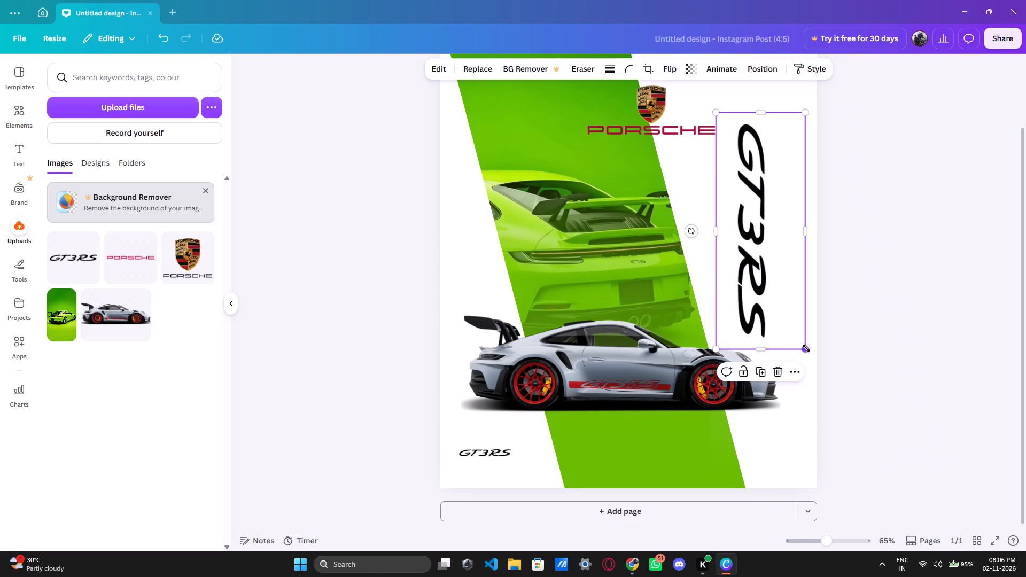
pyautogui.scroll(2, 846, 303)
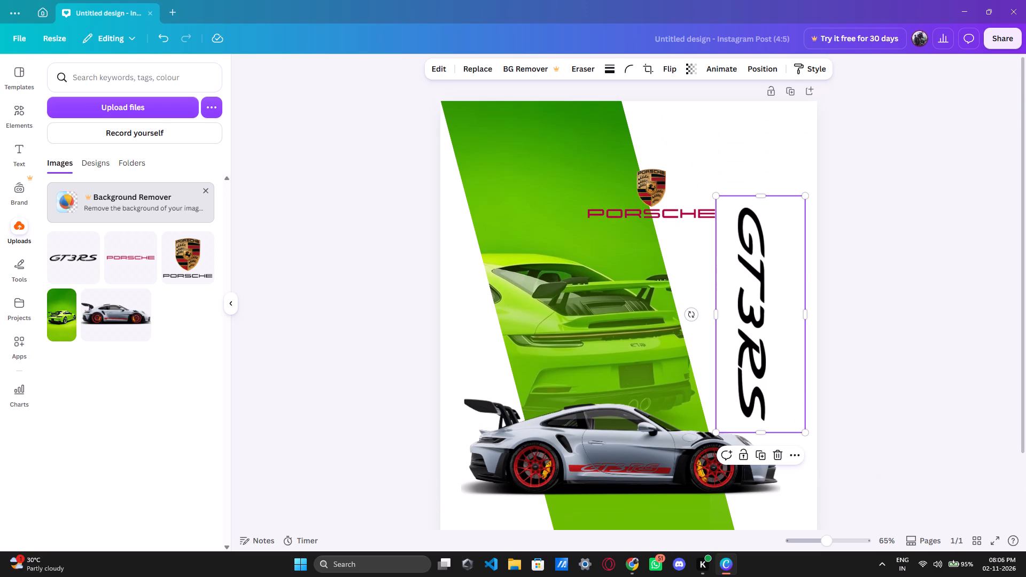
pyautogui.moveTo(752, 322); pyautogui.dragTo(754, 315)
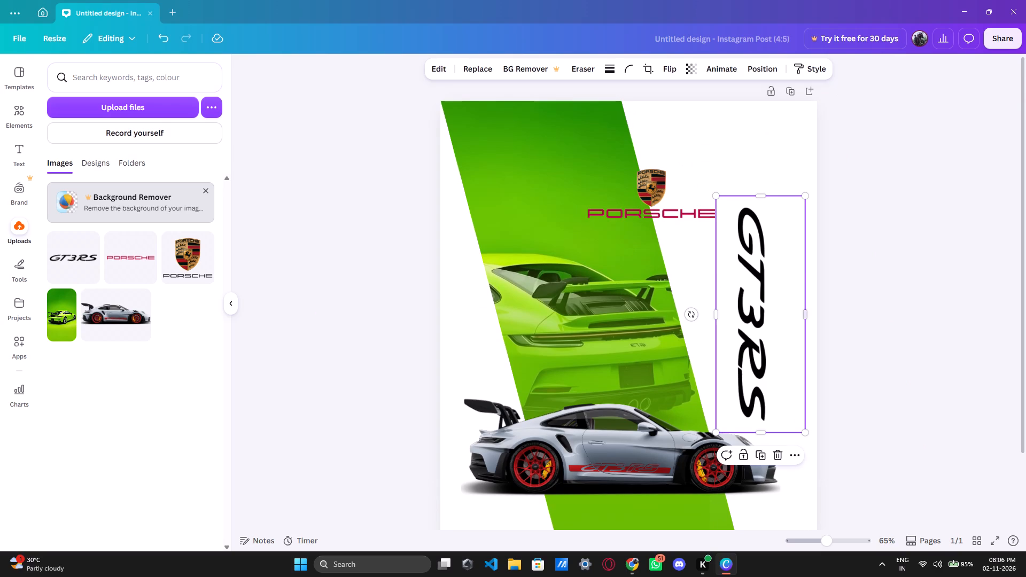
pyautogui.moveTo(754, 315); pyautogui.dragTo(767, 249)
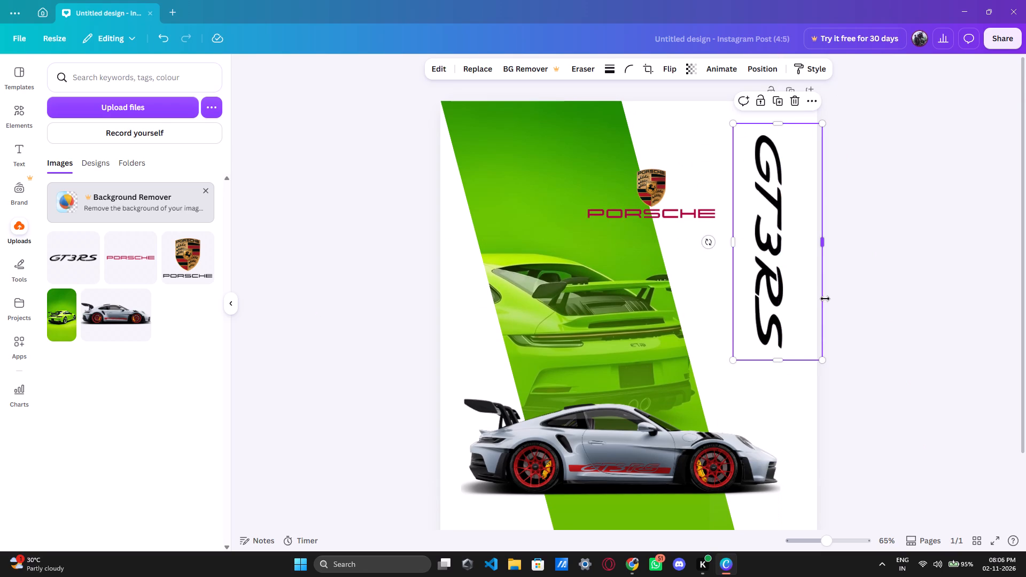
# Set the vertical GT3RS logo's transparency to 35.
pyautogui.click(693, 71)
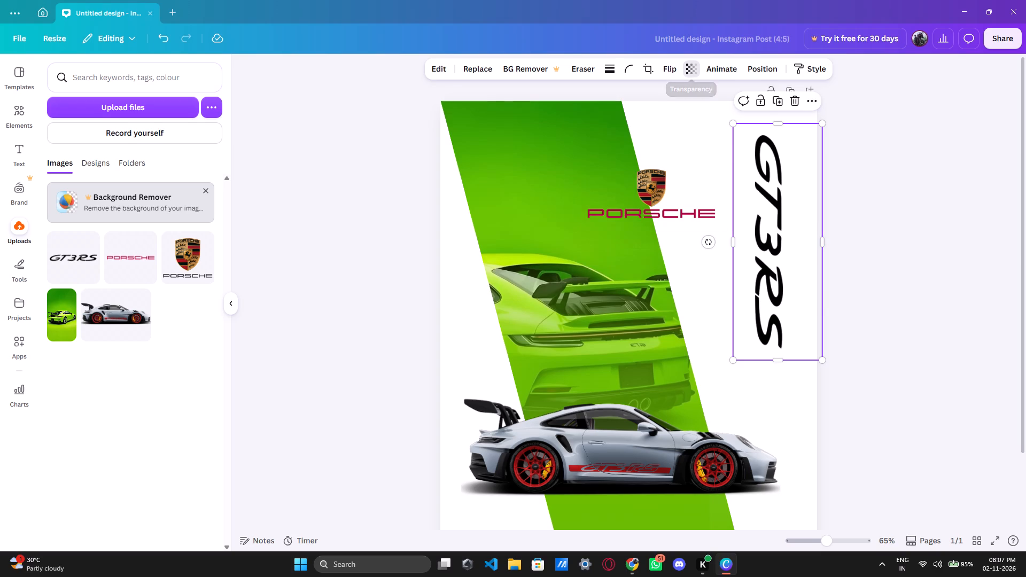
pyautogui.moveTo(712, 113); pyautogui.dragTo(677, 128)
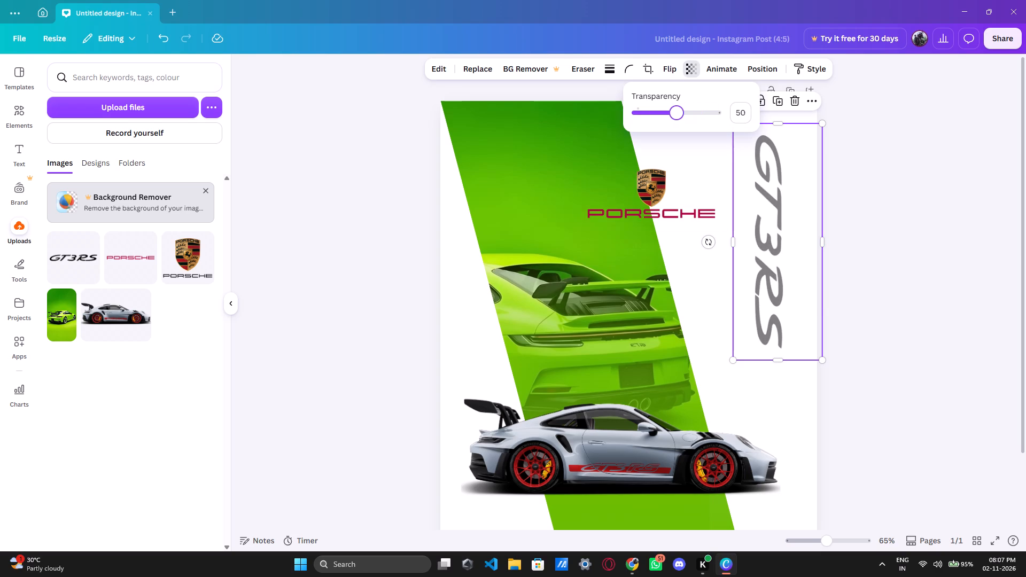
pyautogui.moveTo(677, 128); pyautogui.dragTo(666, 143)
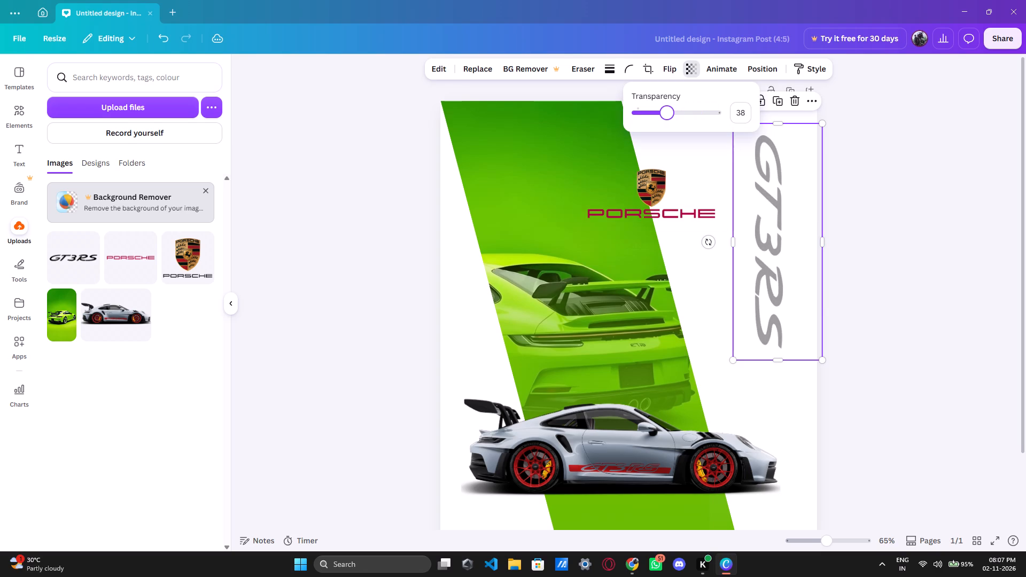
pyautogui.moveTo(666, 143); pyautogui.dragTo(664, 149)
pyautogui.moveTo(664, 149); pyautogui.dragTo(664, 154)
pyautogui.click(881, 262)
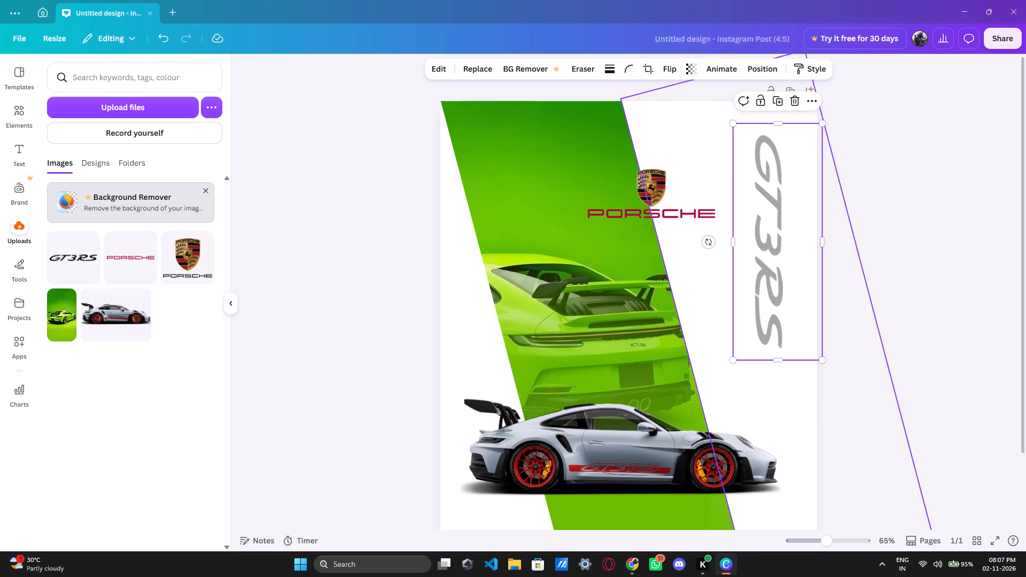
# Add a text box to the page and set its font to the wide Lucidity, found by searching the fonts for "lucid".
pyautogui.scroll(-5, 672, 346)
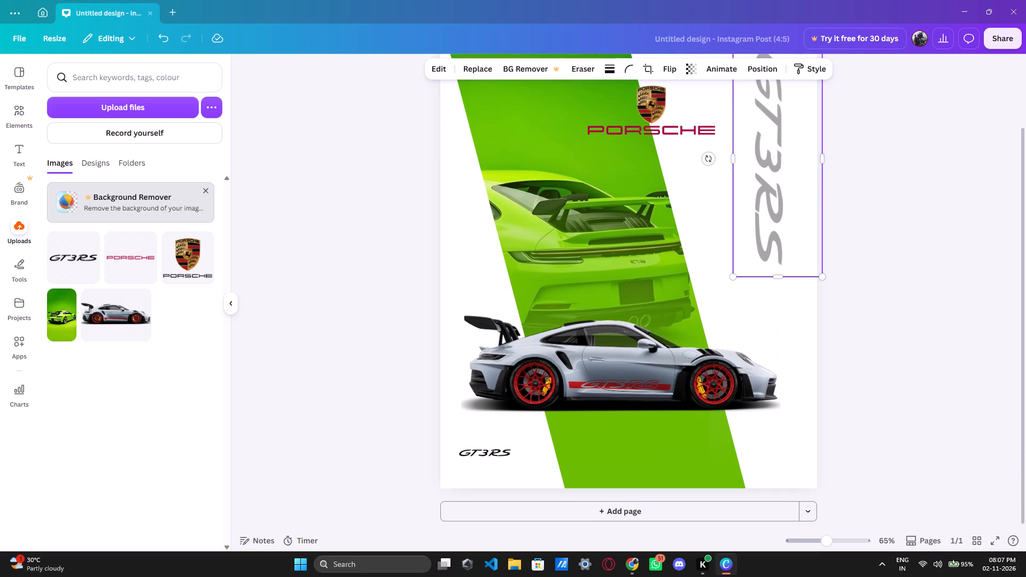
pyautogui.click(18, 150)
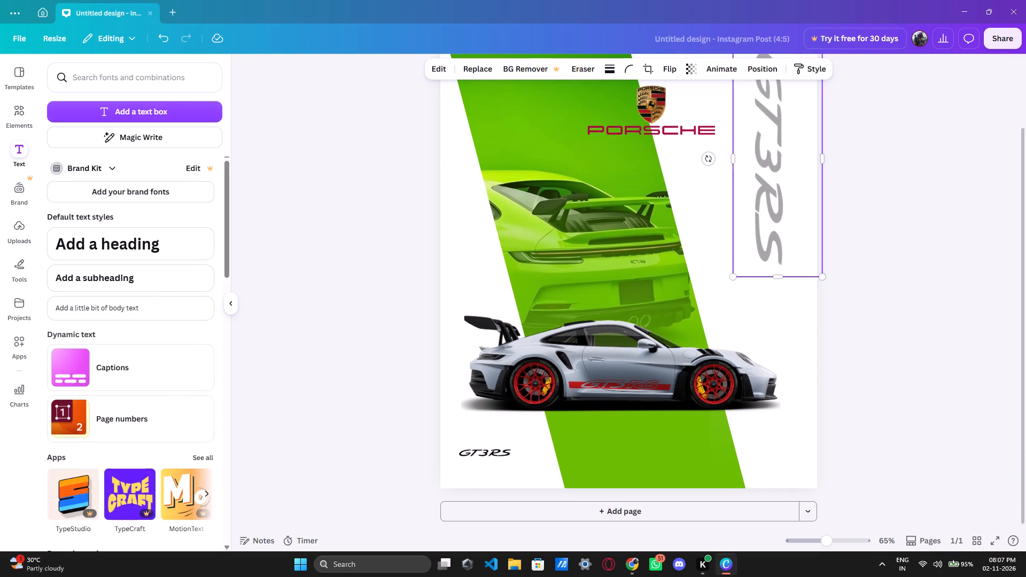
pyautogui.click(122, 108)
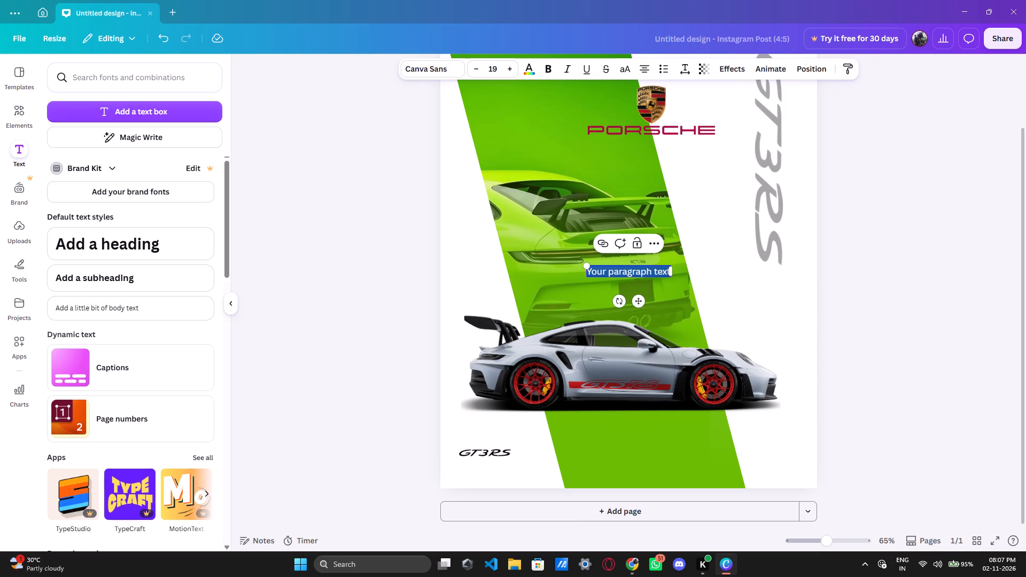
pyautogui.click(449, 69)
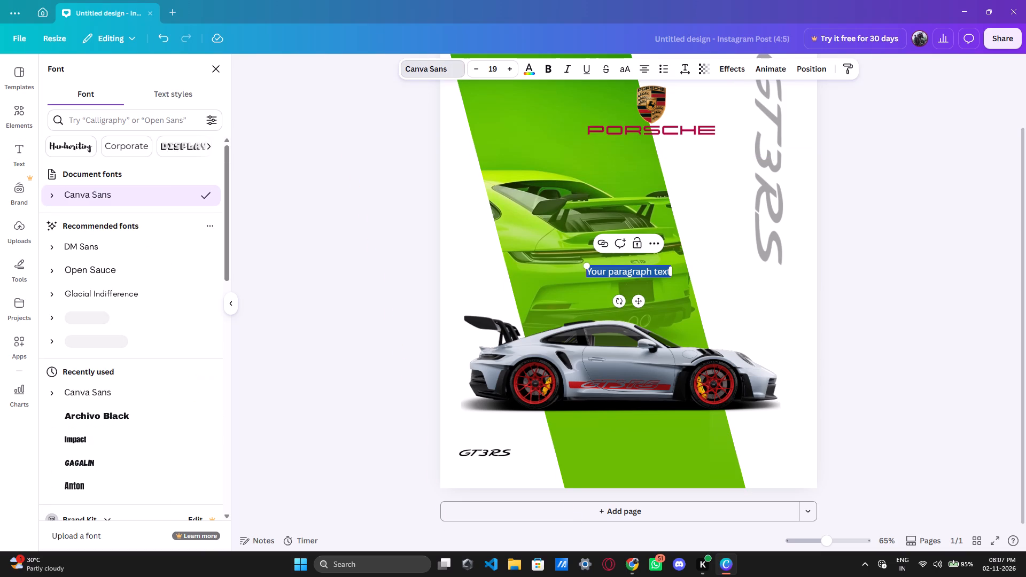
pyautogui.click(107, 124)
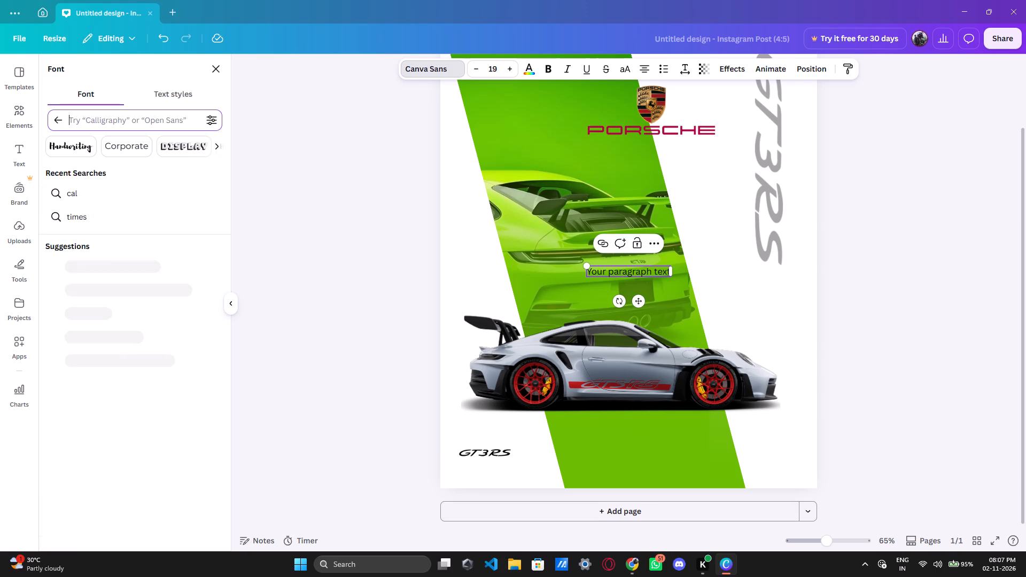
pyautogui.write('lucid')
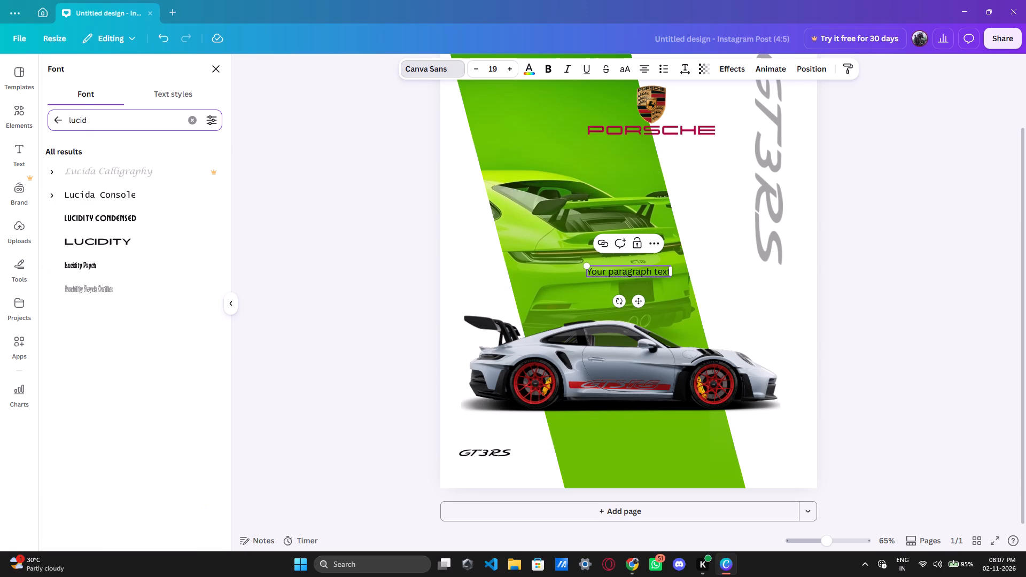
pyautogui.click(127, 242)
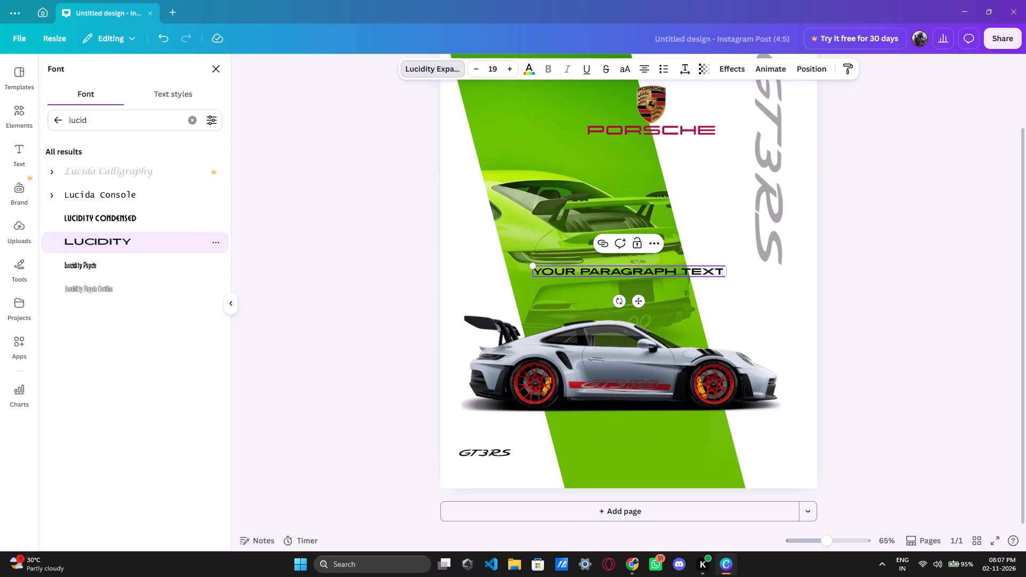
# Replace the placeholder text in the new text box with "296 kmph".
pyautogui.click(633, 272)
pyautogui.click(716, 273)
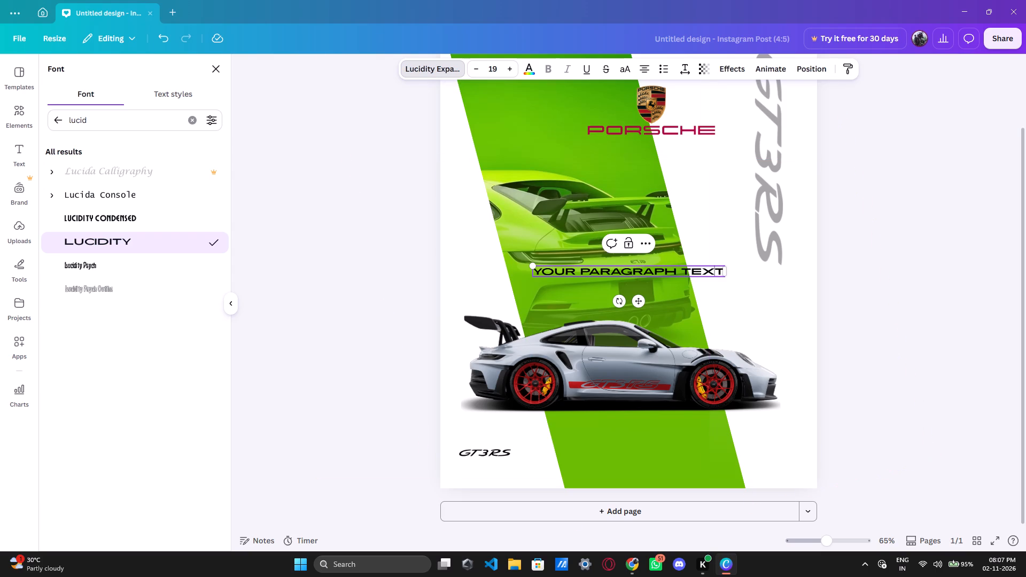
pyautogui.hotkey('ctrl', 'a')
pyautogui.press('BackSpace')
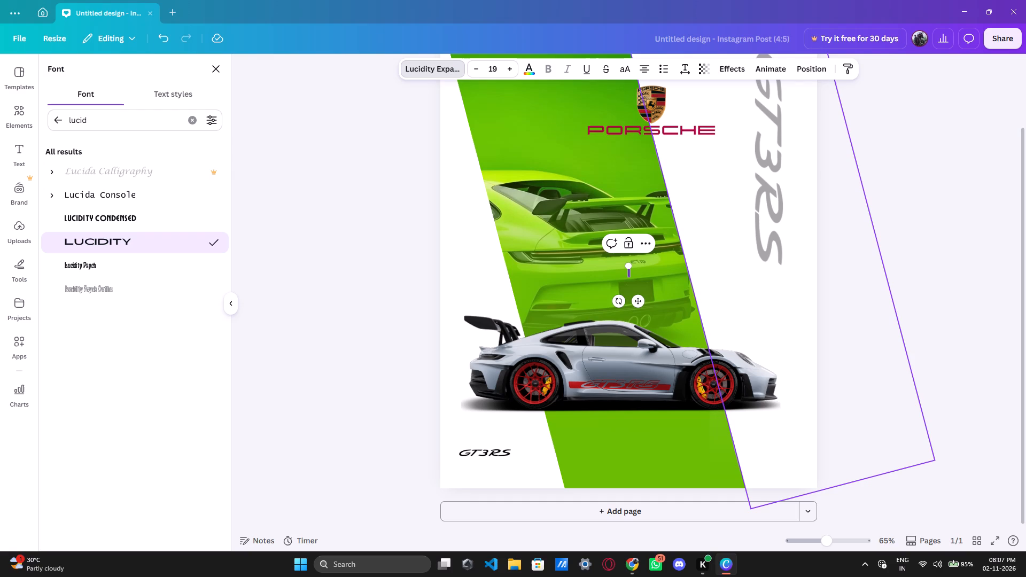
pyautogui.write('296 kmp')
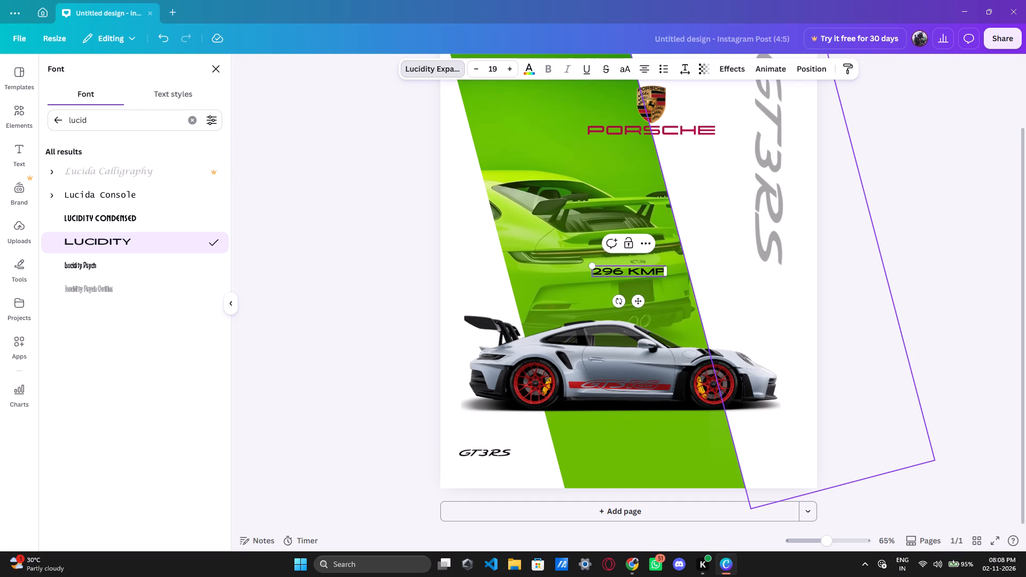
pyautogui.press('h')
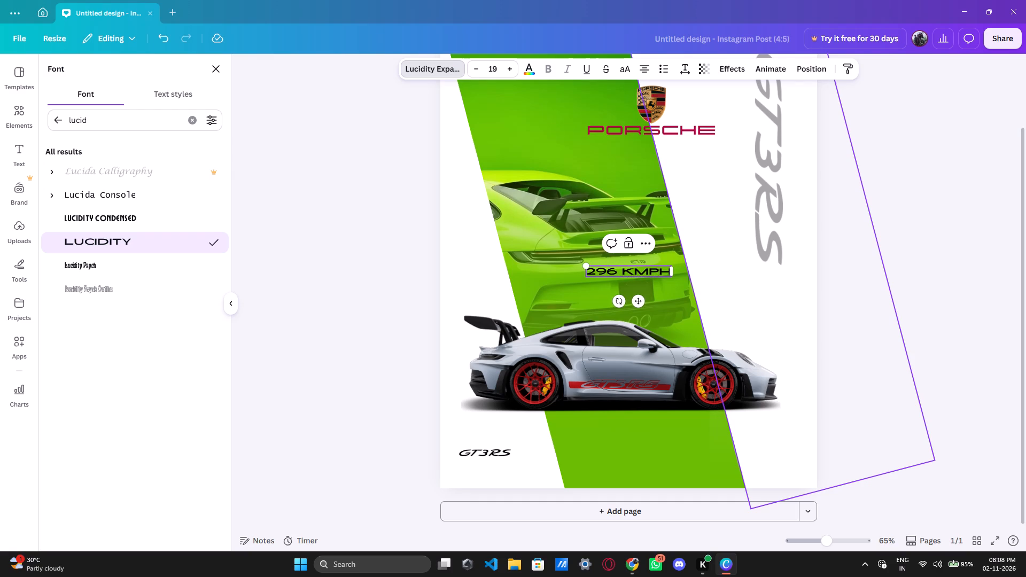
# Add a second line reading "3996 cc" below "296 kmph", indented with spaces.
pyautogui.press('Return')
pyautogui.press('space')
pyautogui.press('space')
pyautogui.press('space')
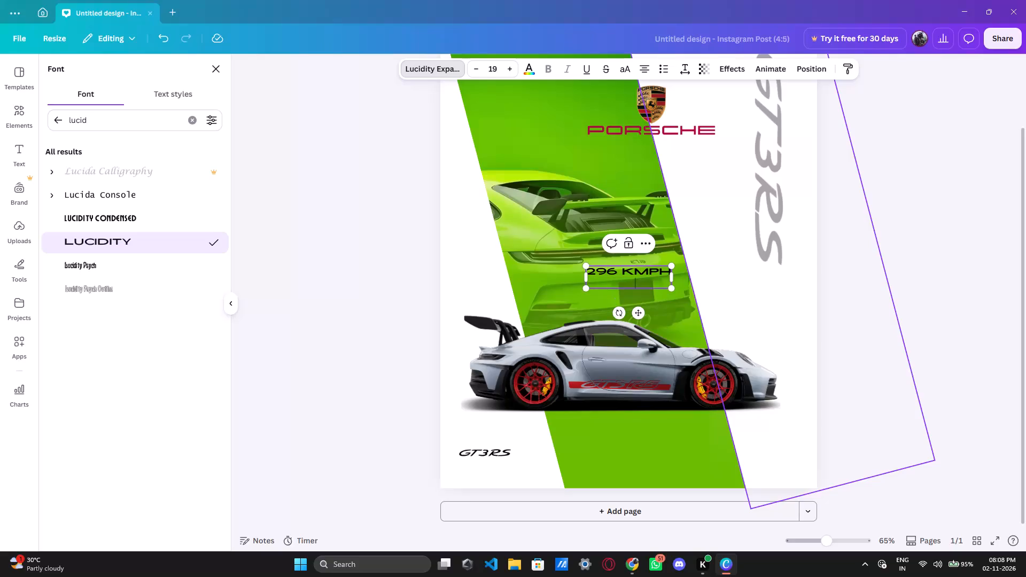
pyautogui.press('space')
pyautogui.press('space')
pyautogui.press('space')
pyautogui.press('3')
pyautogui.write('996 cc')
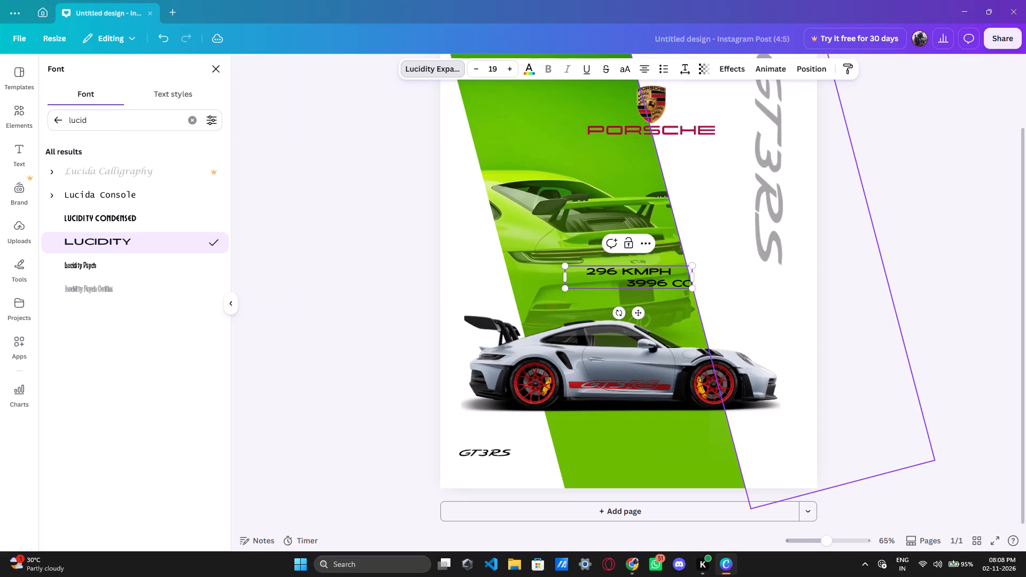
# Add a third line reading "BS6 phase 2", indented with spaces beyond the second line.
pyautogui.press('Return')
pyautogui.press('space')
pyautogui.press('space')
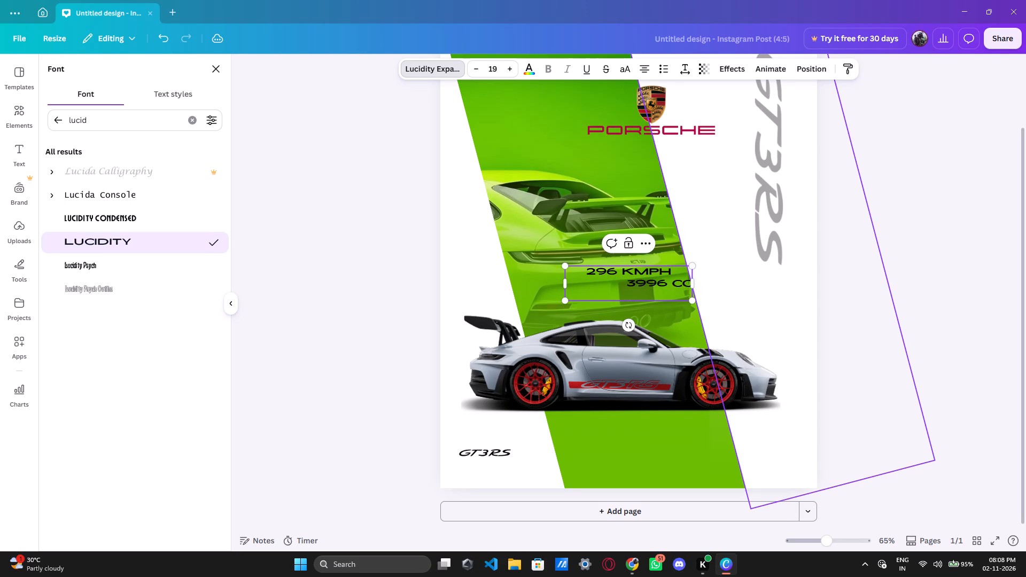
pyautogui.hotkey('shift', 'b')
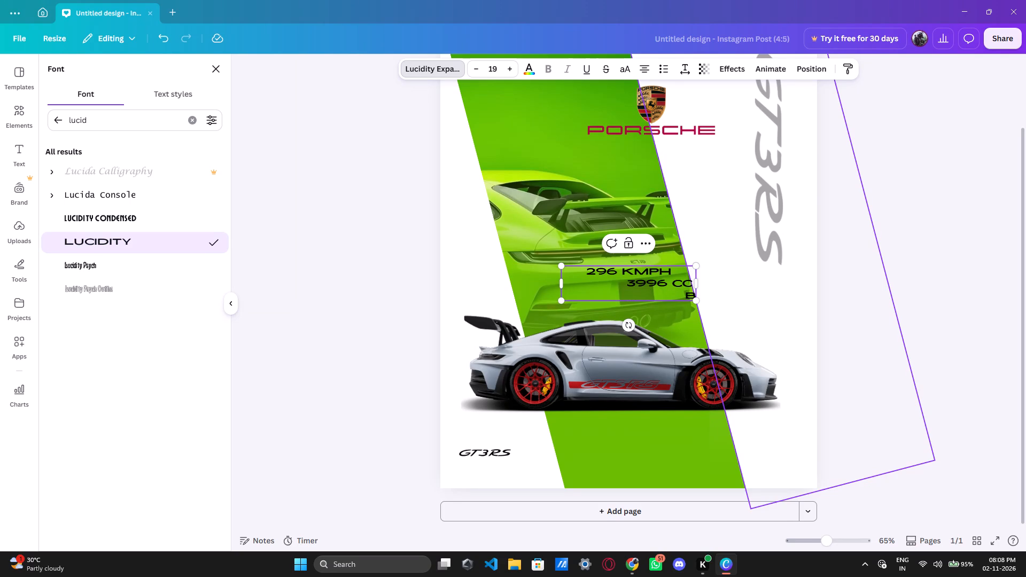
pyautogui.hotkey('shift', 's')
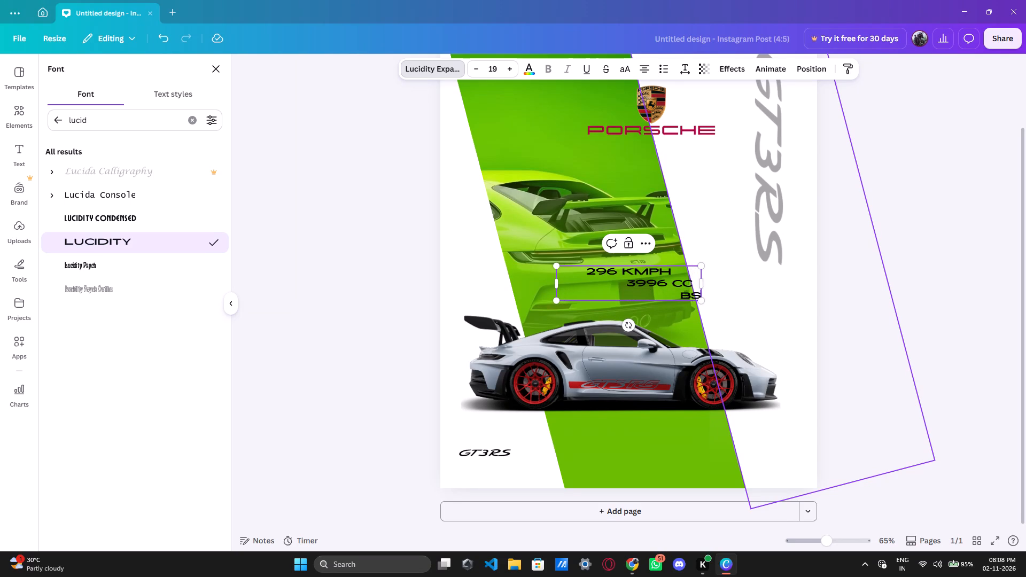
pyautogui.press('6')
pyautogui.press('space')
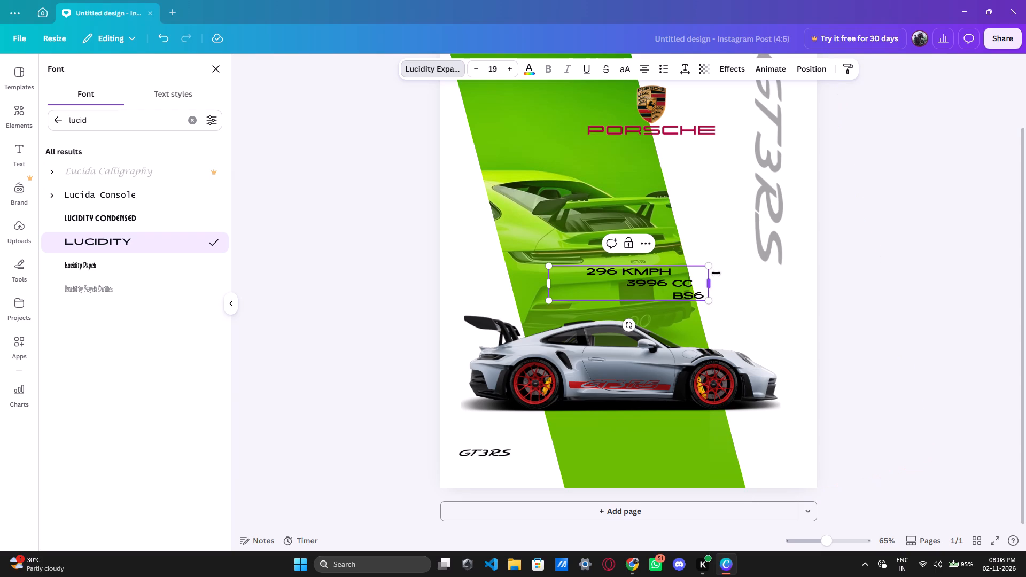
pyautogui.write('phase 2')
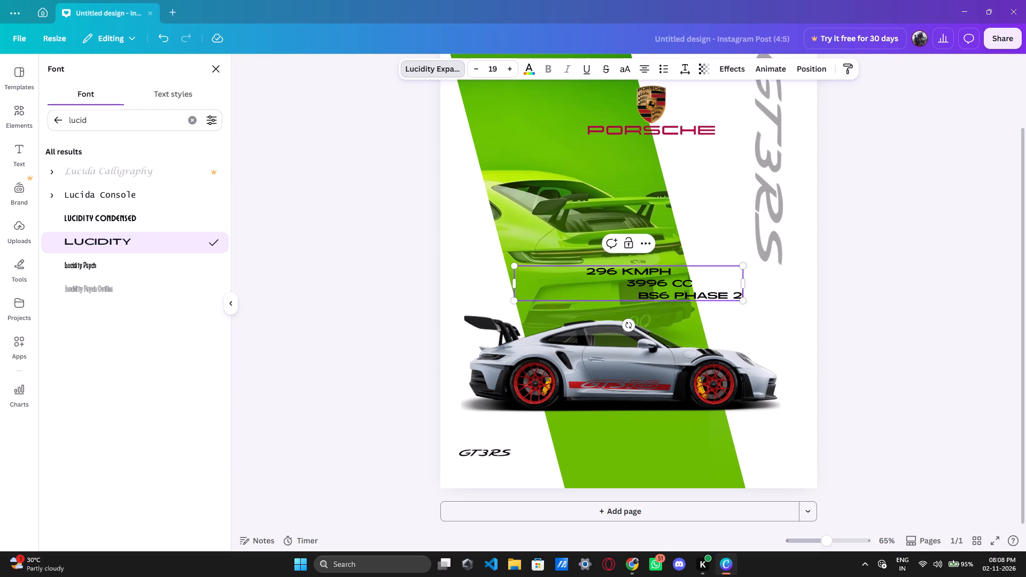
# Pad the end of the "296 kmph" line with spaces to shift it towards the text box's left edge.
pyautogui.click(674, 271)
pyautogui.press('space')
pyautogui.press('space')
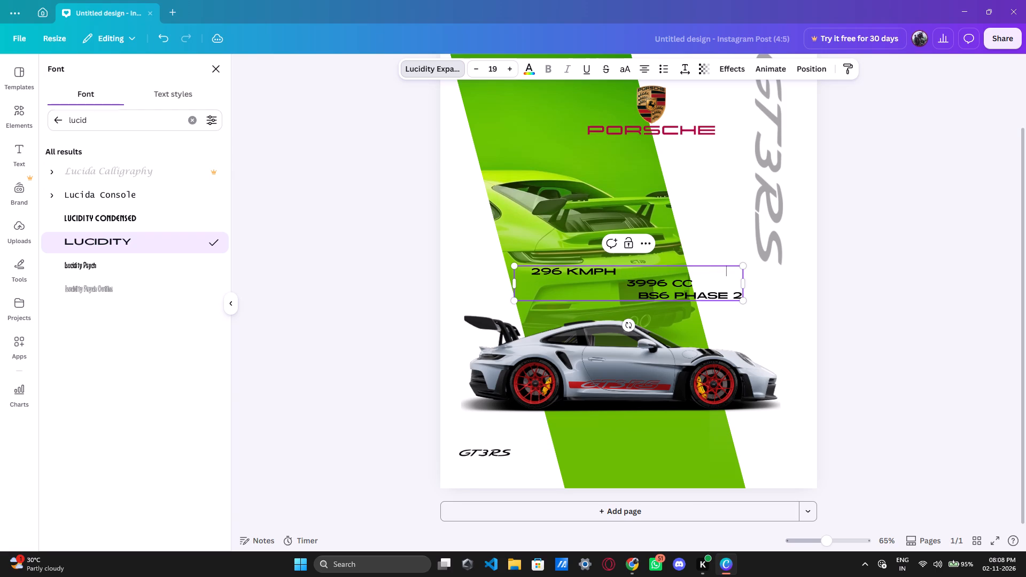
pyautogui.press('space')
pyautogui.press('space')
pyautogui.press('space')
pyautogui.press('space')
pyautogui.press('space')
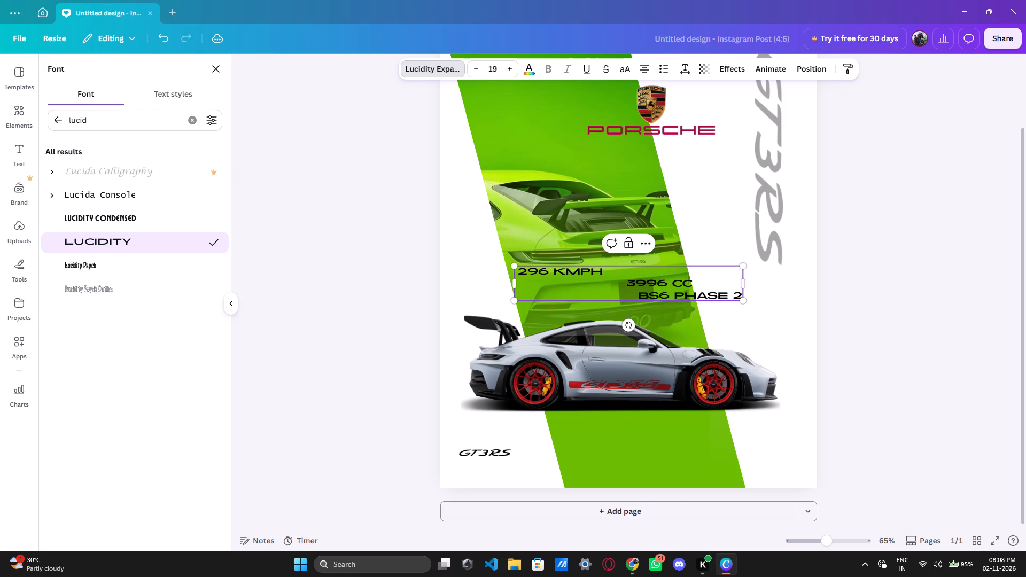
# Remove leading spaces before "3996 cc" so the line starts just past the end of "296 kmph".
pyautogui.click(640, 296)
pyautogui.click(627, 282)
pyautogui.press('BackSpace')
pyautogui.press('BackSpace')
pyautogui.press('BackSpace')
pyautogui.press('BackSpace')
pyautogui.press('BackSpace')
pyautogui.press('BackSpace')
pyautogui.press('BackSpace')
pyautogui.press('BackSpace')
pyautogui.press('BackSpace')
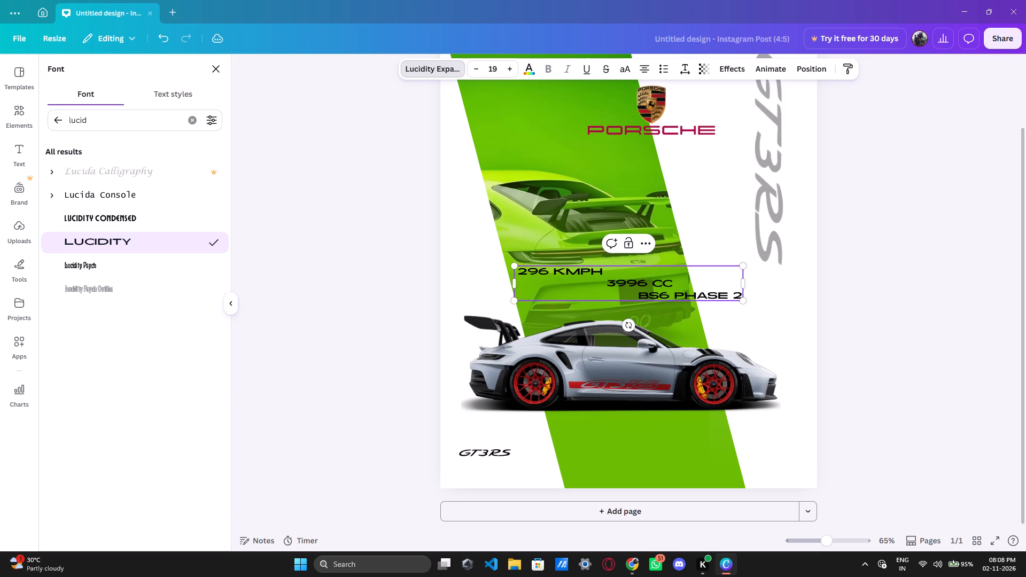
pyautogui.press('BackSpace')
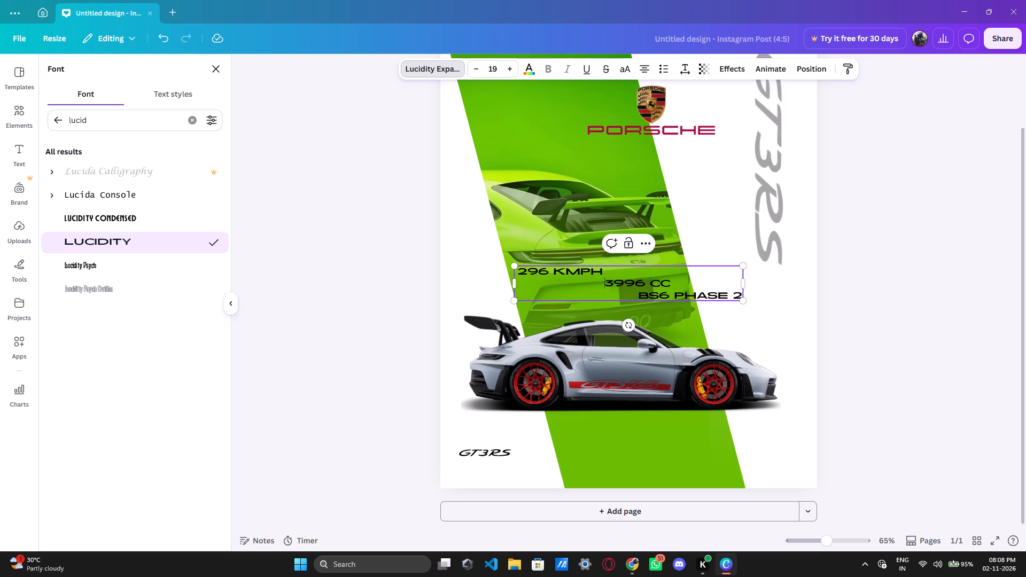
# Indent "BS6 phase 2" further with spaces so it starts just past the end of "3996 cc", completing the staircase layout.
pyautogui.click(638, 297)
pyautogui.press('space')
pyautogui.press('space')
pyautogui.press('space')
pyautogui.press('space')
pyautogui.press('space')
pyautogui.press('space')
pyautogui.press('space')
pyautogui.press('space')
pyautogui.press('space')
pyautogui.press('space')
pyautogui.press('space')
pyautogui.press('space')
pyautogui.press('space')
pyautogui.press('space')
pyautogui.press('space')
pyautogui.press('space')
pyautogui.press('space')
pyautogui.press('space')
pyautogui.press('space')
pyautogui.press('space')
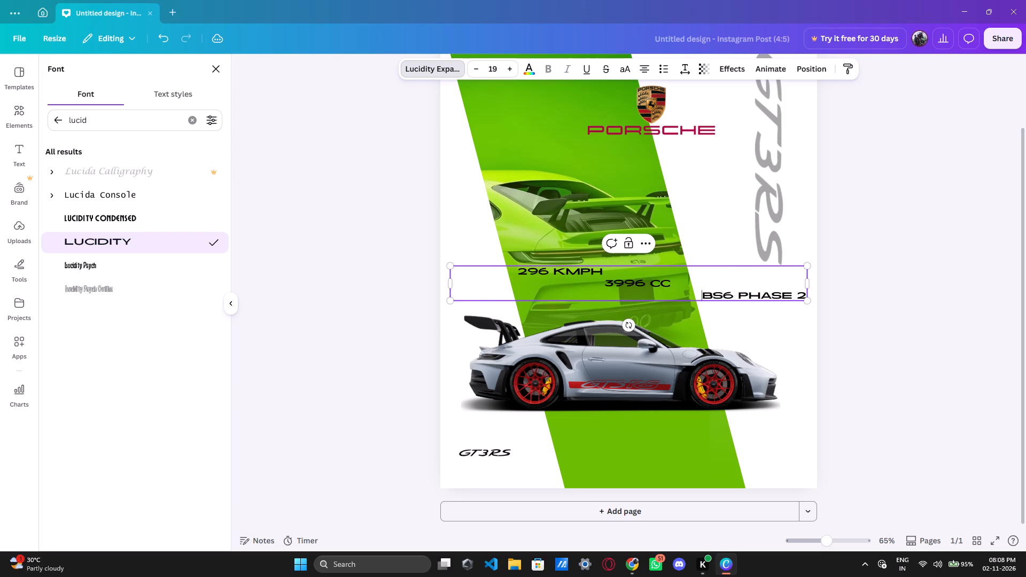
pyautogui.press('BackSpace')
pyautogui.press('BackSpace')
pyautogui.press('BackSpace')
pyautogui.press('BackSpace')
pyautogui.press('BackSpace')
pyautogui.press('BackSpace')
pyautogui.press('BackSpace')
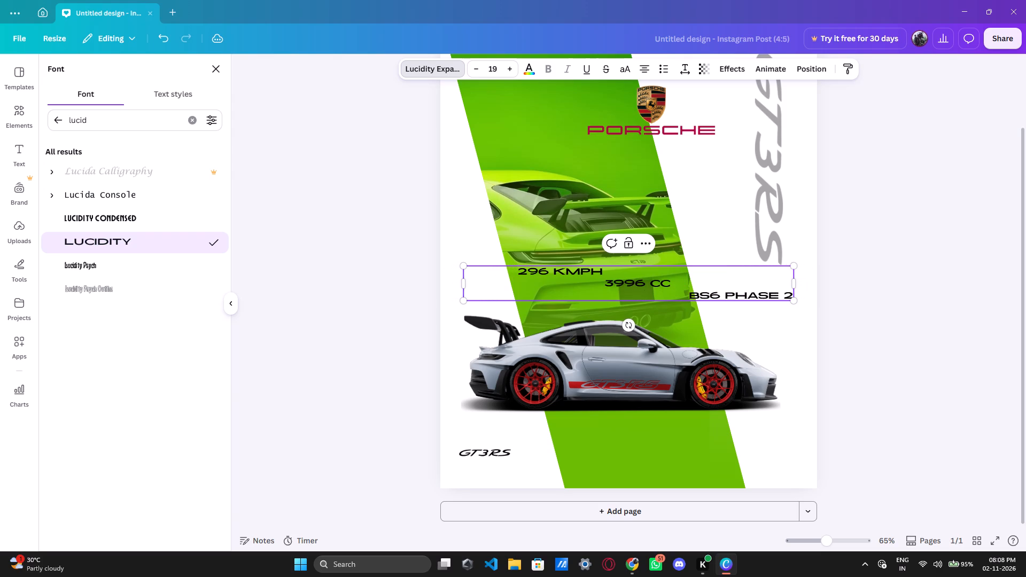
pyautogui.press('BackSpace')
pyautogui.press('BackSpace')
pyautogui.press('BackSpace')
pyautogui.press('BackSpace')
pyautogui.press('BackSpace')
pyautogui.press('BackSpace')
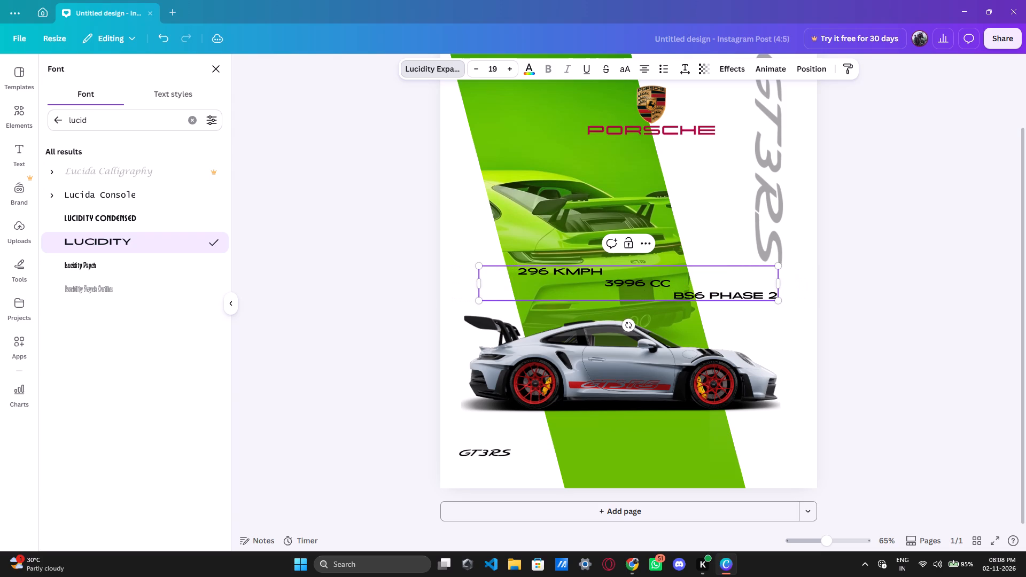
# Change the colour of all three spec lines to white.
pyautogui.hotkey('ctrl', 'a')
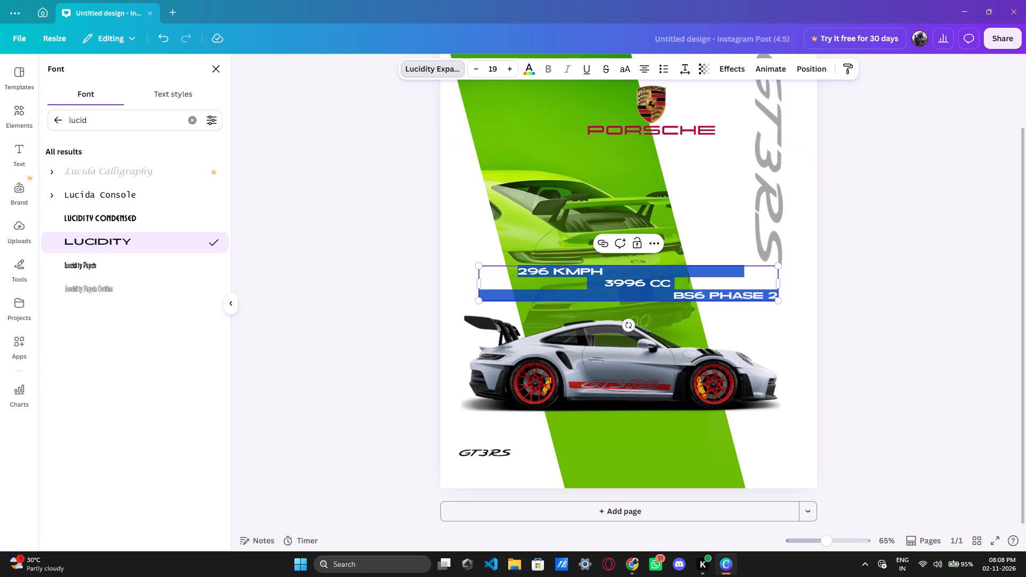
pyautogui.click(532, 71)
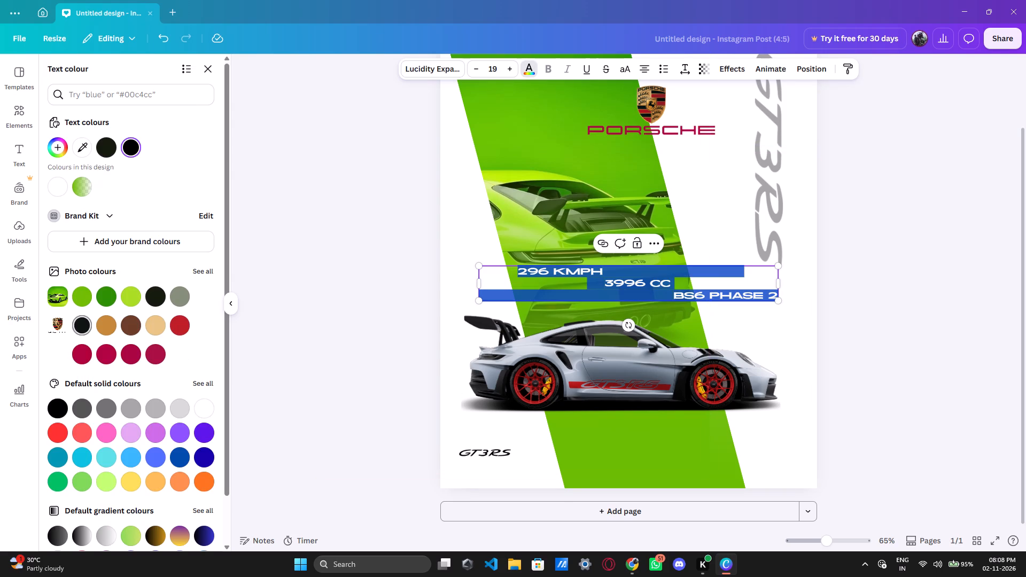
pyautogui.scroll(1, 79, 198)
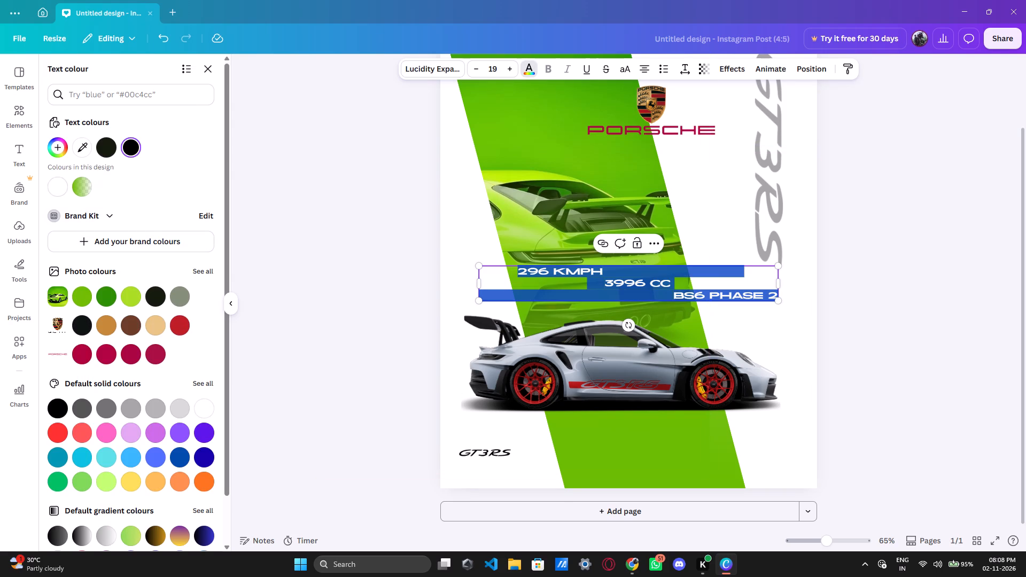
pyautogui.click(60, 186)
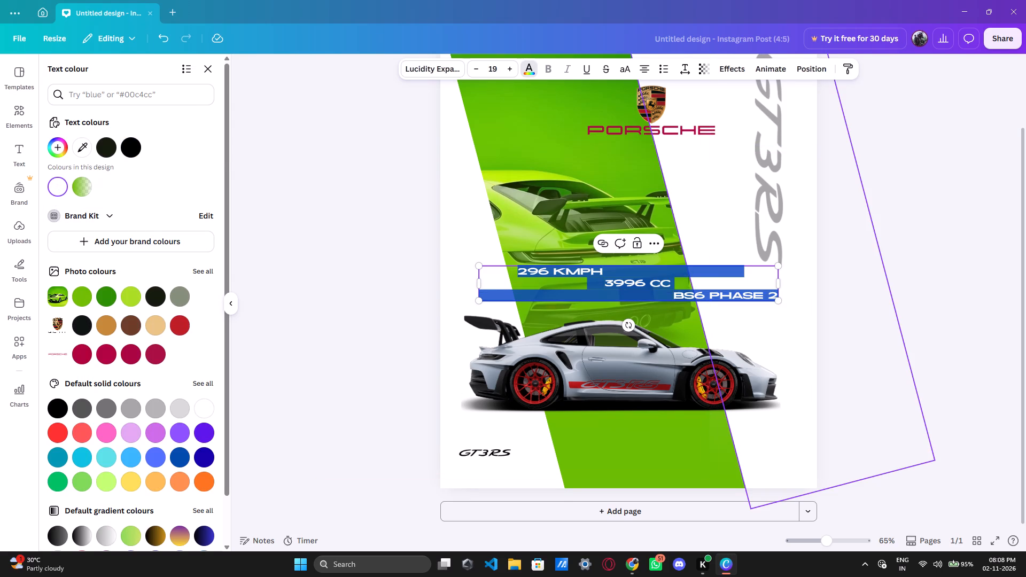
pyautogui.click(799, 336)
# Scale the three-line spec text down to size 13 and place it over the green band just below the silver car.
pyautogui.click(639, 280)
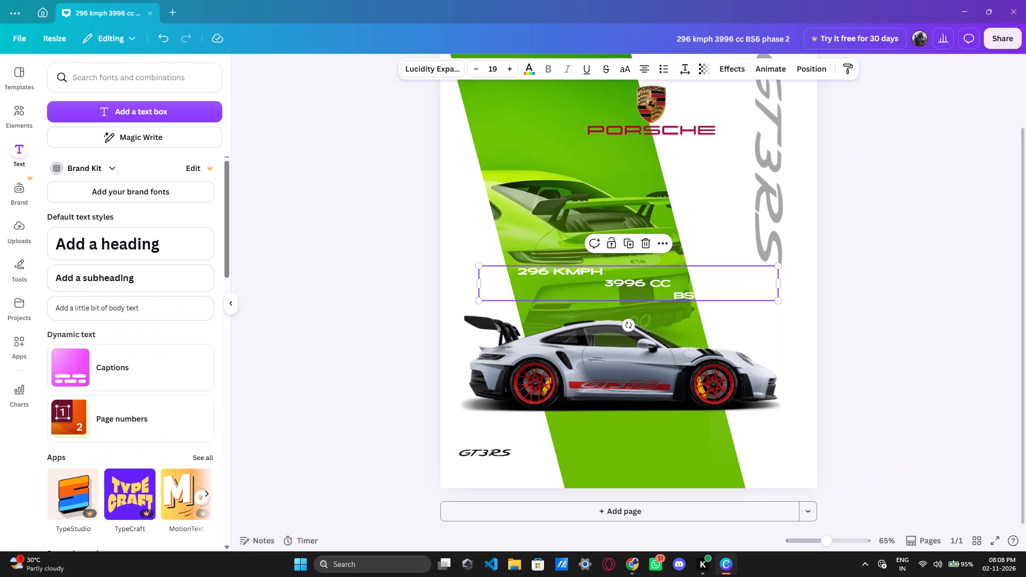
pyautogui.moveTo(778, 301); pyautogui.dragTo(778, 301)
pyautogui.moveTo(778, 301); pyautogui.dragTo(676, 297)
pyautogui.moveTo(593, 277); pyautogui.dragTo(646, 404)
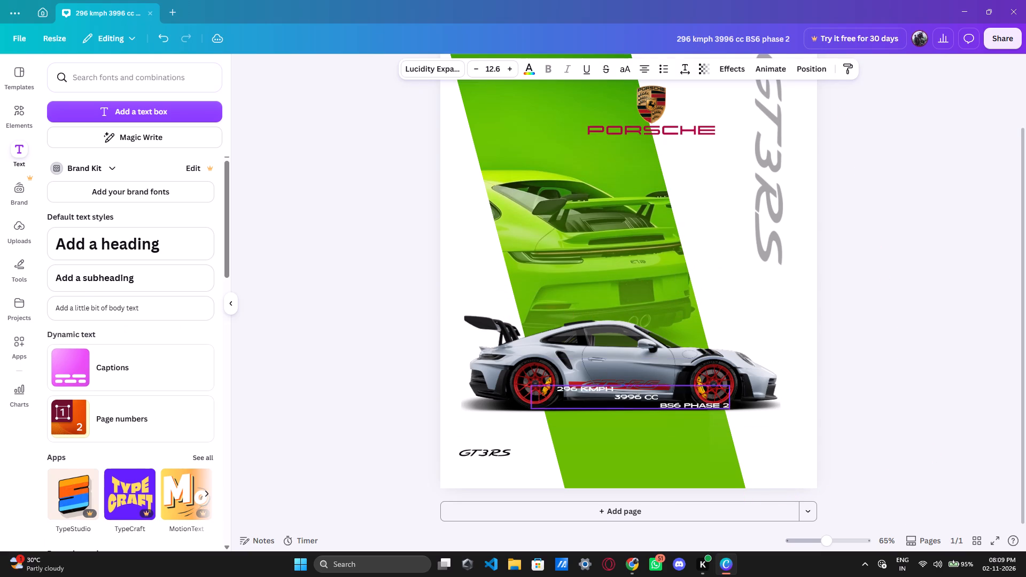
pyautogui.moveTo(646, 404); pyautogui.dragTo(654, 455)
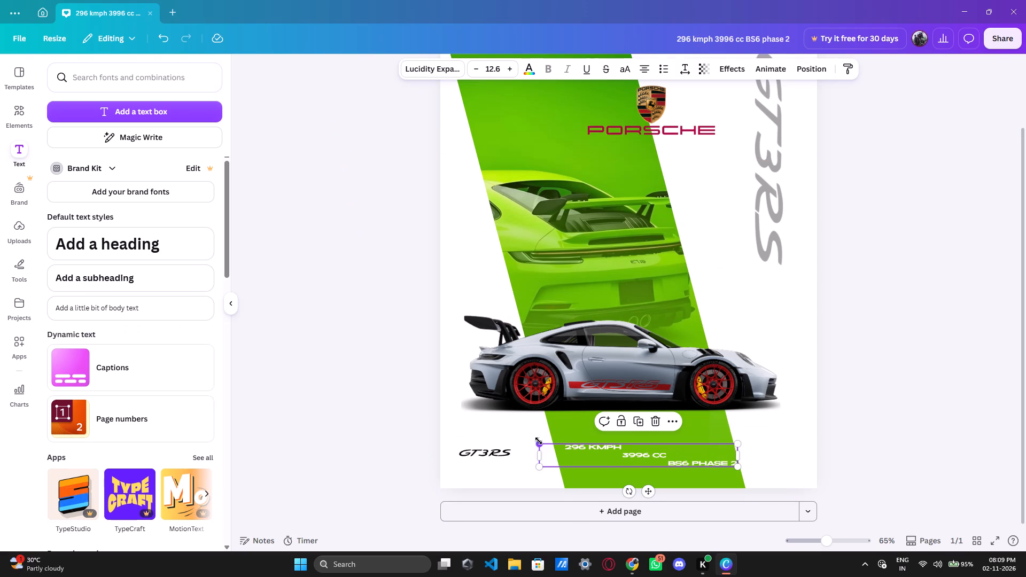
pyautogui.moveTo(539, 441); pyautogui.dragTo(556, 420)
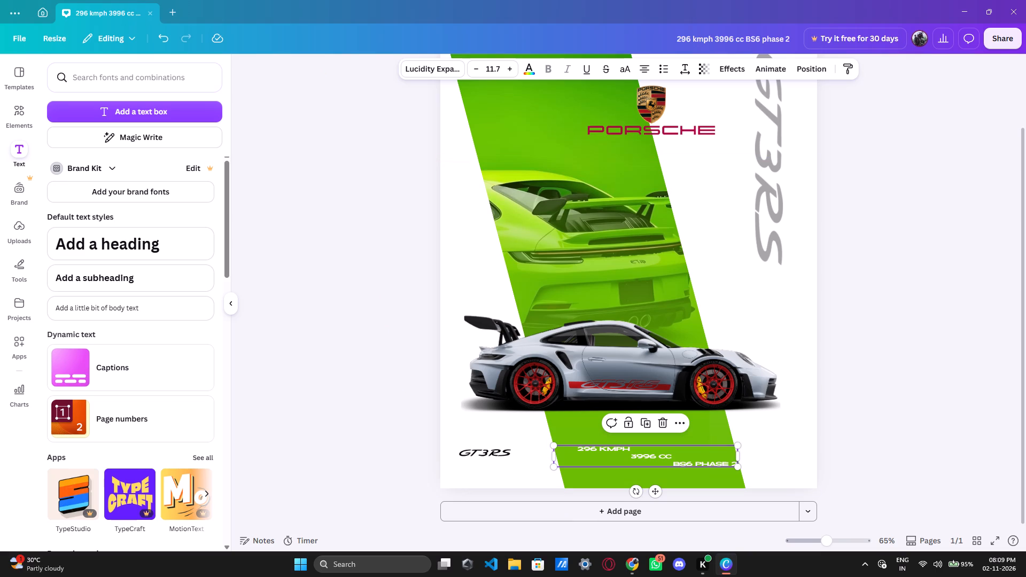
pyautogui.moveTo(554, 466); pyautogui.dragTo(543, 478)
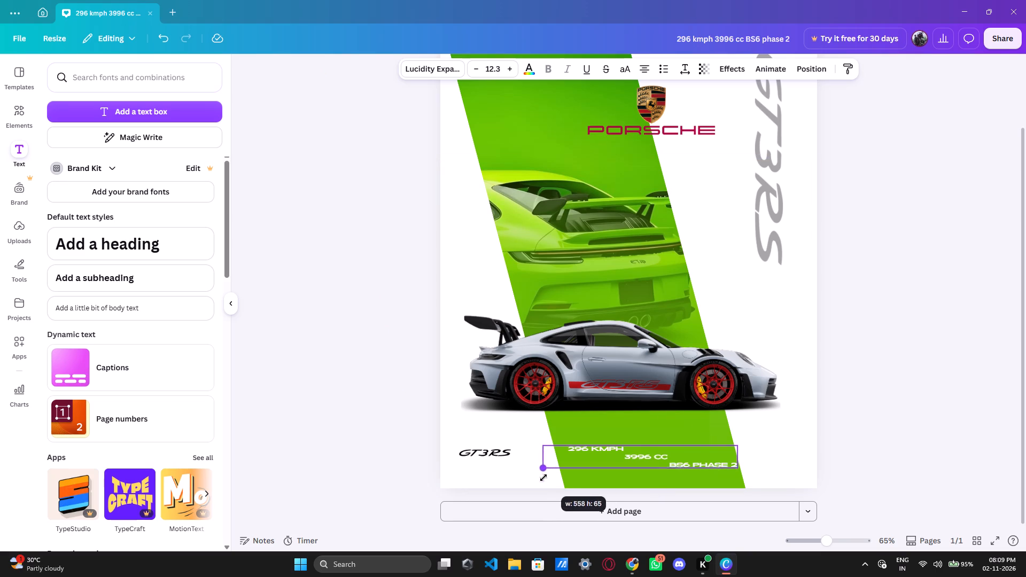
pyautogui.moveTo(543, 478); pyautogui.dragTo(534, 482)
pyautogui.moveTo(640, 457); pyautogui.dragTo(640, 443)
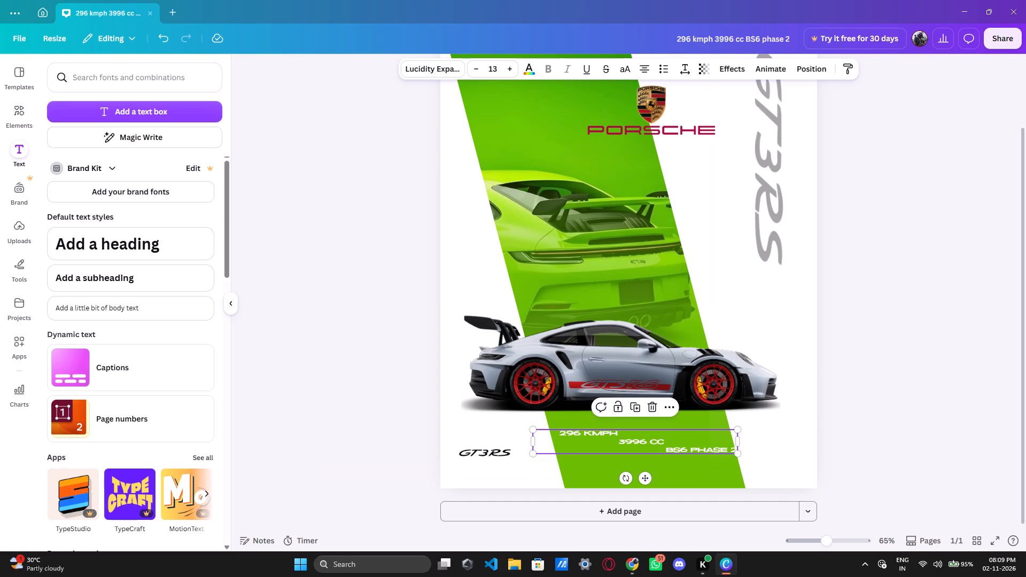
# Set the spec text's font size to 17, narrow its box to about 626 wide, and recentre it on the green band.
pyautogui.tripleClick(508, 68)
pyautogui.click(508, 68)
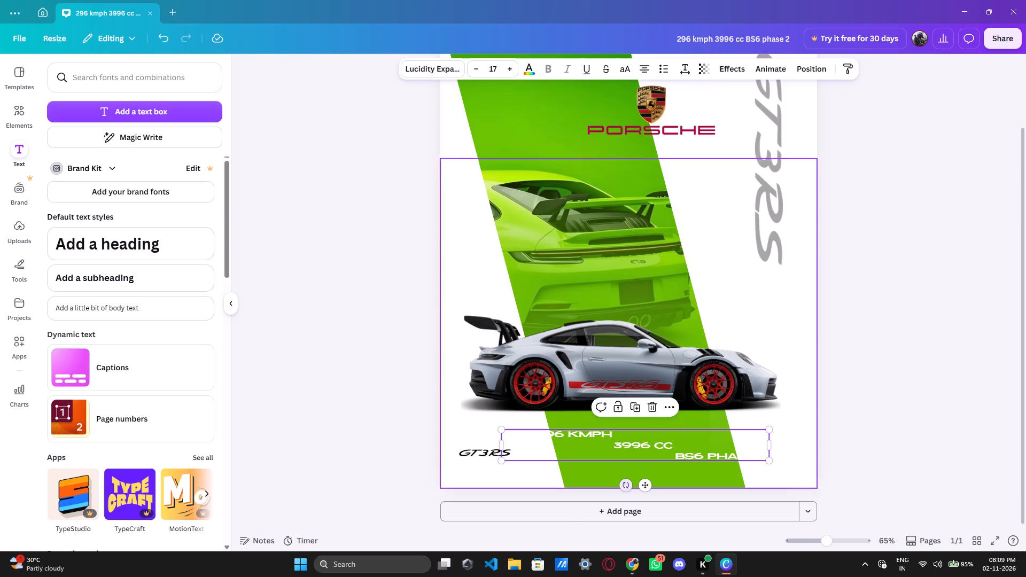
pyautogui.moveTo(499, 447); pyautogui.dragTo(548, 443)
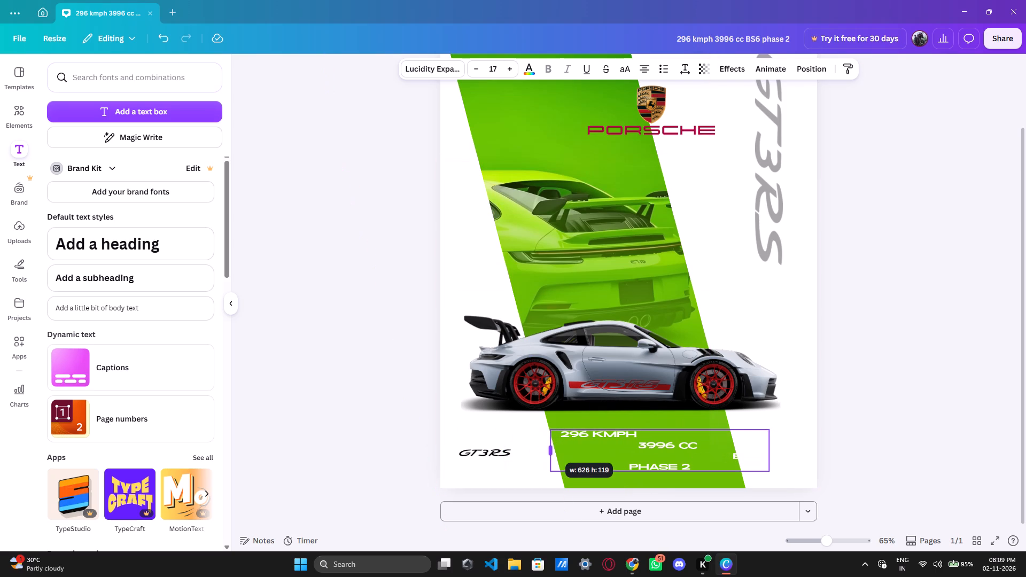
pyautogui.moveTo(548, 443); pyautogui.dragTo(549, 443)
pyautogui.moveTo(665, 444); pyautogui.dragTo(648, 438)
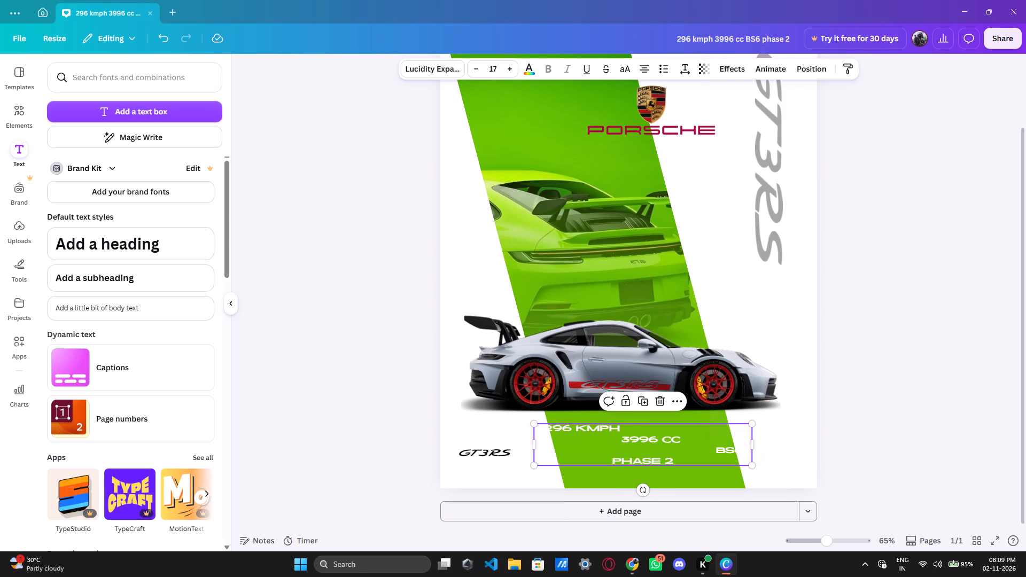
# Remove spaces before "BS6 phase 2" until it starts just under the end of "3996 cc" in the spec text.
pyautogui.click(712, 447)
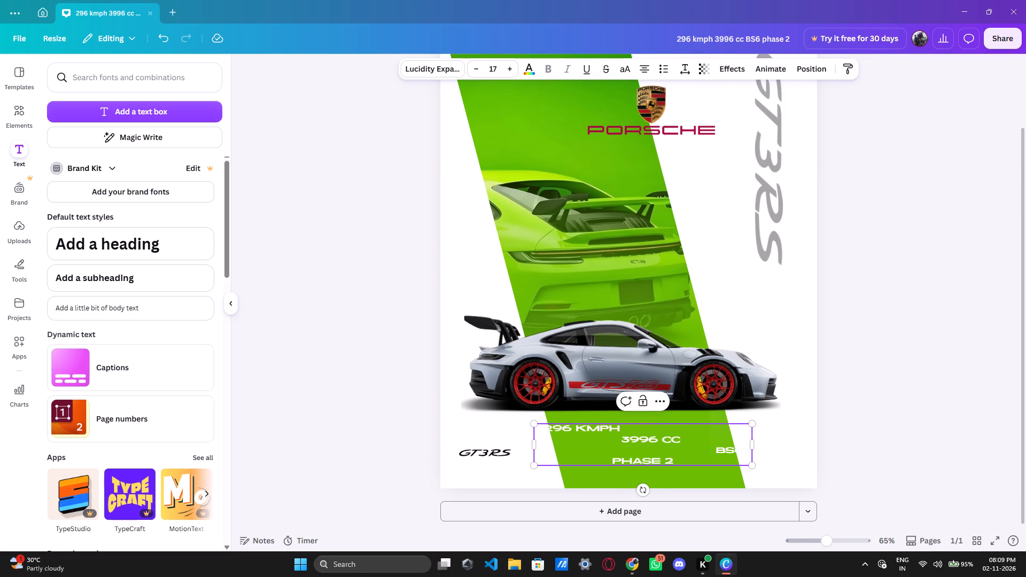
pyautogui.press('BackSpace')
pyautogui.press('BackSpace')
pyautogui.press('BackSpace')
pyautogui.press('BackSpace')
pyautogui.press('BackSpace')
pyautogui.press('BackSpace')
pyautogui.press('BackSpace')
pyautogui.press('BackSpace')
pyautogui.press('BackSpace')
pyautogui.press('BackSpace')
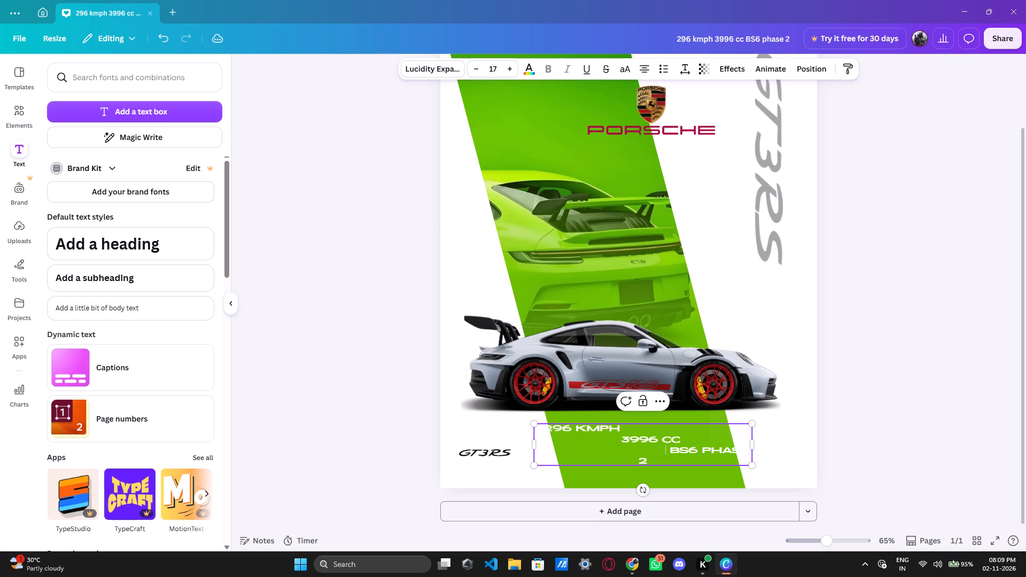
pyautogui.press('BackSpace')
pyautogui.press('BackSpace')
pyautogui.press('BackSpace')
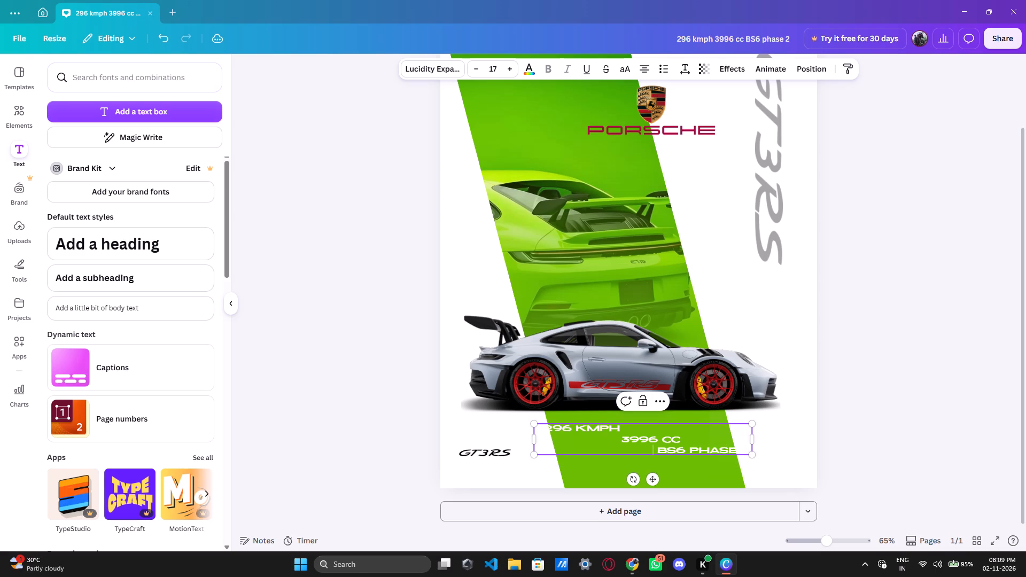
pyautogui.click(658, 450)
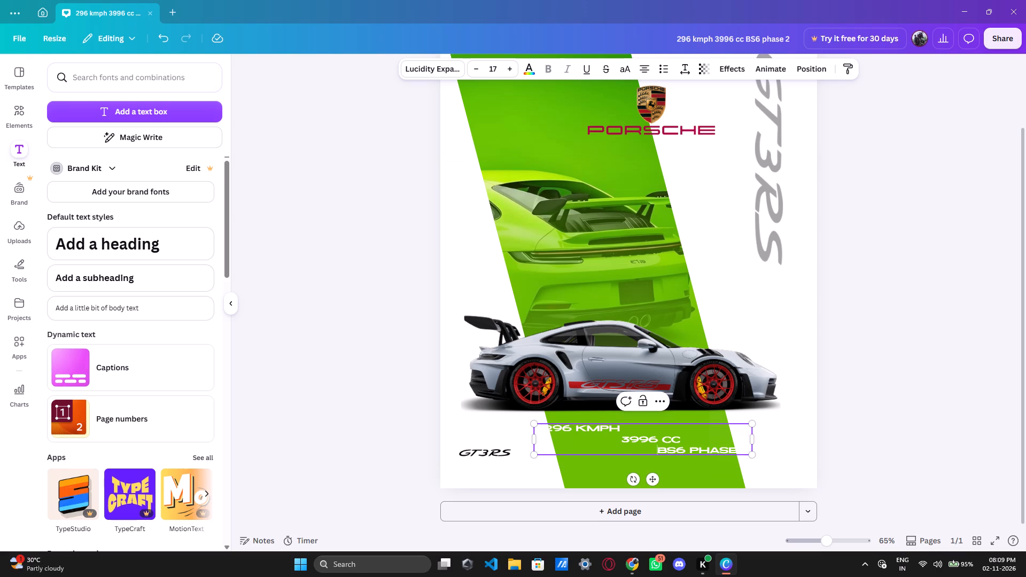
# Remove three spaces before "3996 cc" to reduce the middle spec line's indent.
pyautogui.click(622, 436)
pyautogui.press('BackSpace')
pyautogui.press('BackSpace')
pyautogui.press('BackSpace')
# Narrow the spec text box from both sides to fit the green band below the silver car.
pyautogui.moveTo(533, 438); pyautogui.dragTo(541, 440)
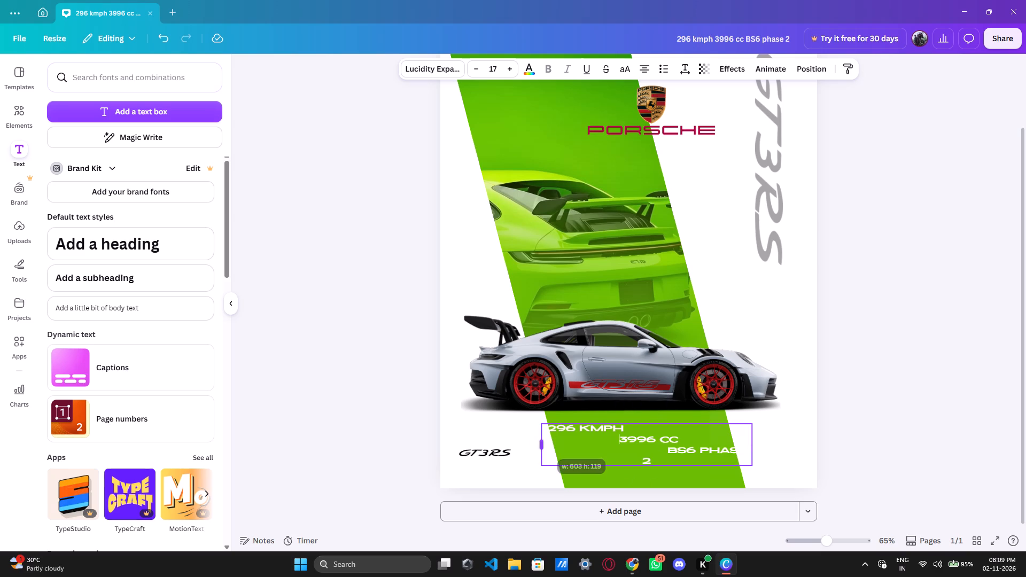
pyautogui.moveTo(541, 440); pyautogui.dragTo(545, 440)
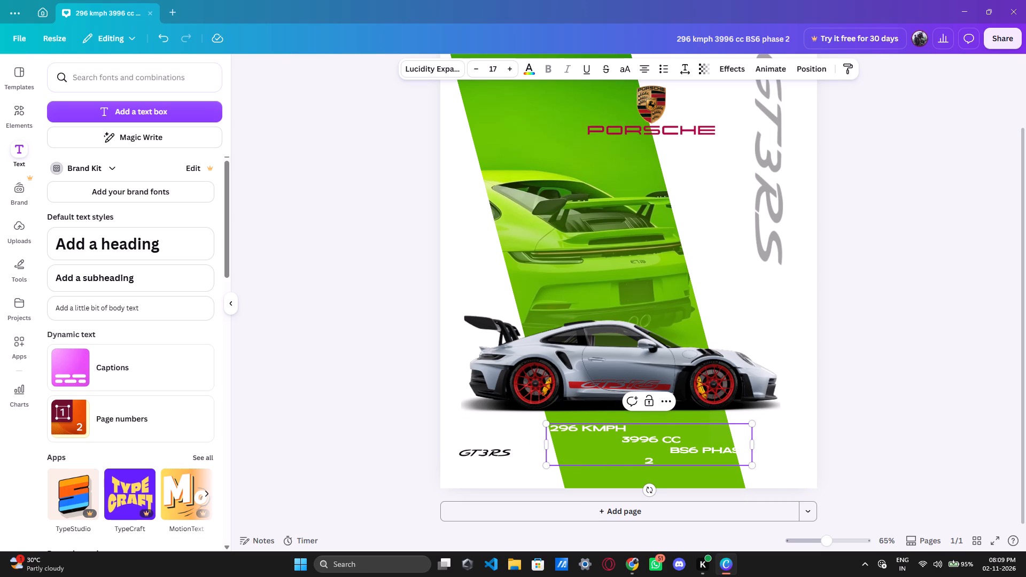
pyautogui.moveTo(752, 445); pyautogui.dragTo(747, 445)
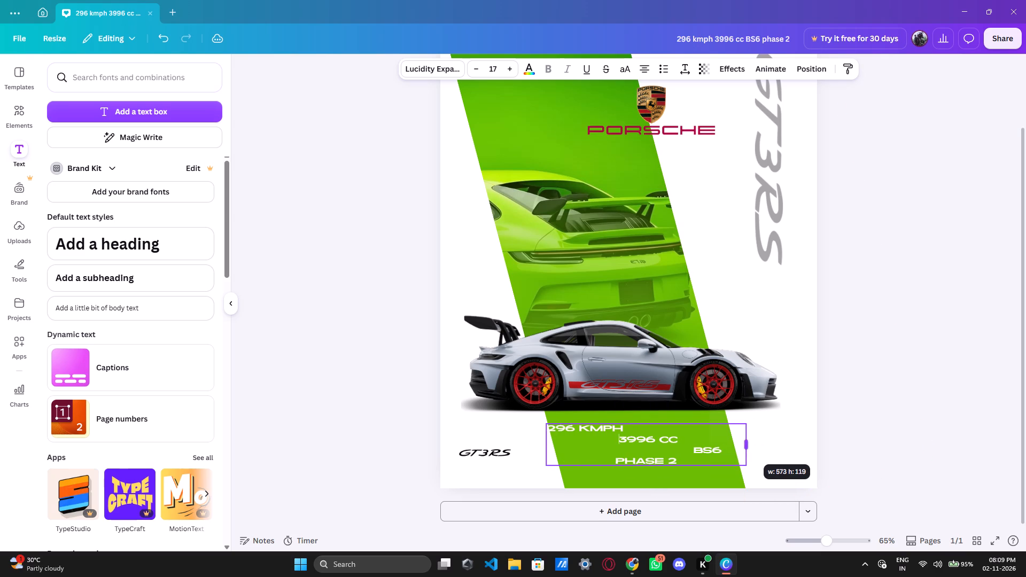
pyautogui.moveTo(747, 445); pyautogui.dragTo(749, 439)
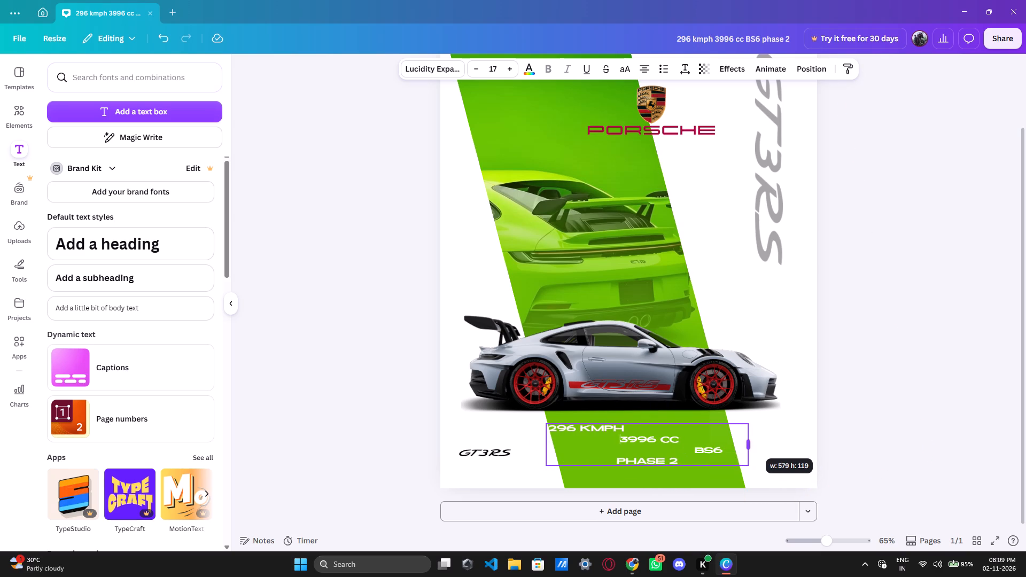
pyautogui.moveTo(749, 439); pyautogui.dragTo(755, 446)
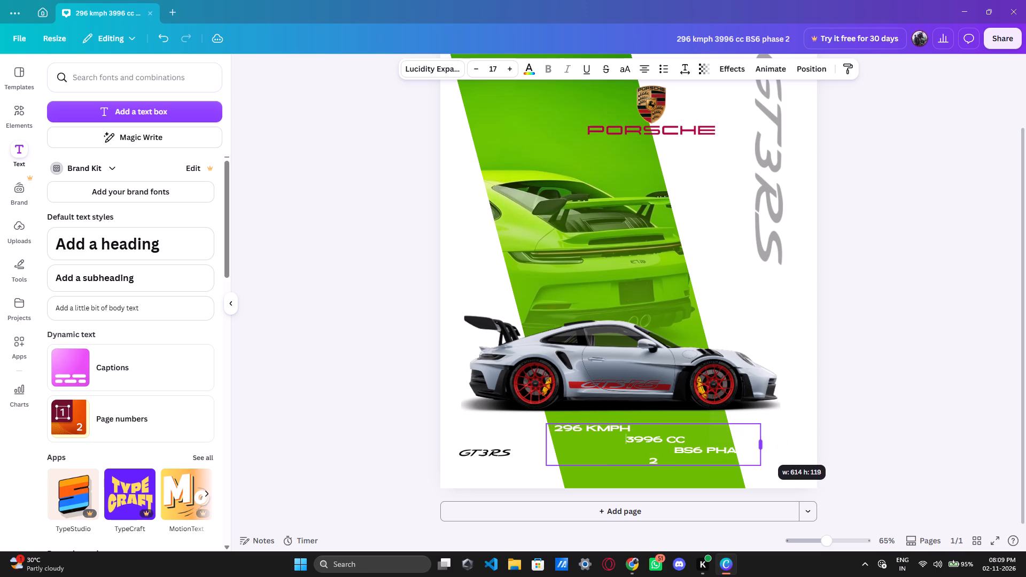
pyautogui.moveTo(755, 446); pyautogui.dragTo(743, 446)
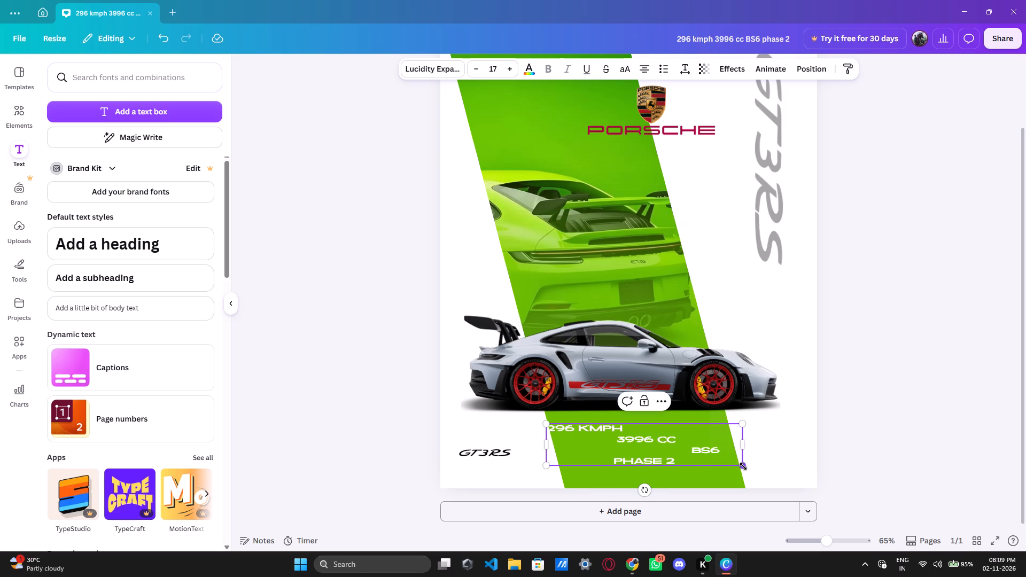
# Scale the spec text down to size 14.8, widen its box so each spec fits on one line, and nudge it slightly left.
pyautogui.moveTo(743, 466); pyautogui.dragTo(719, 458)
pyautogui.moveTo(718, 445); pyautogui.dragTo(732, 445)
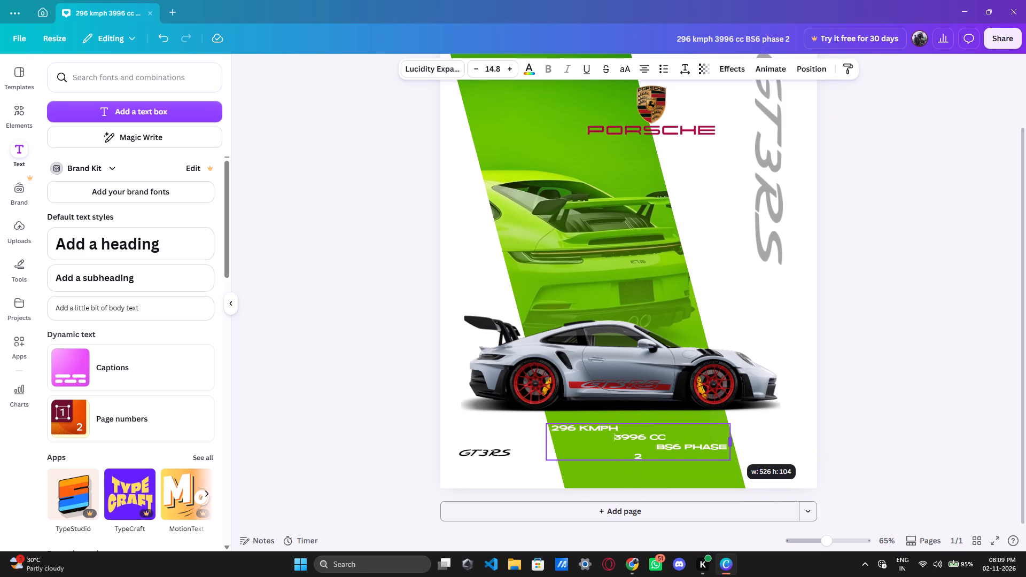
pyautogui.moveTo(732, 445); pyautogui.dragTo(736, 445)
pyautogui.moveTo(654, 441); pyautogui.dragTo(645, 437)
pyautogui.click(590, 442)
pyautogui.click(693, 436)
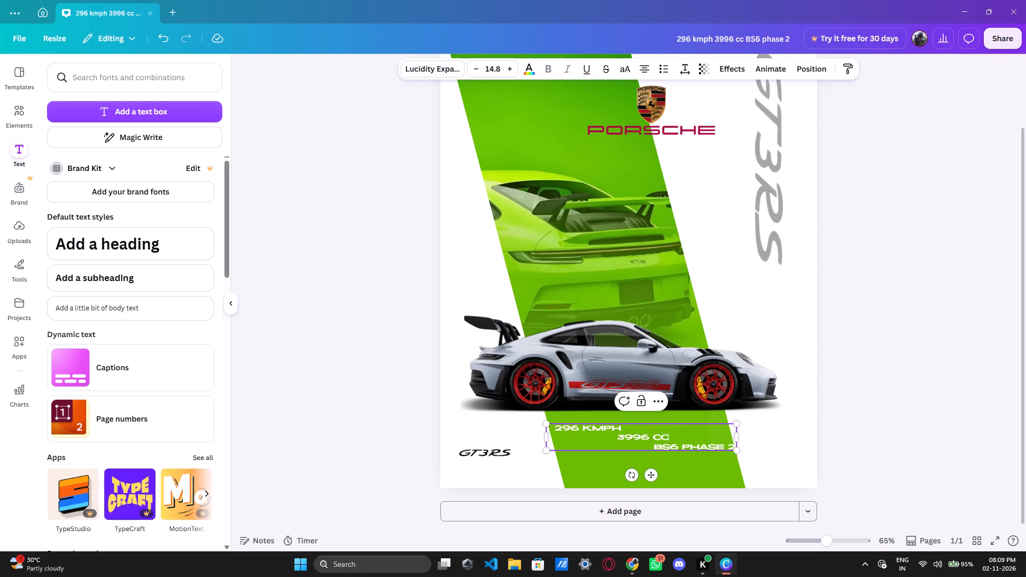
pyautogui.click(651, 477)
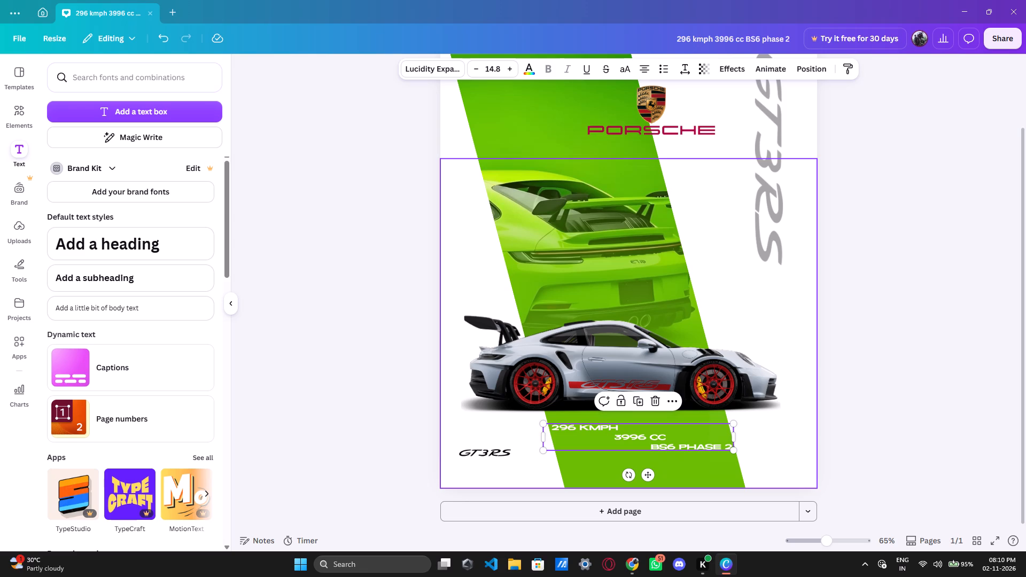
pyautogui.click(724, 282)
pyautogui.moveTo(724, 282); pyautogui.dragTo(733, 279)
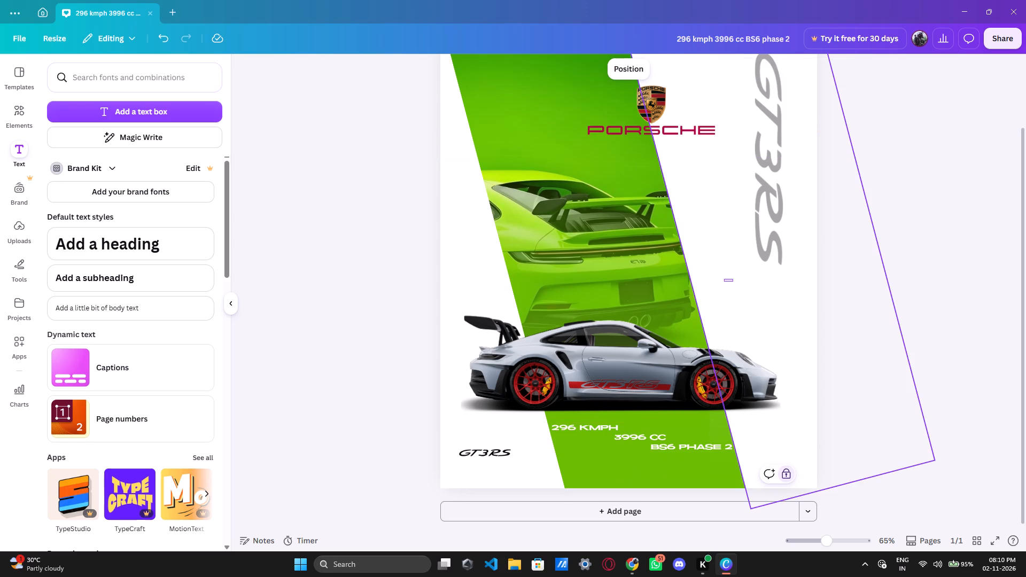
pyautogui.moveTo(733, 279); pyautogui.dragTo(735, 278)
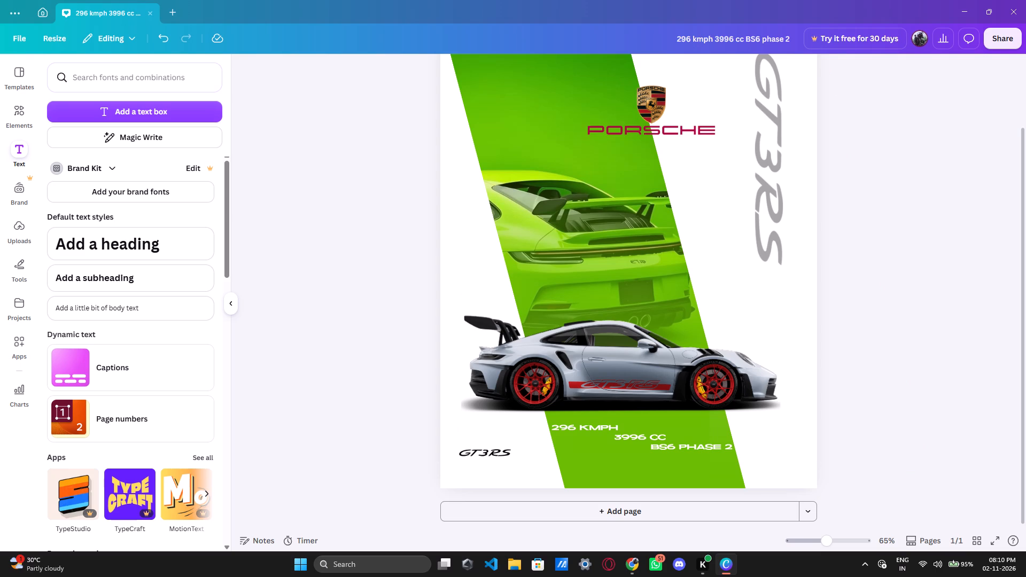
# Change the PORSCHE wordmark's colour to the dark green from the car photo's palette.
pyautogui.scroll(7, 699, 399)
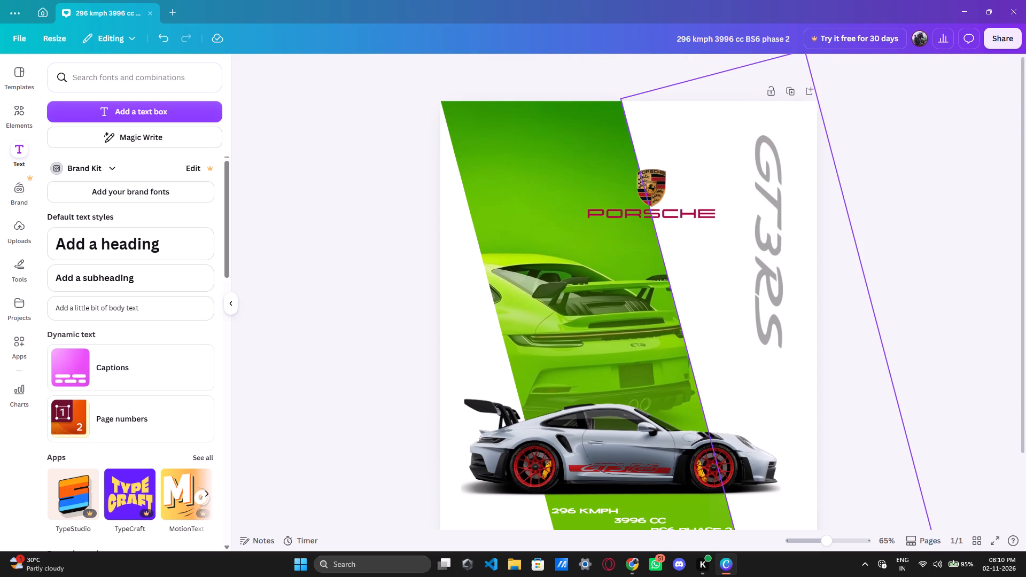
pyautogui.click(649, 213)
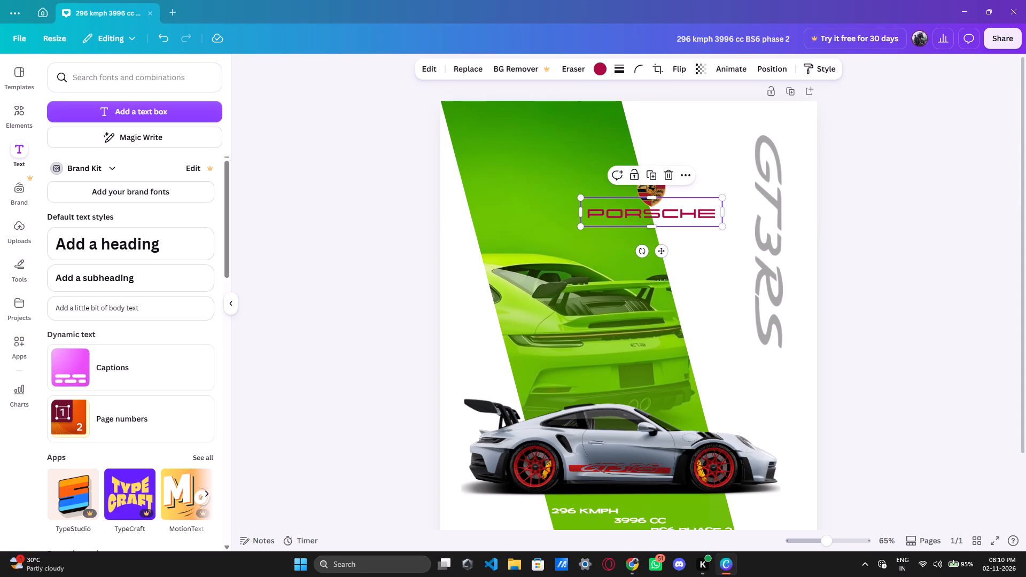
pyautogui.click(598, 66)
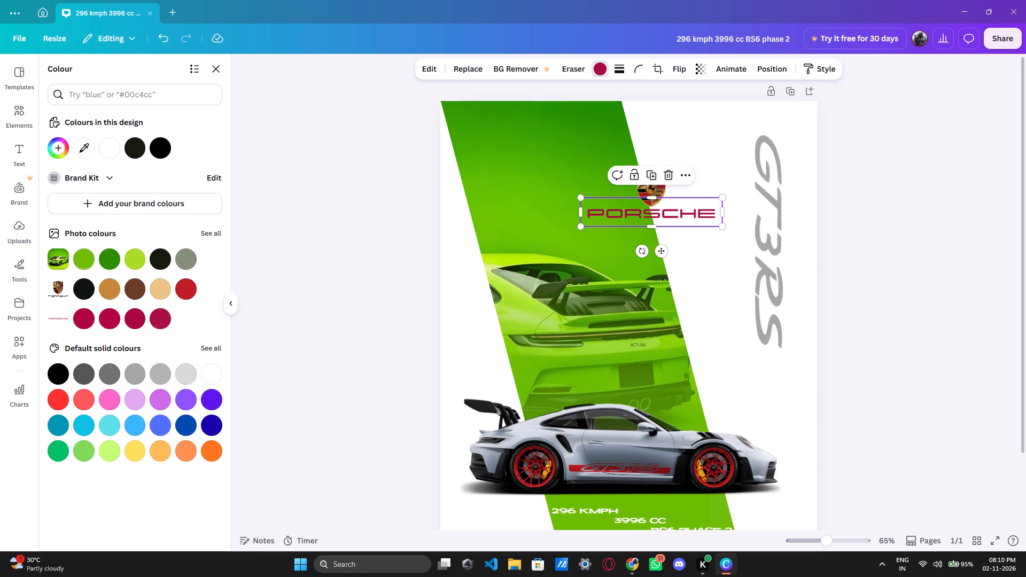
pyautogui.click(109, 255)
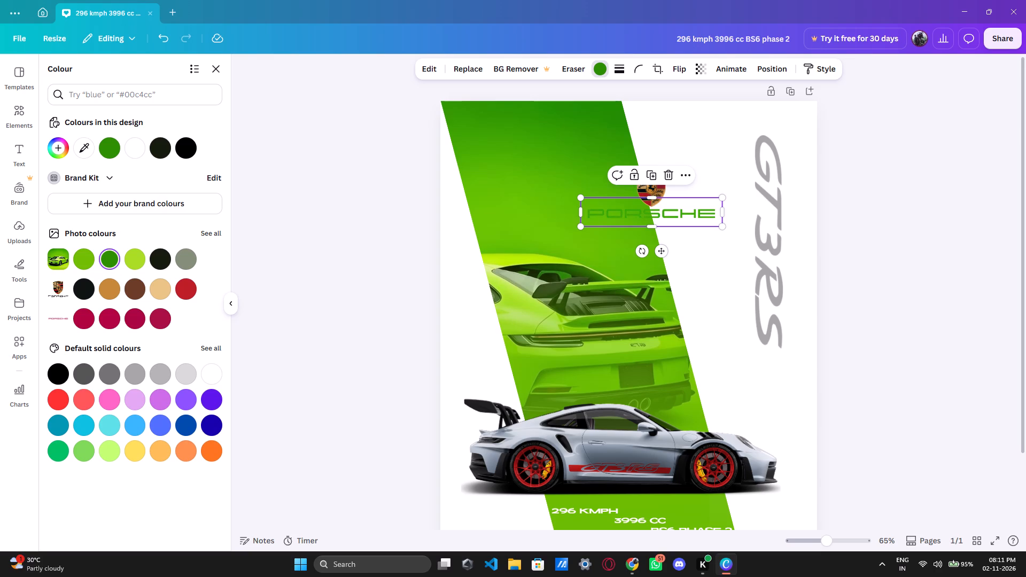
# Apply the Natural group's Fresco filter to the PORSCHE wordmark.
pyautogui.click(426, 67)
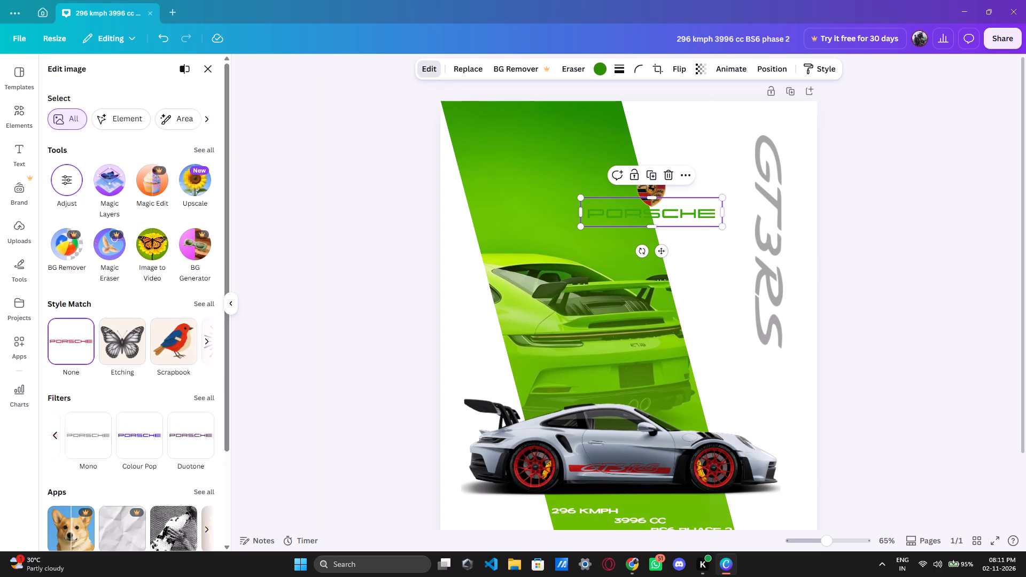
pyautogui.click(54, 432)
pyautogui.click(54, 432)
pyautogui.click(54, 432)
pyautogui.click(54, 432)
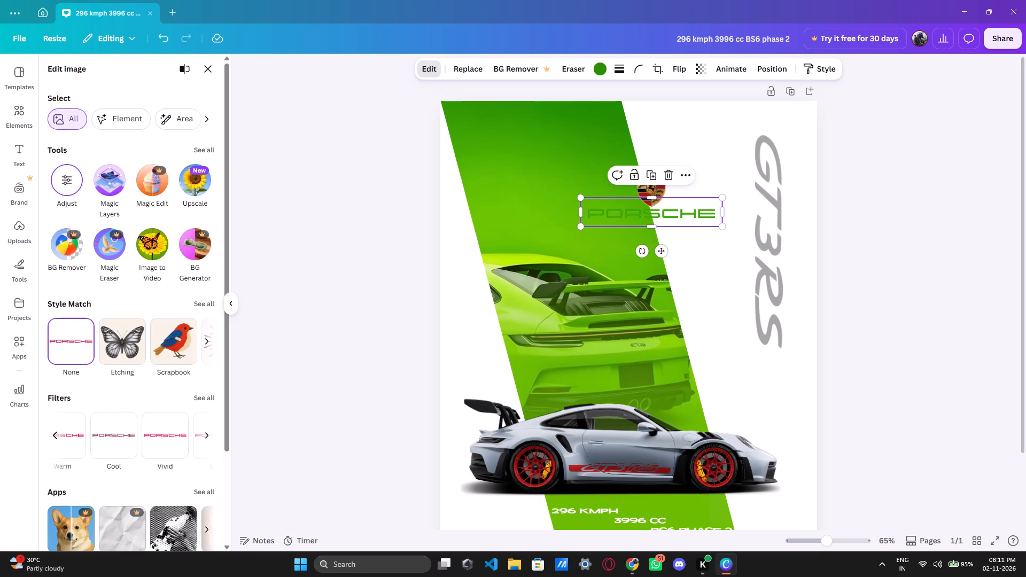
pyautogui.click(53, 430)
pyautogui.click(53, 430)
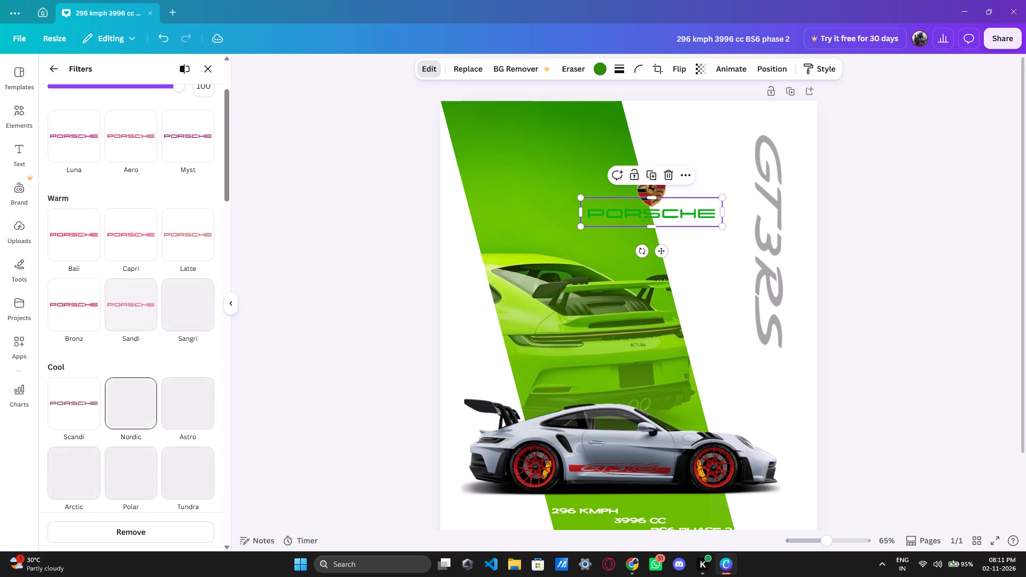
# Look through the filter presets available for the PORSCHE wordmark, from Natural to Duotone.
pyautogui.scroll(1, 102, 281)
pyautogui.scroll(-1, 102, 281)
pyautogui.scroll(1, 102, 281)
pyautogui.scroll(-1, 108, 293)
pyautogui.scroll(1, 108, 293)
pyautogui.scroll(-1, 108, 293)
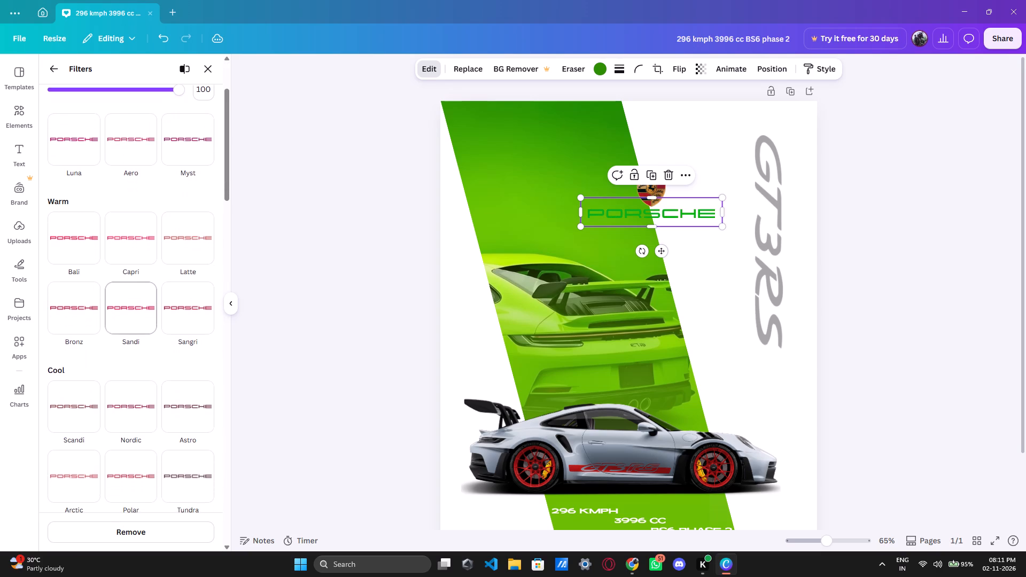
pyautogui.scroll(1, 108, 293)
pyautogui.scroll(-6, 108, 293)
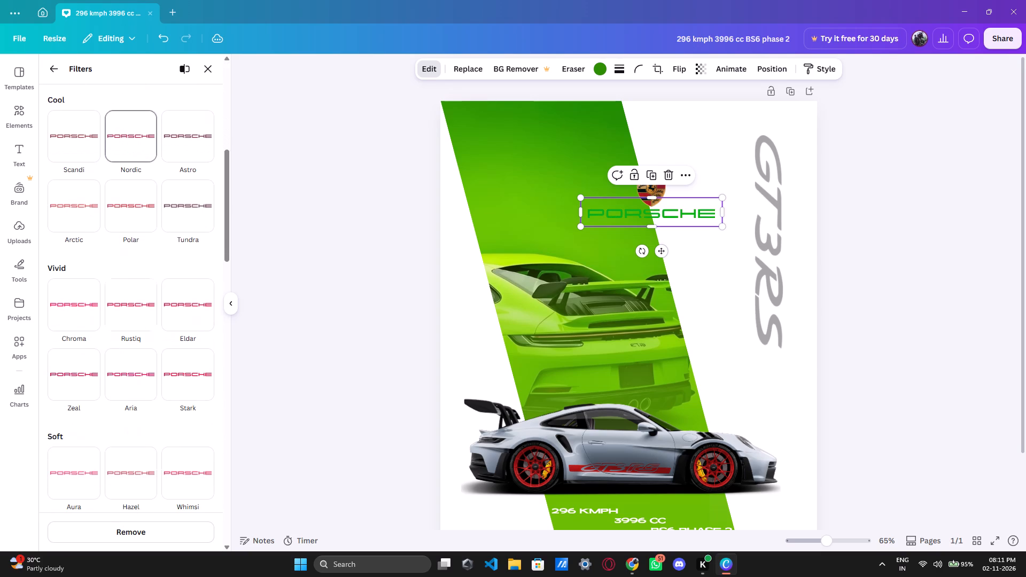
pyautogui.scroll(-6, 108, 293)
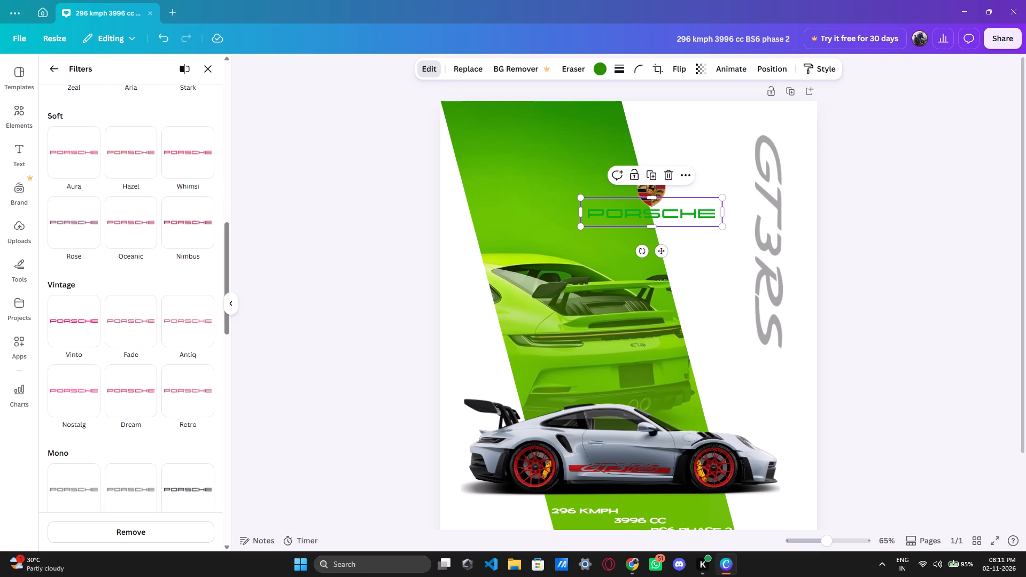
pyautogui.scroll(12, 120, 286)
pyautogui.scroll(-1, 119, 285)
pyautogui.scroll(9, 116, 281)
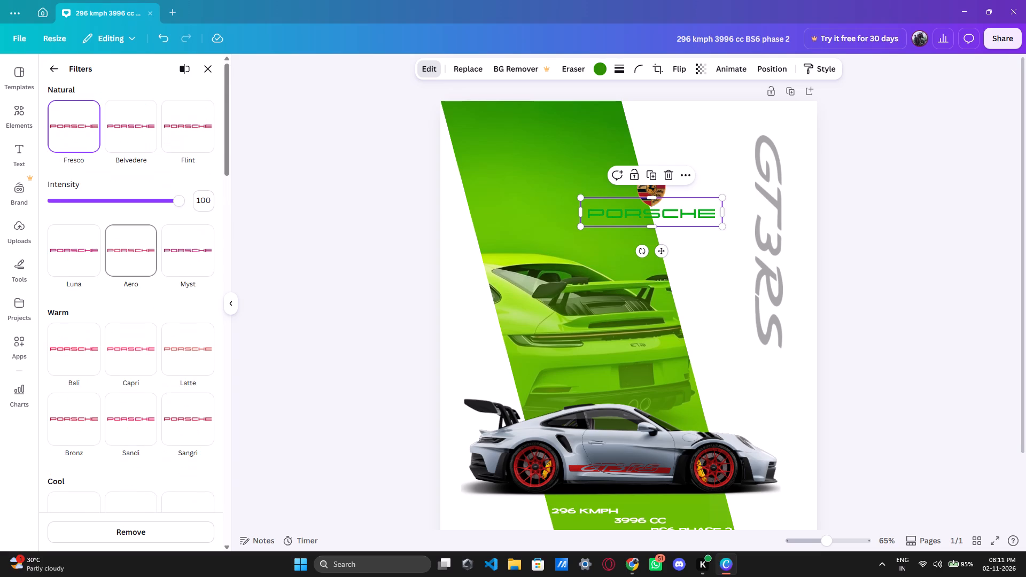
pyautogui.moveTo(228, 298); pyautogui.dragTo(275, 303)
pyautogui.scroll(-9, 144, 430)
pyautogui.scroll(1, 144, 424)
pyautogui.scroll(-14, 144, 424)
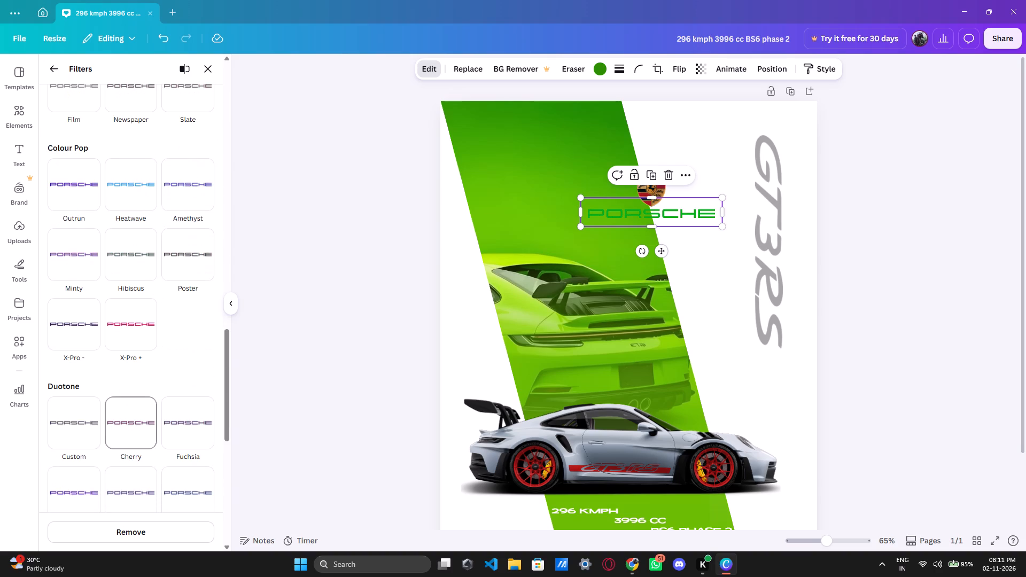
pyautogui.press('space')
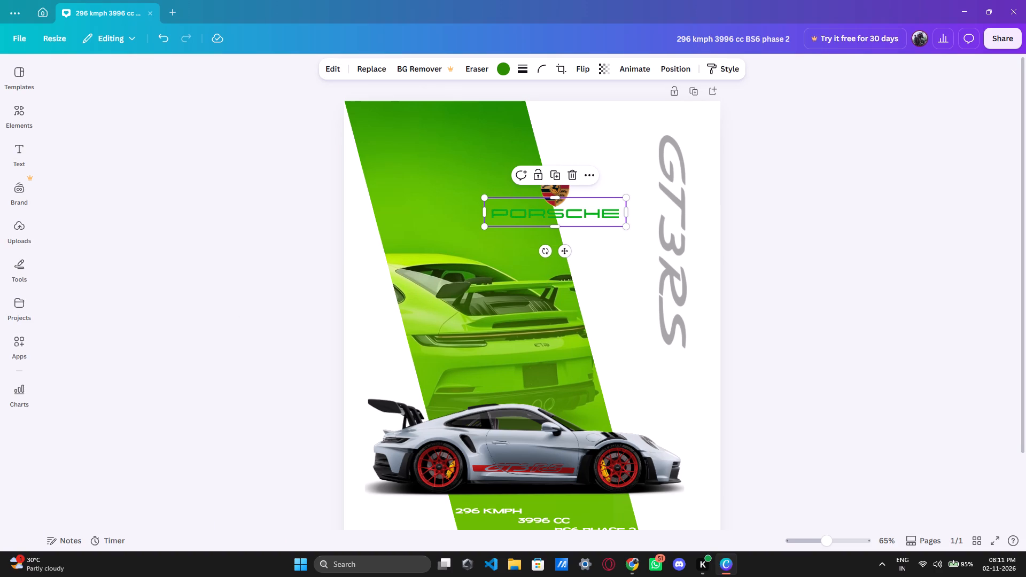
# Apply the Duotone group's Custom filter to the PORSCHE wordmark.
pyautogui.click(325, 69)
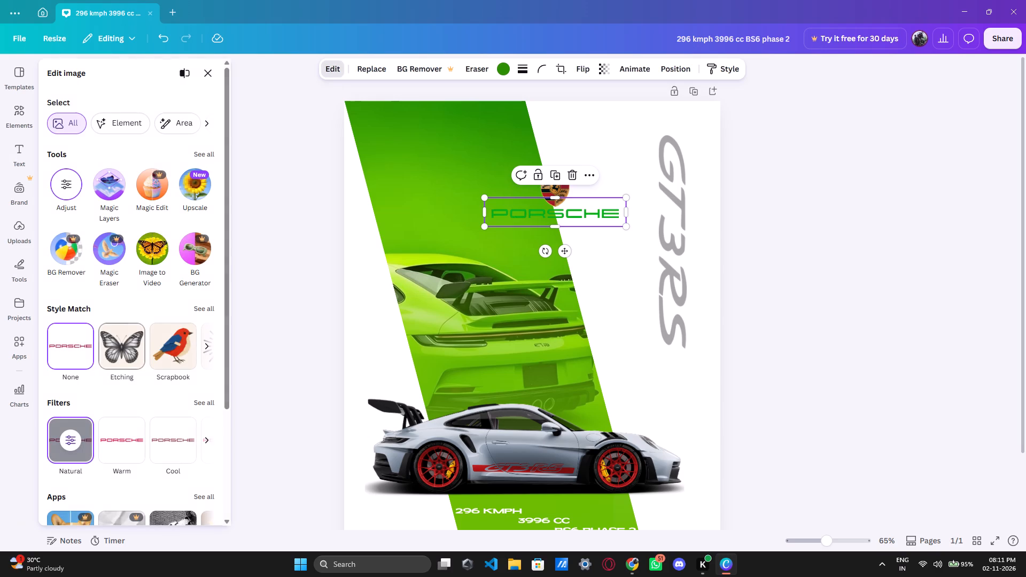
pyautogui.scroll(-2, 134, 436)
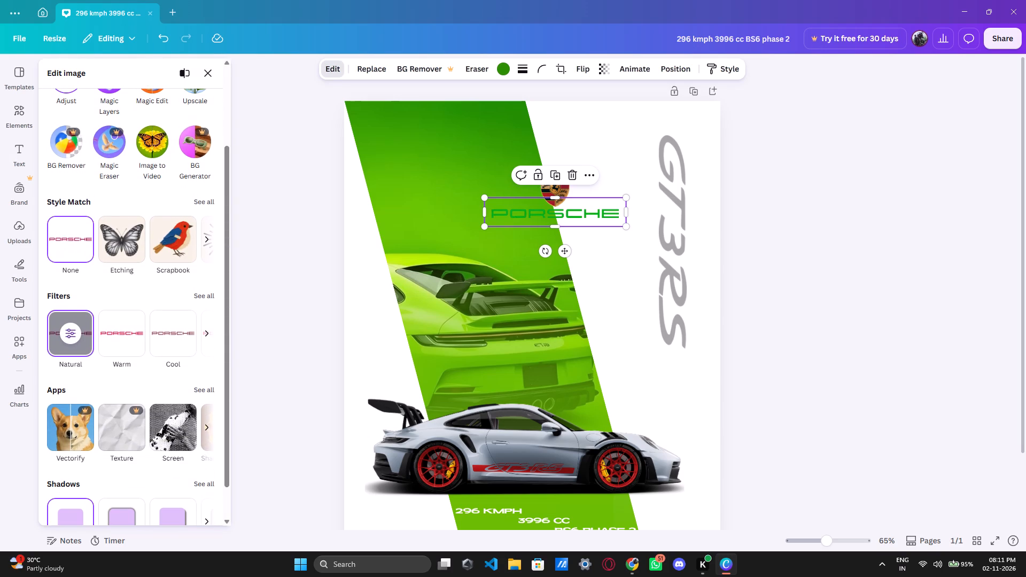
pyautogui.click(209, 295)
pyautogui.scroll(-10, 113, 359)
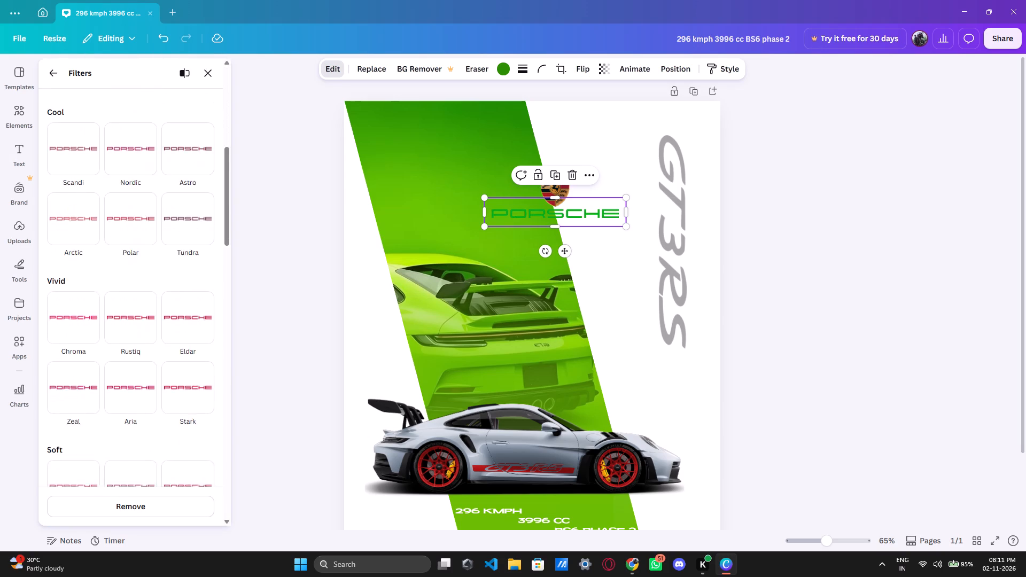
pyautogui.scroll(-13, 113, 363)
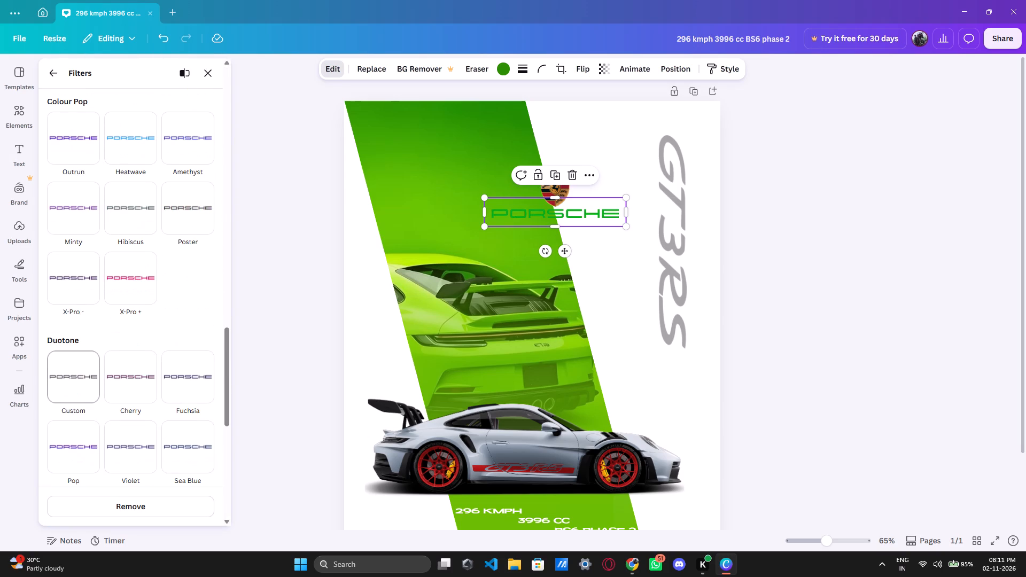
pyautogui.click(70, 370)
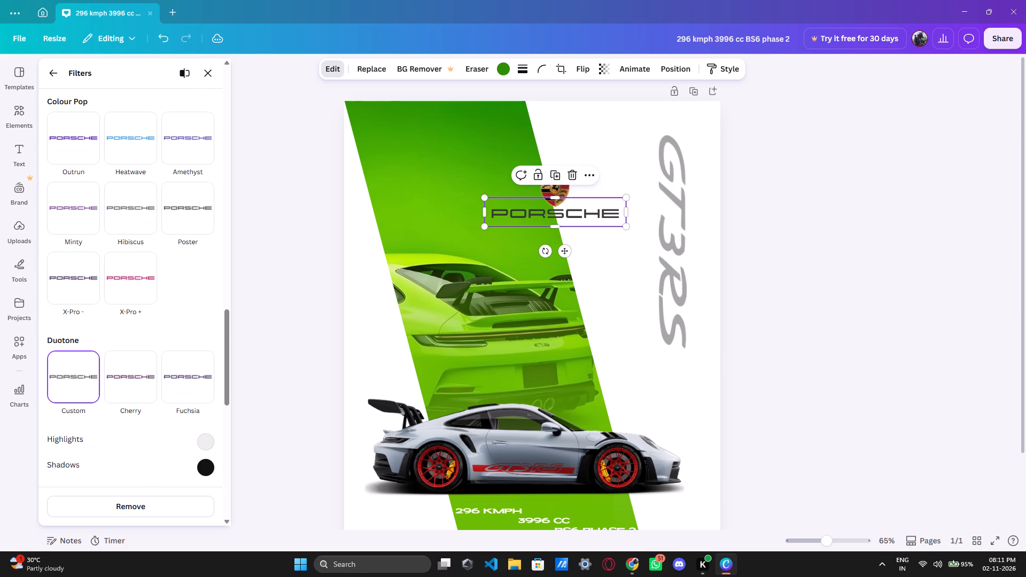
pyautogui.scroll(-2, 69, 386)
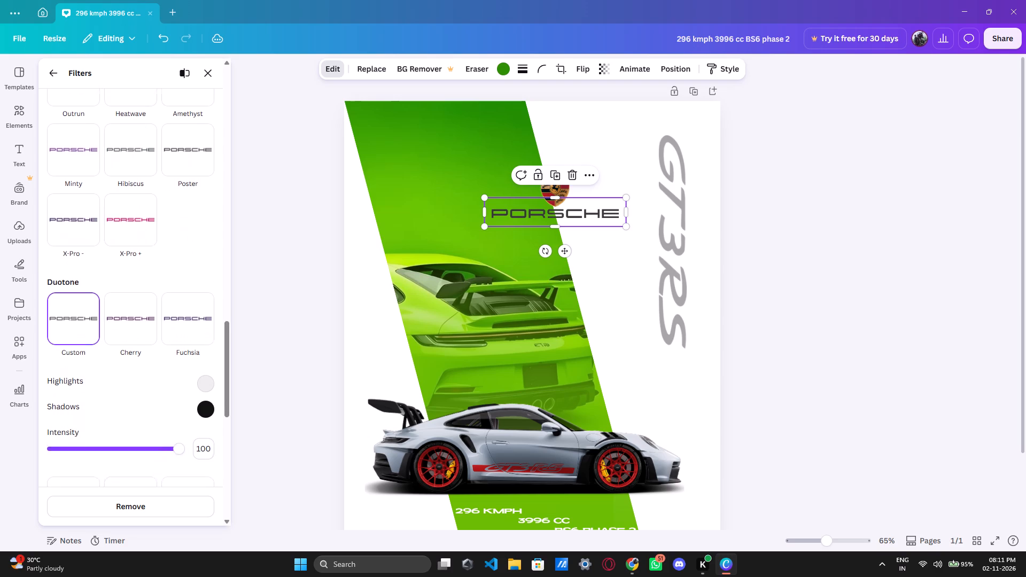
pyautogui.scroll(1, 72, 393)
pyautogui.scroll(-1, 72, 393)
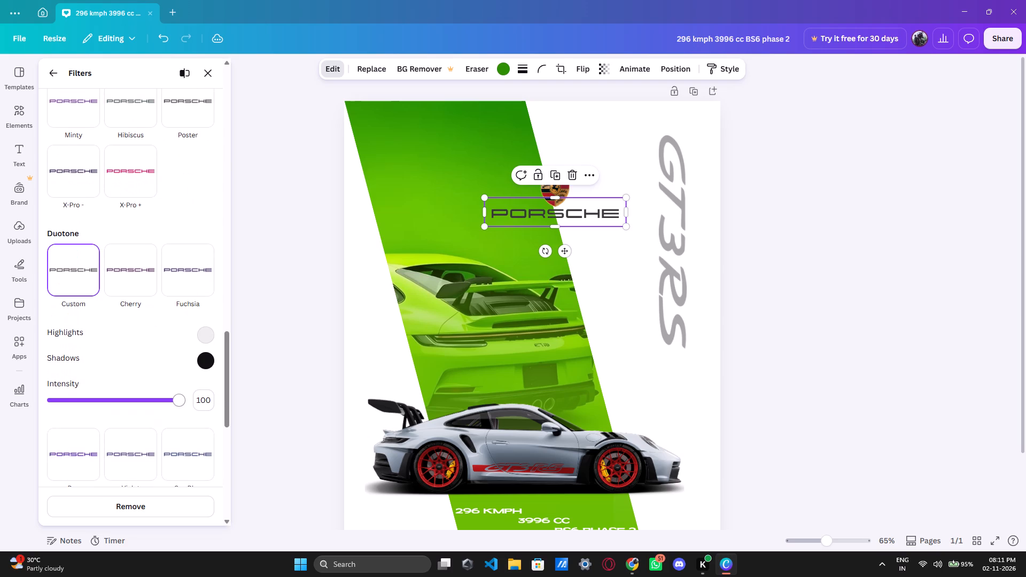
# Sample the band's dark green for the wordmark's duotone shadows, darken it to #061402, and copy that colour code.
pyautogui.click(203, 361)
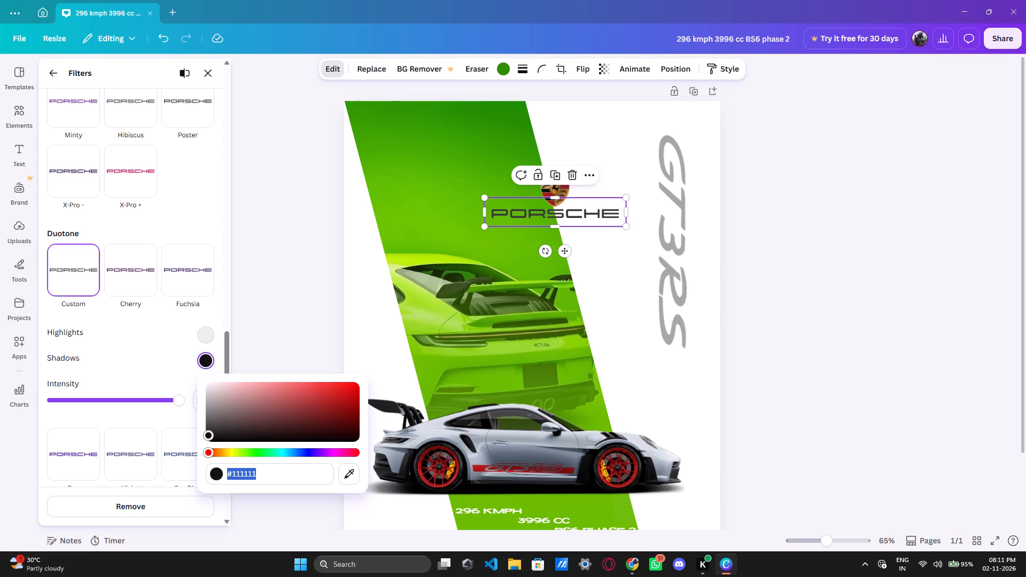
pyautogui.click(349, 472)
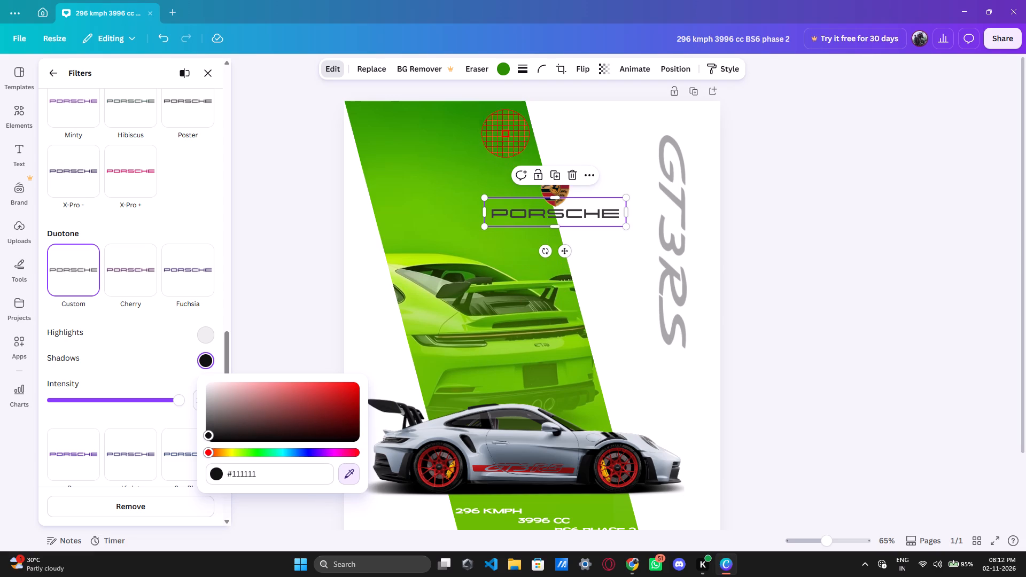
pyautogui.click(515, 111)
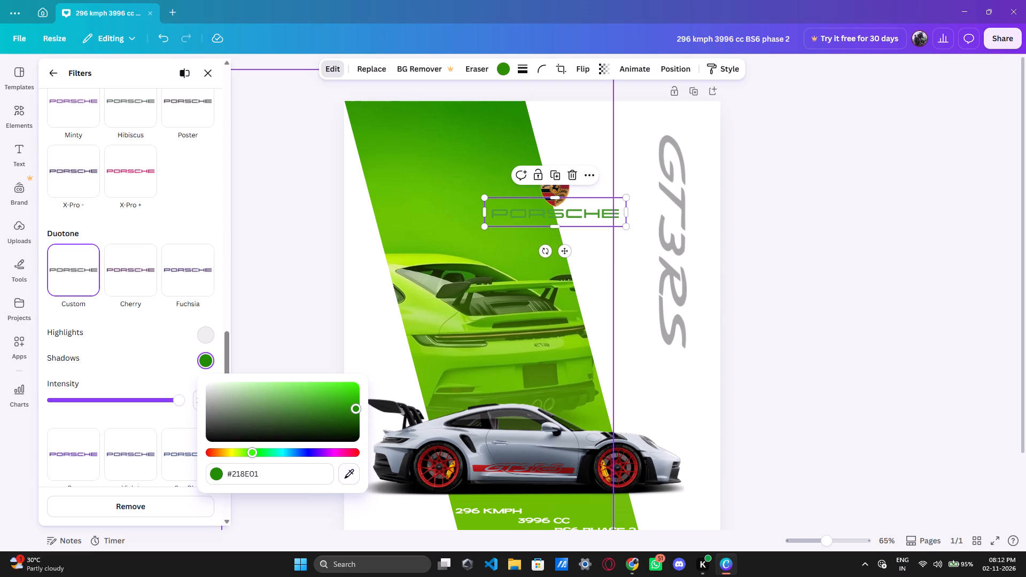
pyautogui.moveTo(355, 405); pyautogui.dragTo(347, 428)
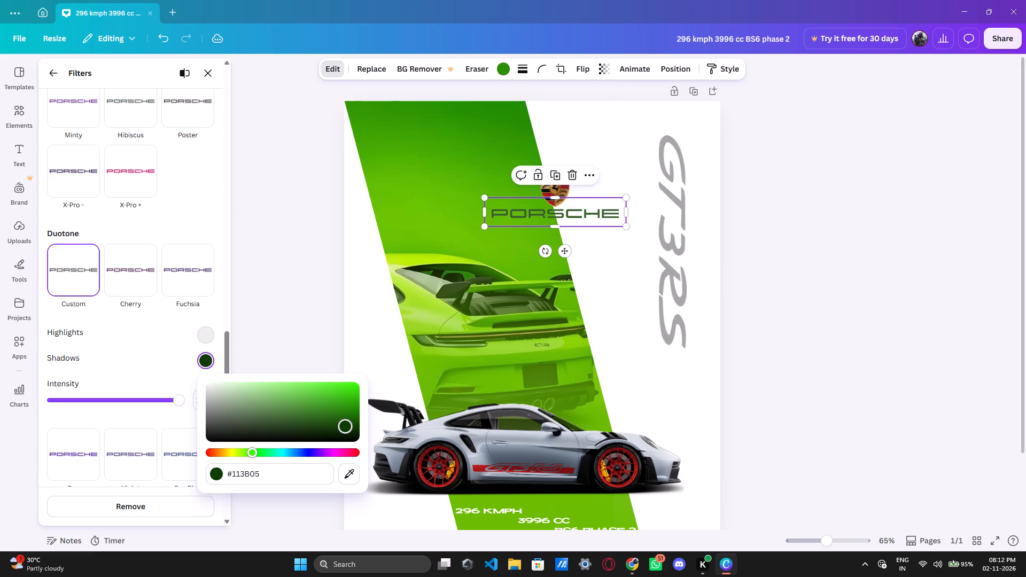
pyautogui.moveTo(347, 428); pyautogui.dragTo(346, 437)
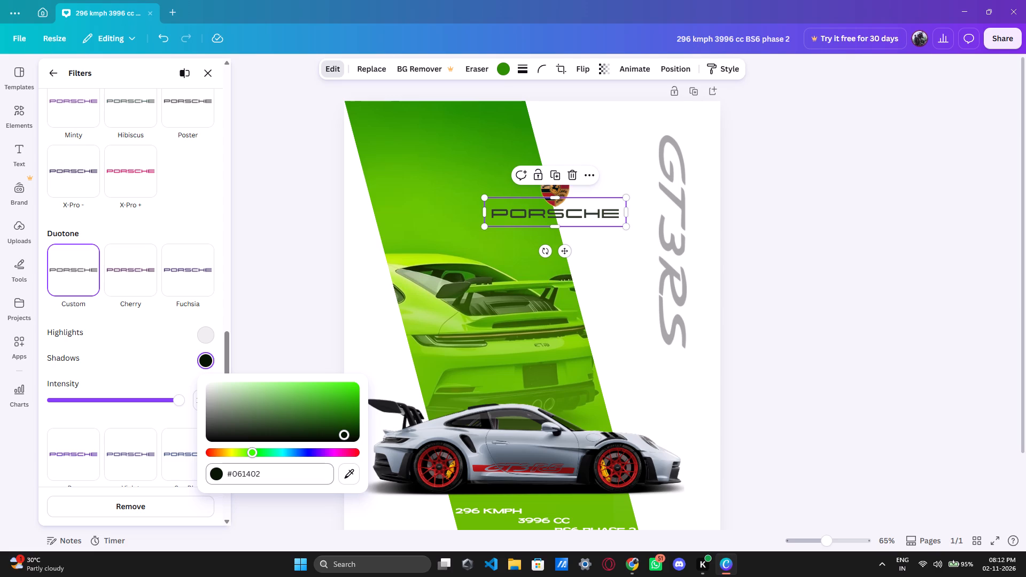
pyautogui.moveTo(271, 475); pyautogui.dragTo(222, 476)
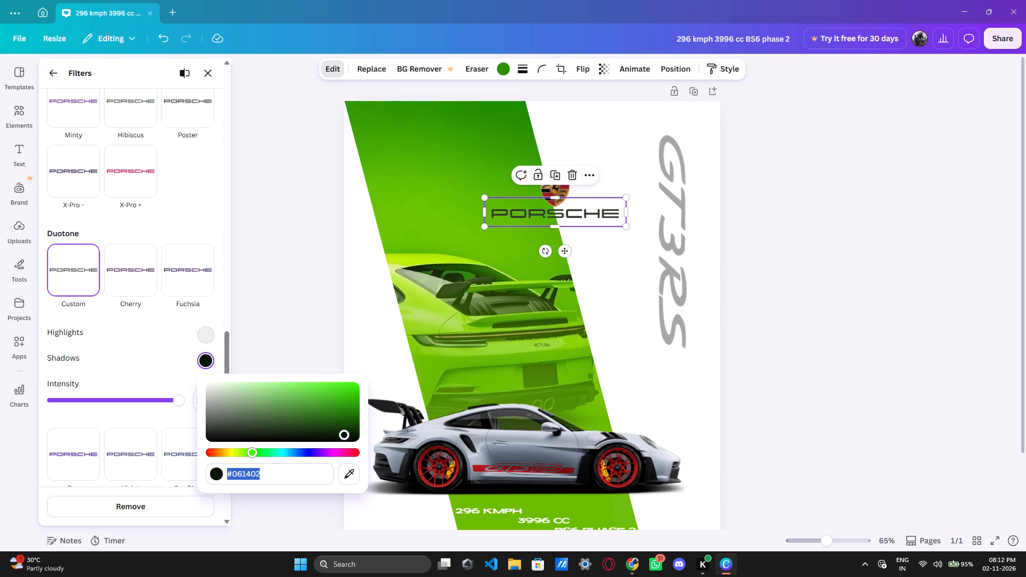
pyautogui.hotkey('ctrl', 'c')
pyautogui.click(796, 358)
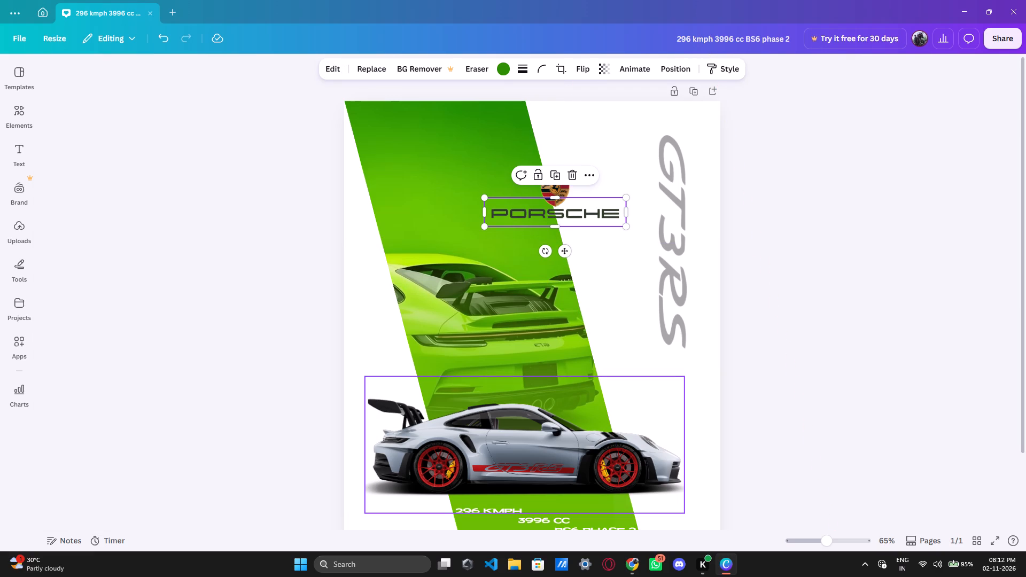
# Apply the Duotone group's Custom filter to the small black GT3RS logo near the page's lower-left corner.
pyautogui.scroll(1, 491, 459)
pyautogui.scroll(-4, 491, 459)
pyautogui.click(406, 456)
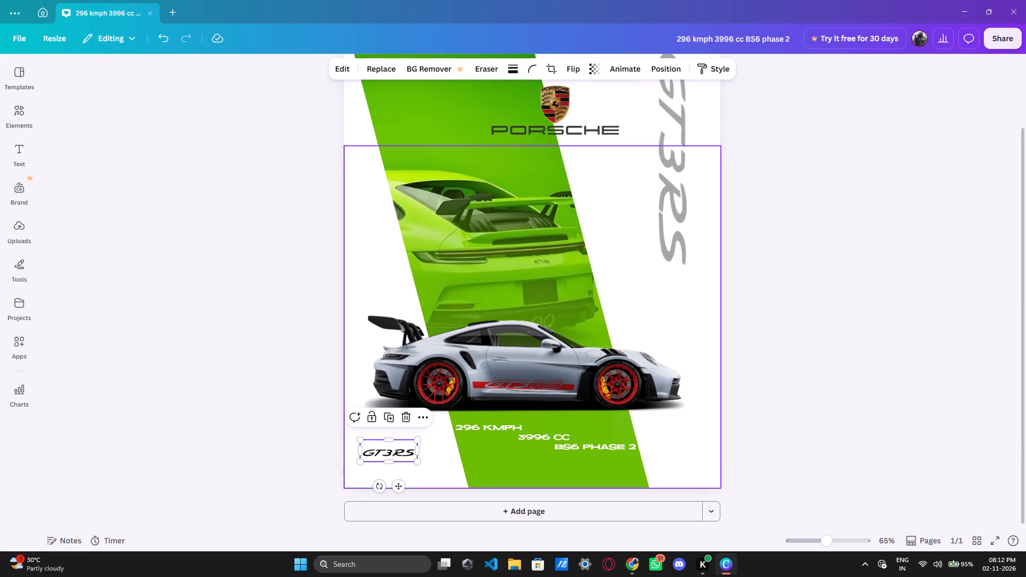
pyautogui.click(342, 70)
pyautogui.scroll(-2, 134, 411)
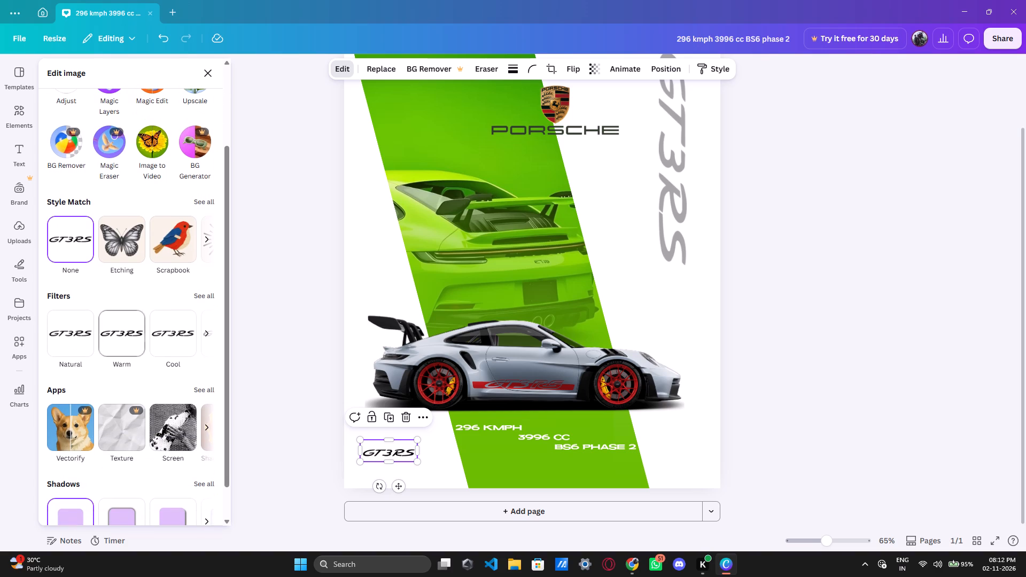
pyautogui.click(199, 294)
pyautogui.scroll(-13, 169, 403)
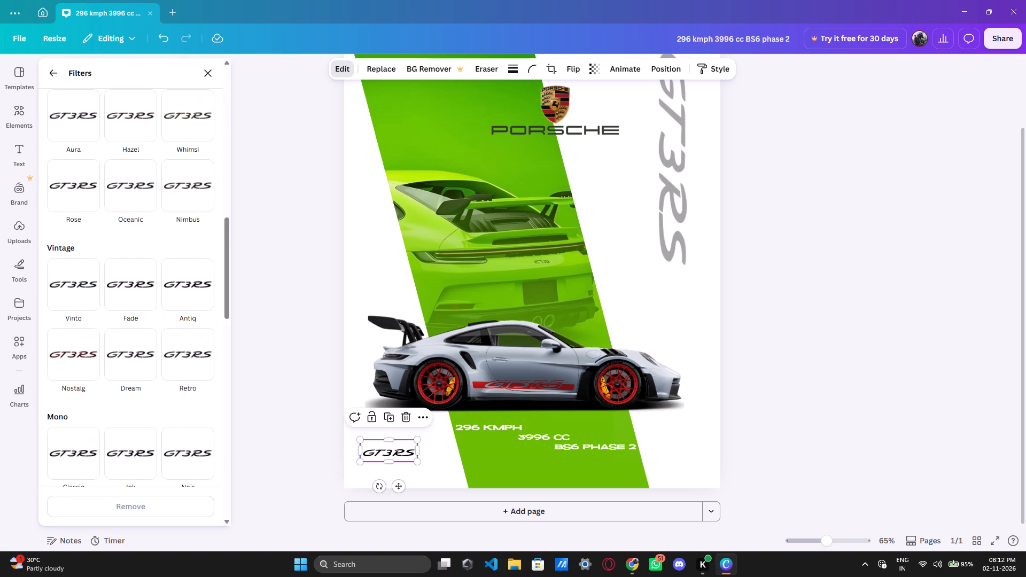
pyautogui.scroll(-2, 149, 406)
pyautogui.scroll(1, 149, 406)
pyautogui.scroll(-1, 149, 406)
pyautogui.scroll(1, 149, 406)
pyautogui.scroll(-7, 149, 406)
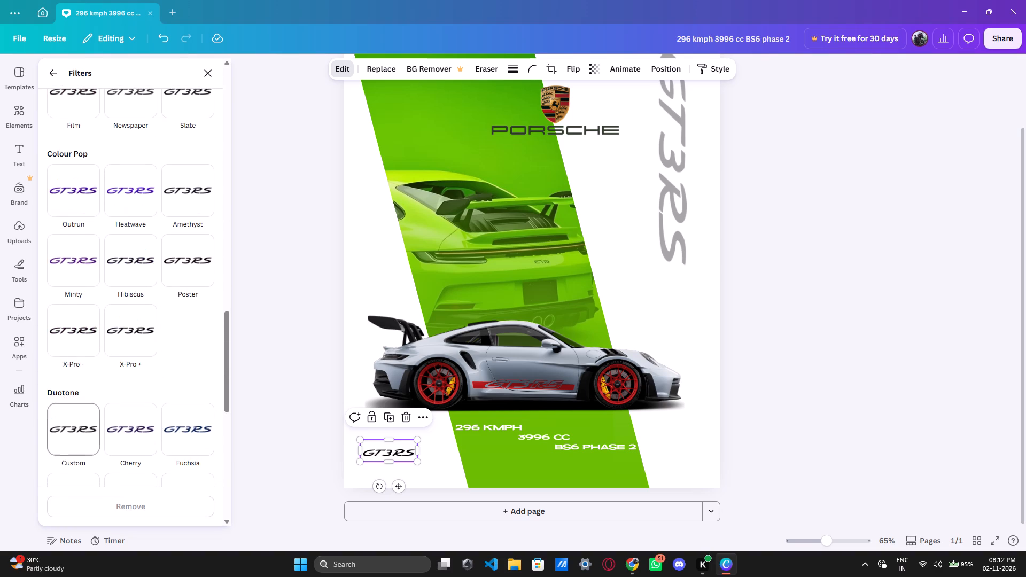
pyautogui.click(82, 418)
pyautogui.scroll(-4, 149, 415)
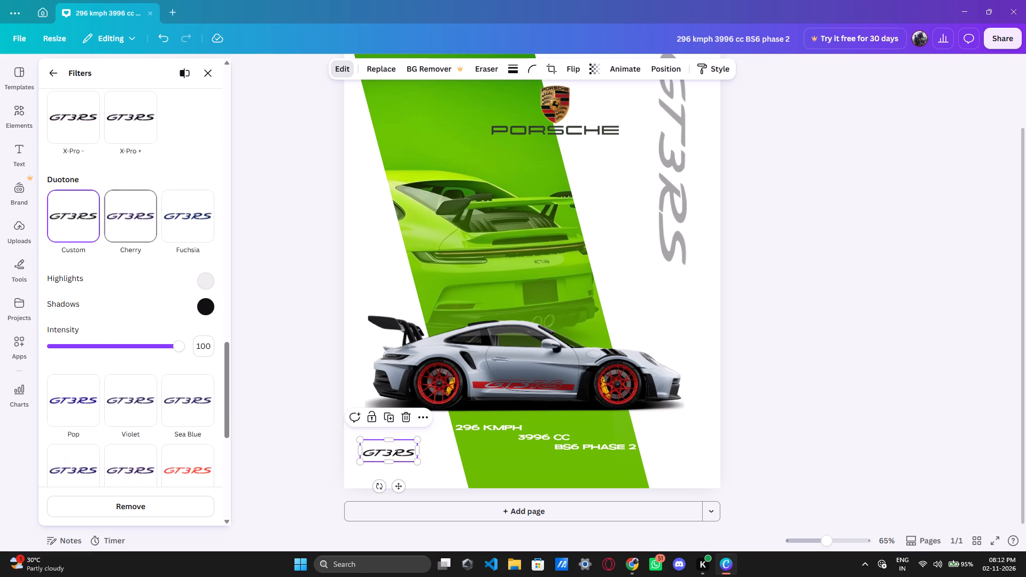
# Set the small GT3RS logo's duotone shadows to the copied #061402, then lighten them to a dark green of about #164908.
pyautogui.click(206, 304)
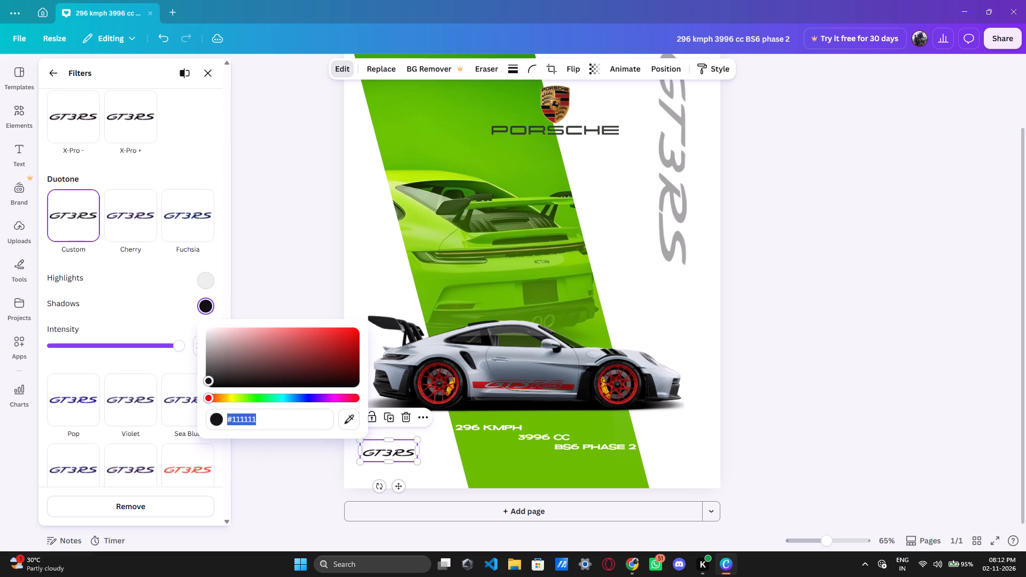
pyautogui.hotkey('ctrl', 'v')
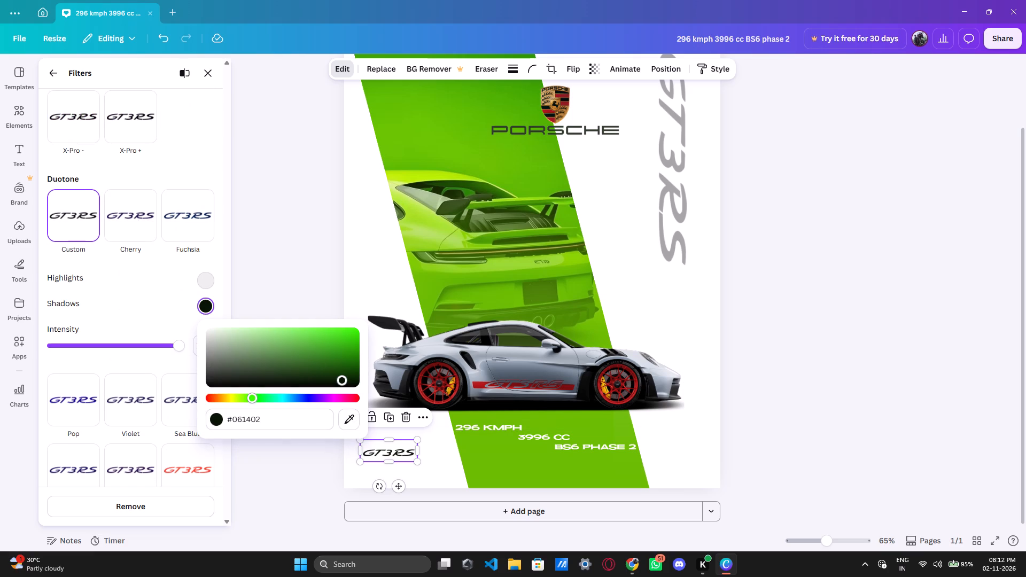
pyautogui.moveTo(341, 376); pyautogui.dragTo(344, 370)
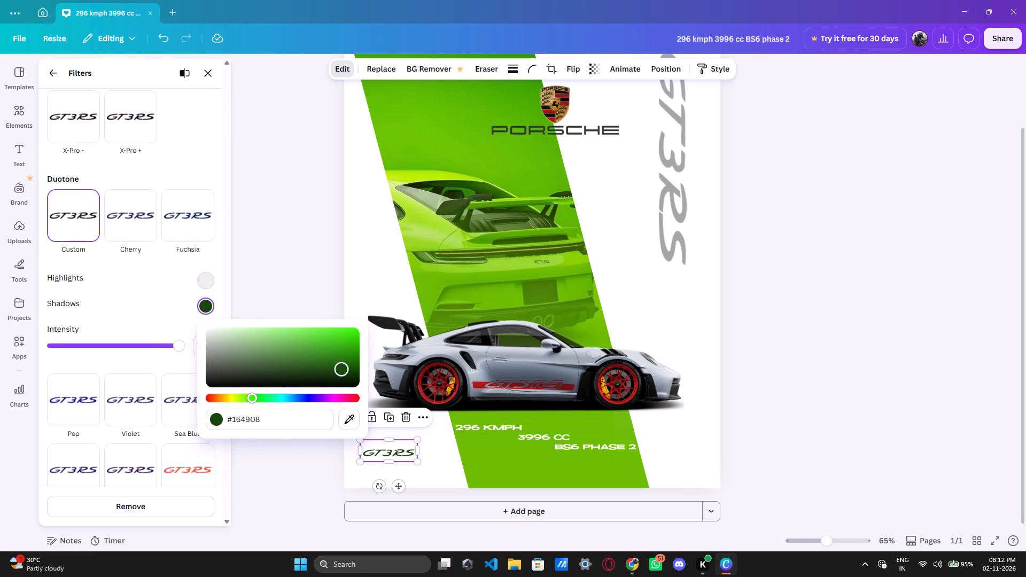
pyautogui.moveTo(344, 370); pyautogui.dragTo(344, 369)
pyautogui.click(761, 419)
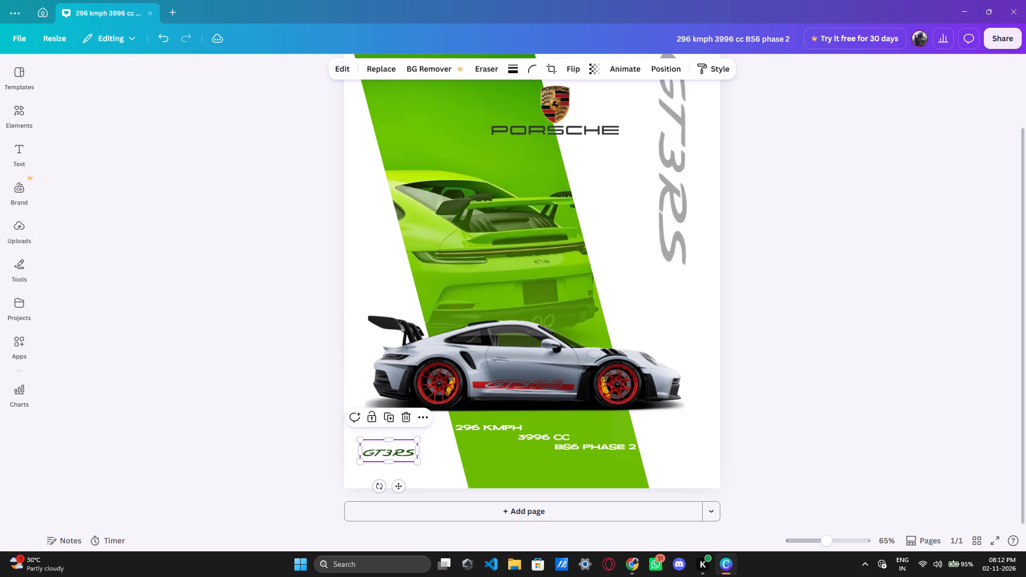
# Fill the slanted white shape on the right side of the green band with the tan from the crest's photo colours.
pyautogui.scroll(5, 733, 403)
pyautogui.scroll(-1, 732, 403)
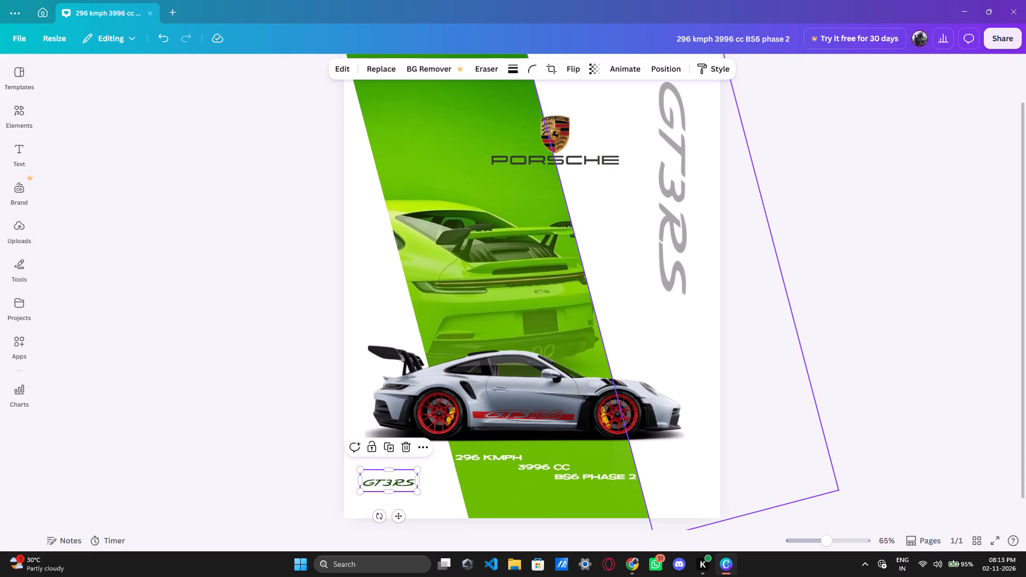
pyautogui.click(827, 545)
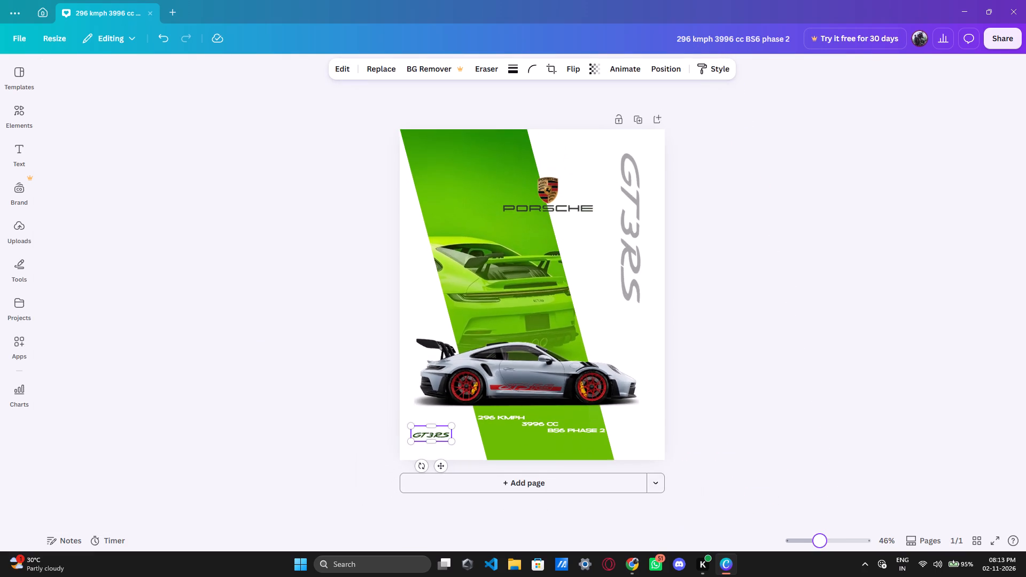
pyautogui.click(603, 308)
pyautogui.scroll(2, 934, 309)
pyautogui.click(674, 91)
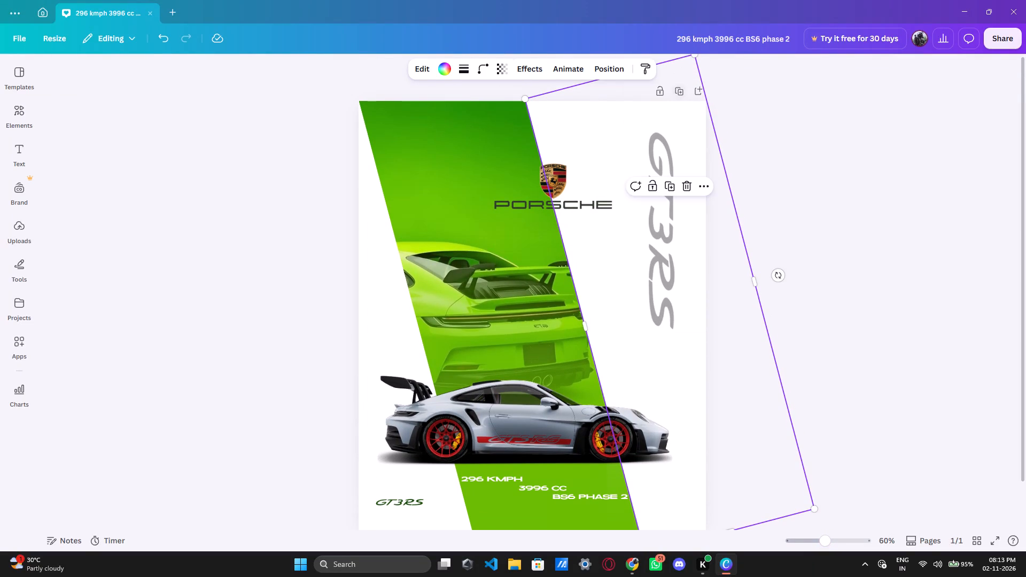
pyautogui.click(446, 67)
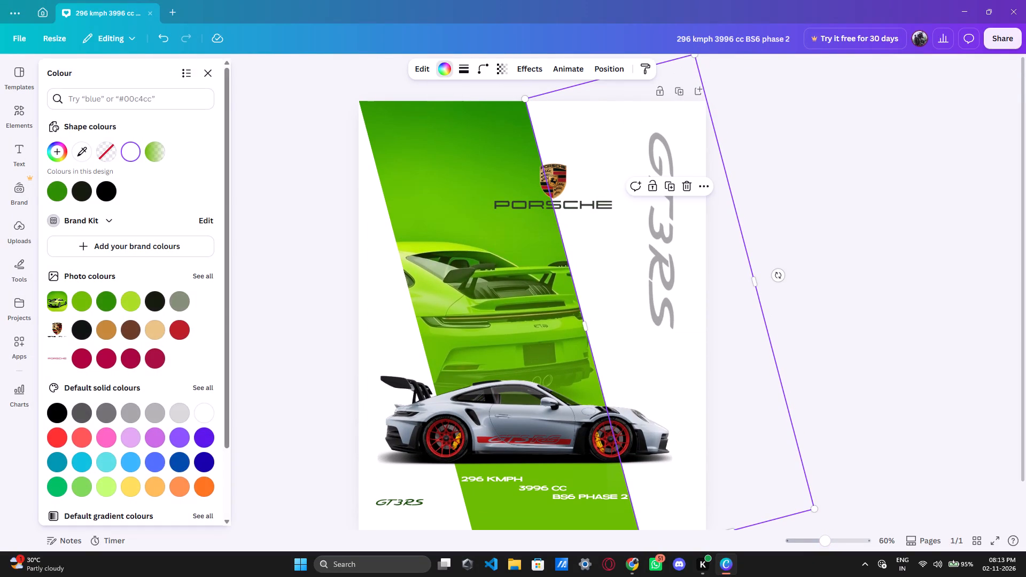
pyautogui.click(151, 326)
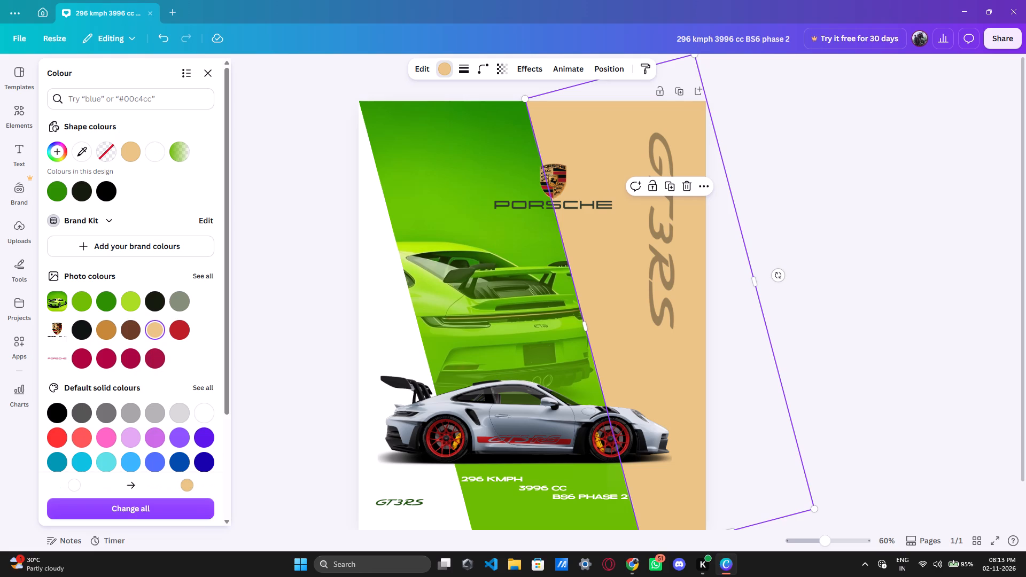
# Lighten the slanted shape's tan fill to cream #F8E9CF and copy that colour code.
pyautogui.click(57, 149)
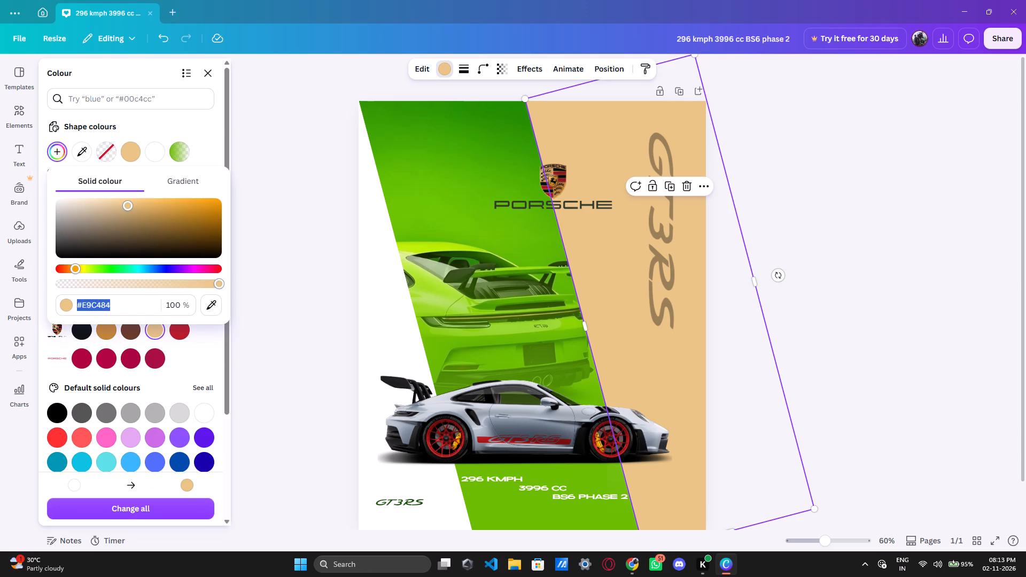
pyautogui.moveTo(127, 202); pyautogui.dragTo(106, 203)
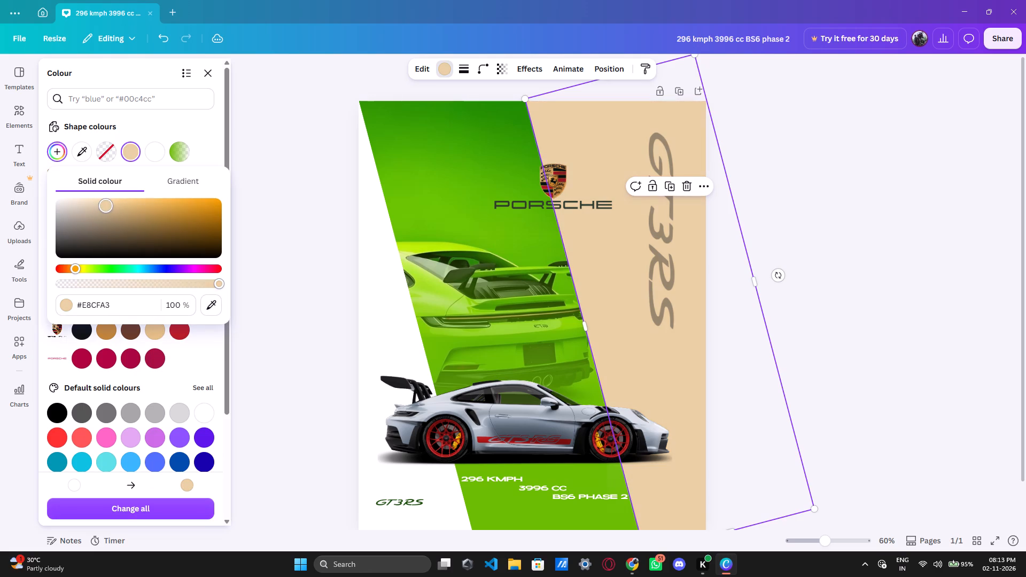
pyautogui.moveTo(106, 203); pyautogui.dragTo(90, 201)
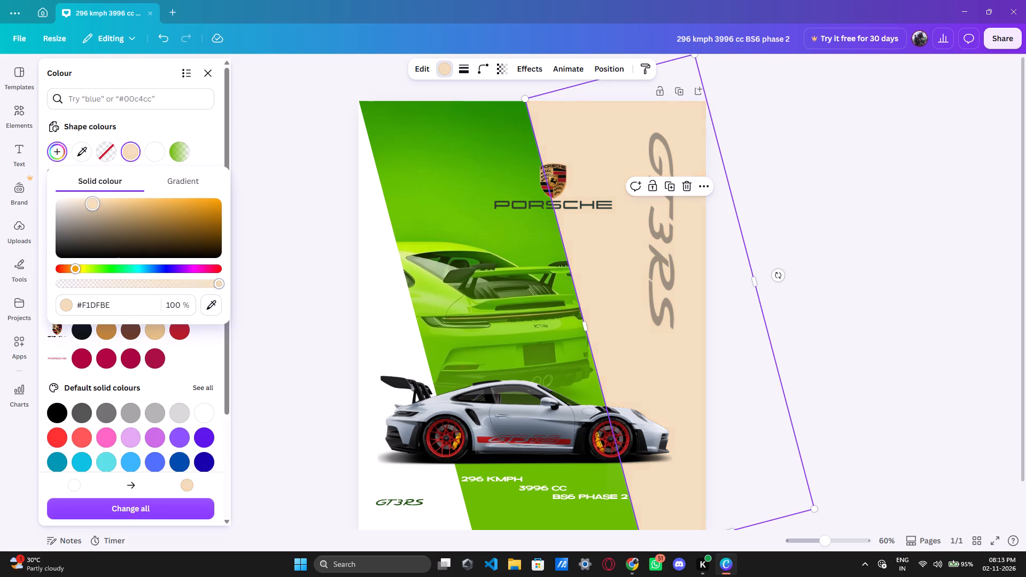
pyautogui.moveTo(90, 201); pyautogui.dragTo(83, 200)
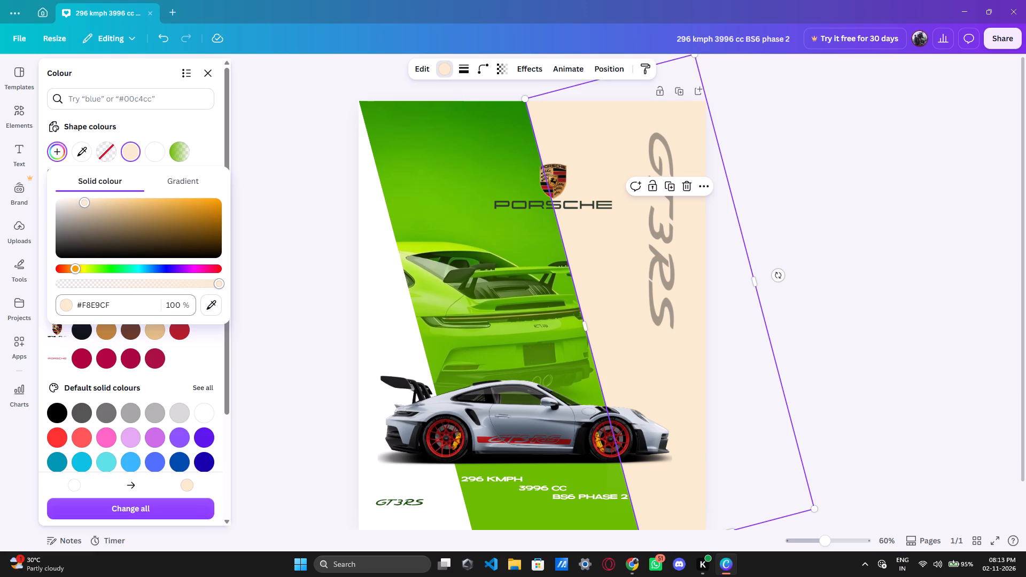
pyautogui.moveTo(113, 303); pyautogui.dragTo(62, 300)
pyautogui.hotkey('ctrl', 'c')
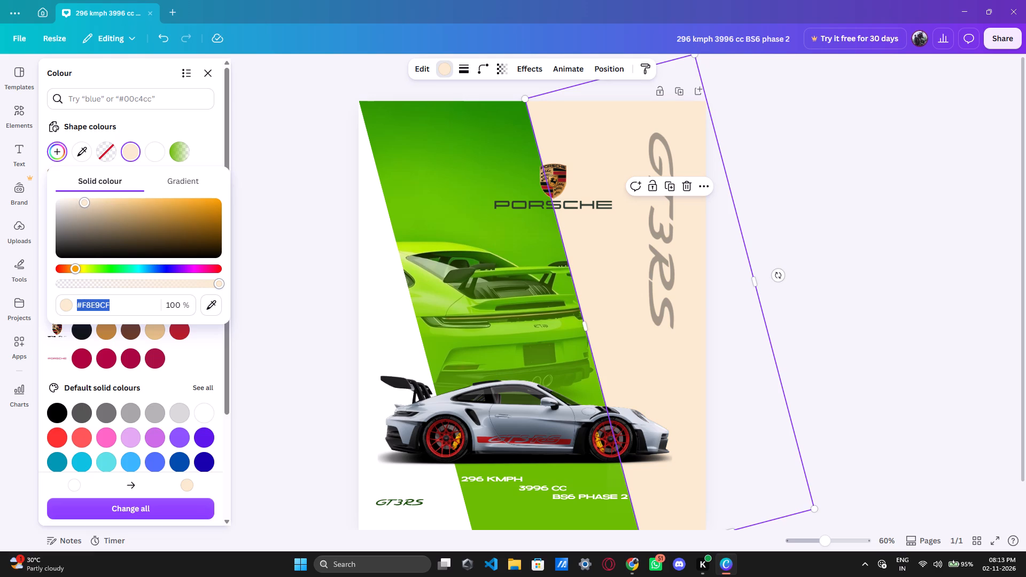
pyautogui.click(364, 315)
pyautogui.click(617, 121)
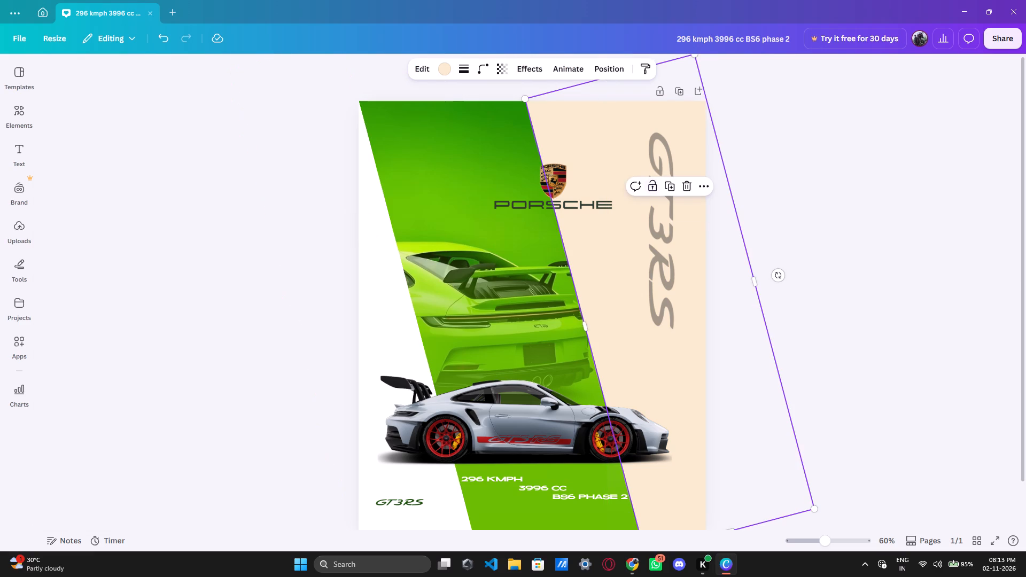
# Lock the cream slanted shape on the right side of the green band.
pyautogui.click(652, 187)
# Unlock the white slanted shape left of the green band, fill it with the copied cream #F8E9CF and lock it again.
pyautogui.click(382, 252)
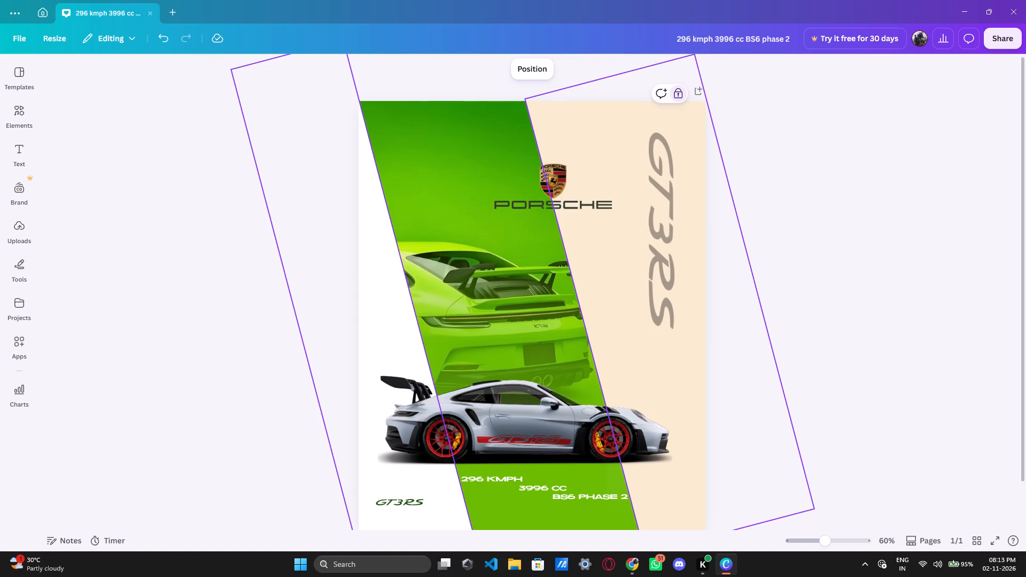
pyautogui.click(503, 404)
pyautogui.click(510, 325)
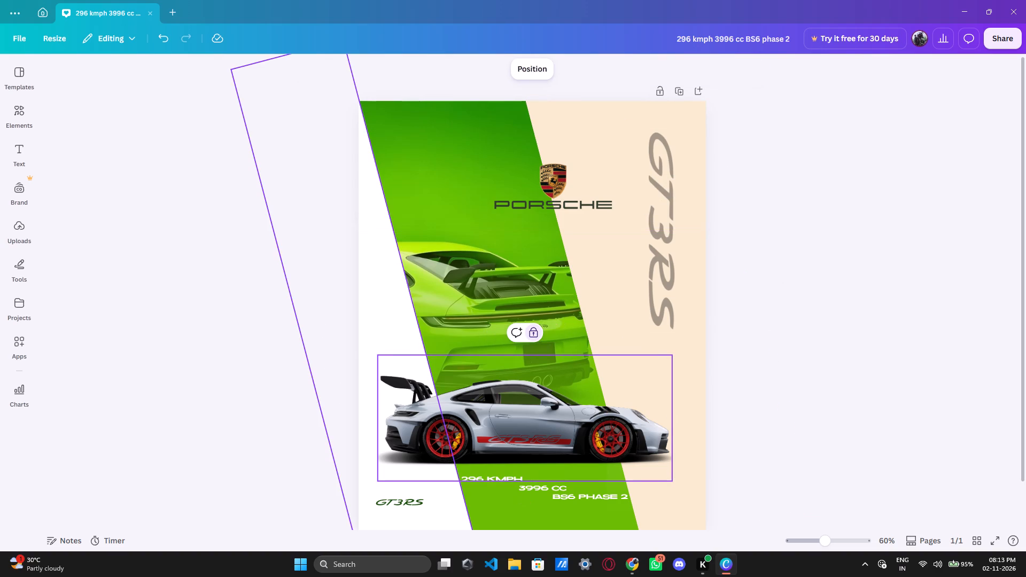
pyautogui.click(367, 281)
pyautogui.click(369, 224)
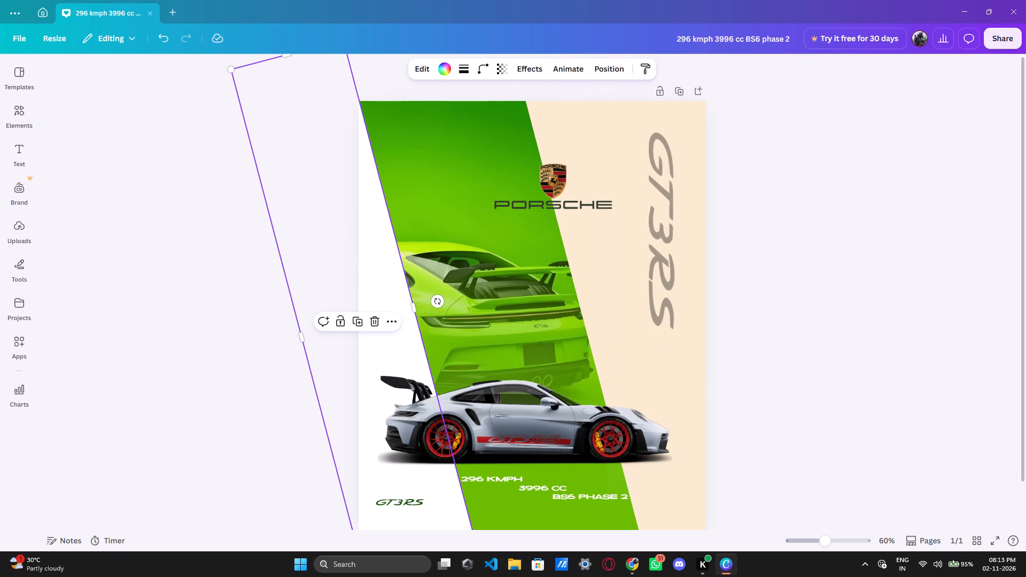
pyautogui.click(444, 66)
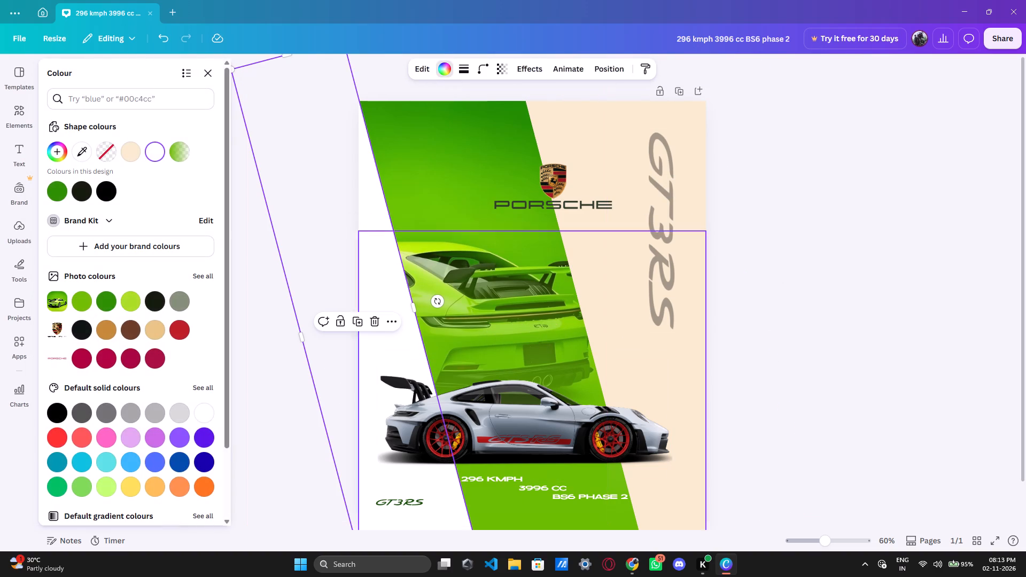
pyautogui.click(59, 153)
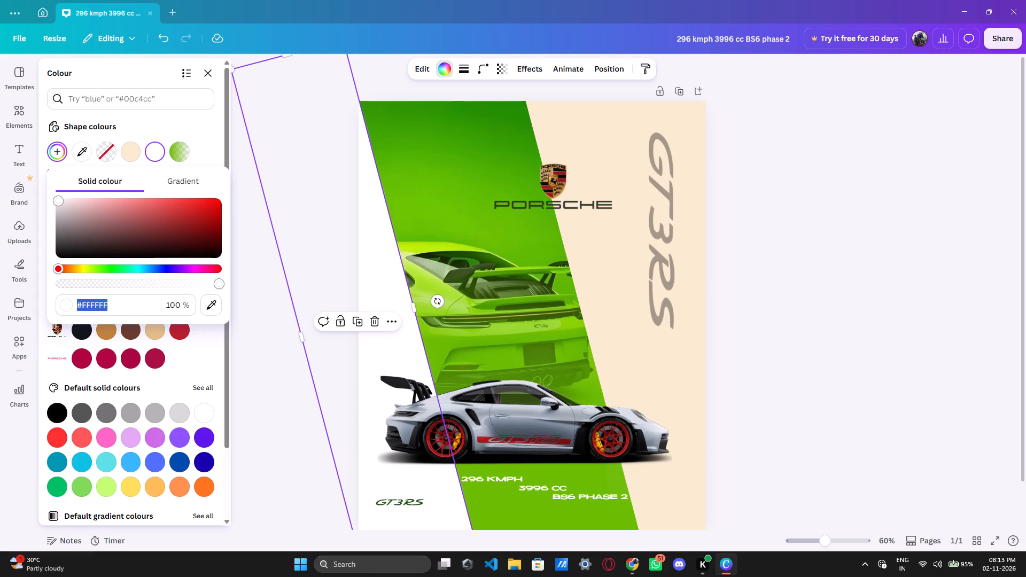
pyautogui.hotkey('ctrl', 'v')
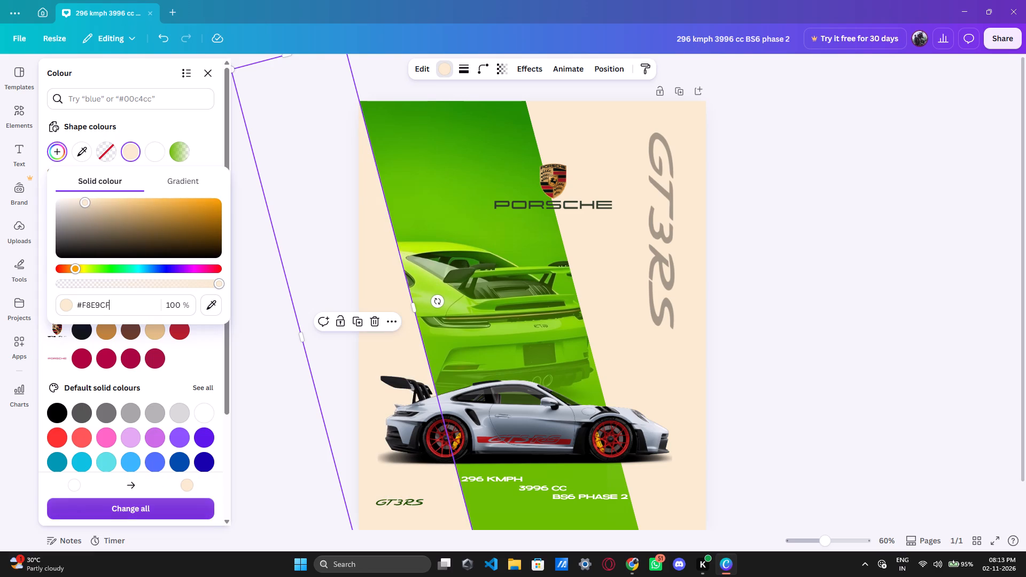
pyautogui.click(798, 355)
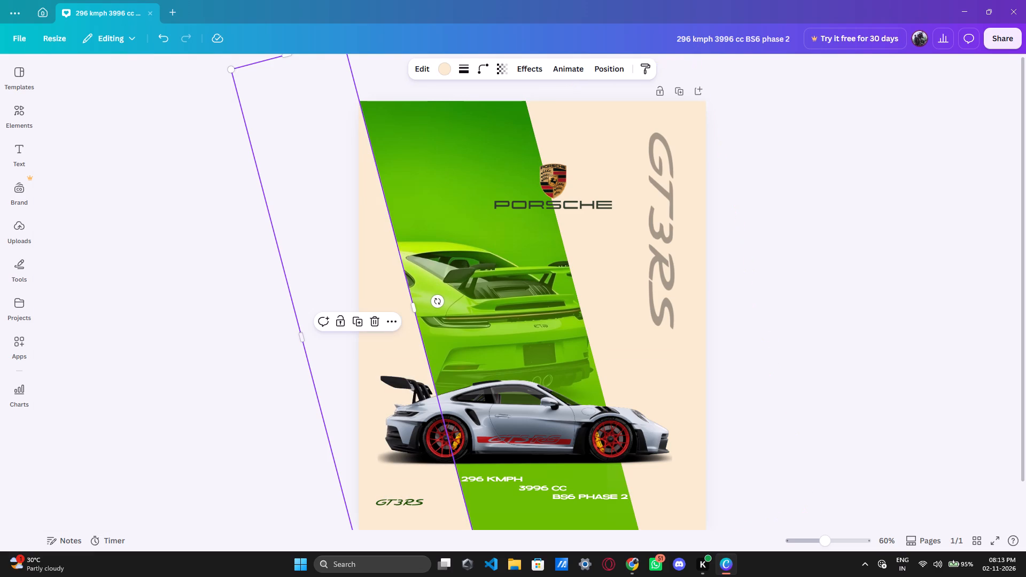
pyautogui.click(340, 324)
pyautogui.click(186, 379)
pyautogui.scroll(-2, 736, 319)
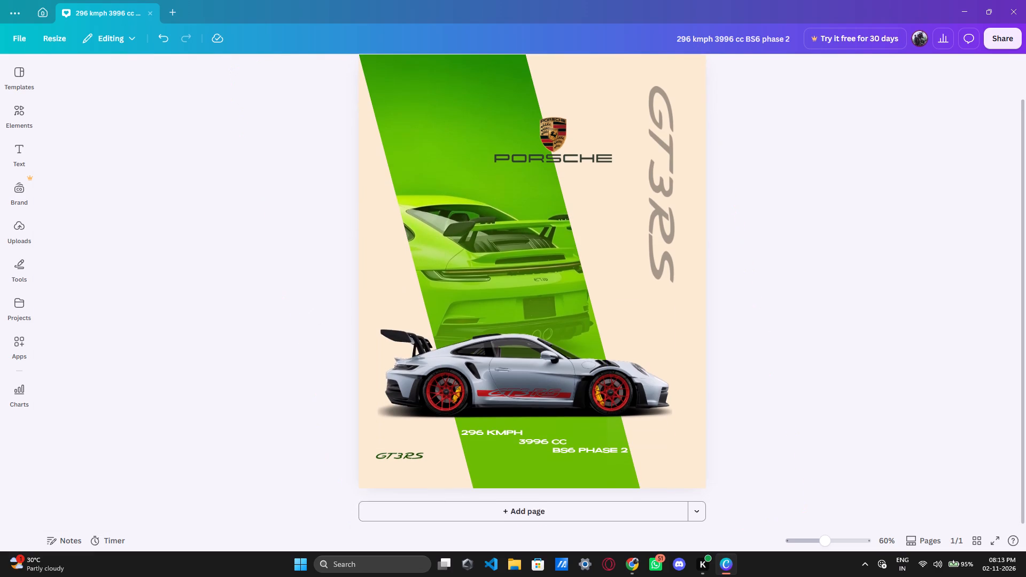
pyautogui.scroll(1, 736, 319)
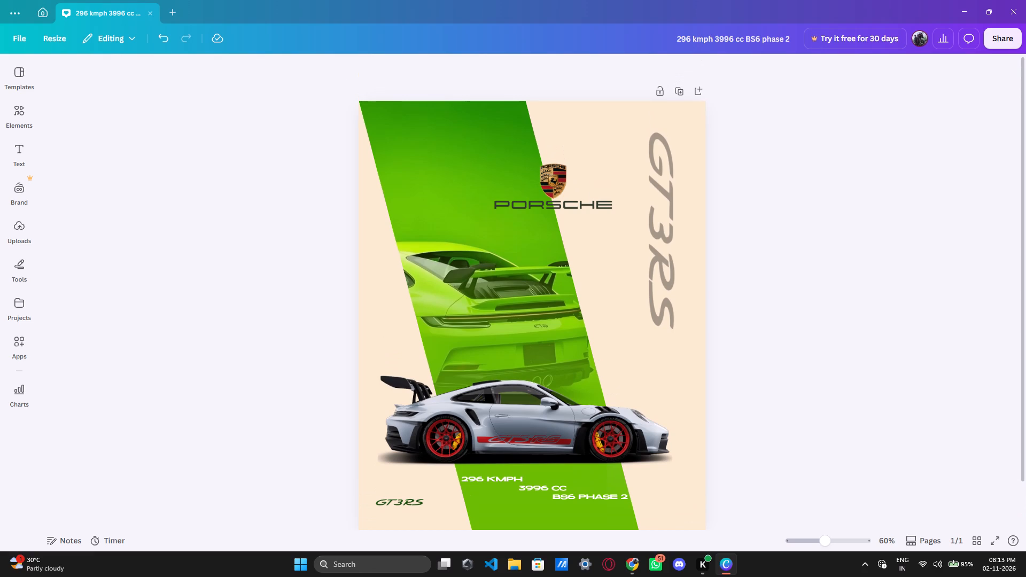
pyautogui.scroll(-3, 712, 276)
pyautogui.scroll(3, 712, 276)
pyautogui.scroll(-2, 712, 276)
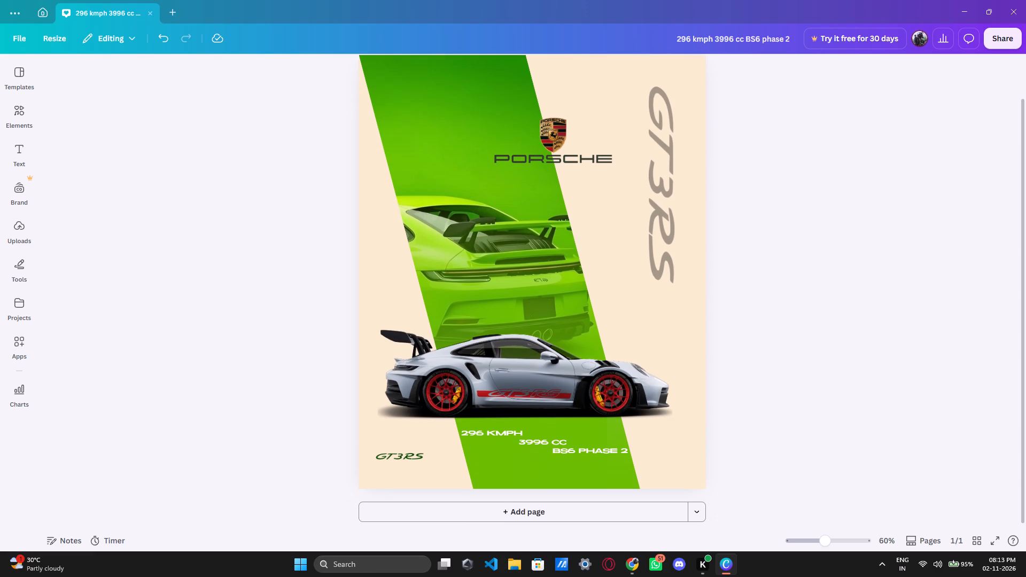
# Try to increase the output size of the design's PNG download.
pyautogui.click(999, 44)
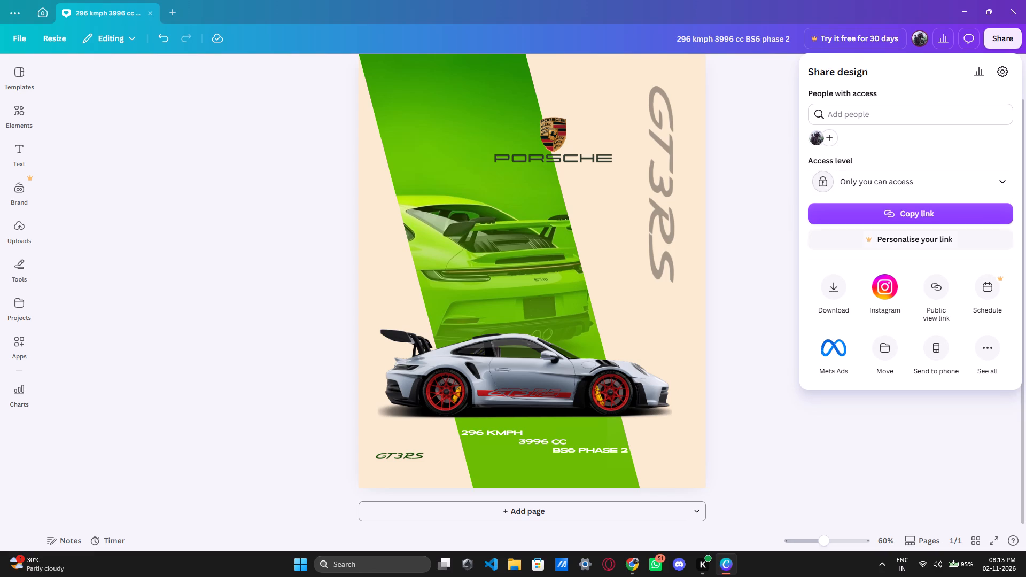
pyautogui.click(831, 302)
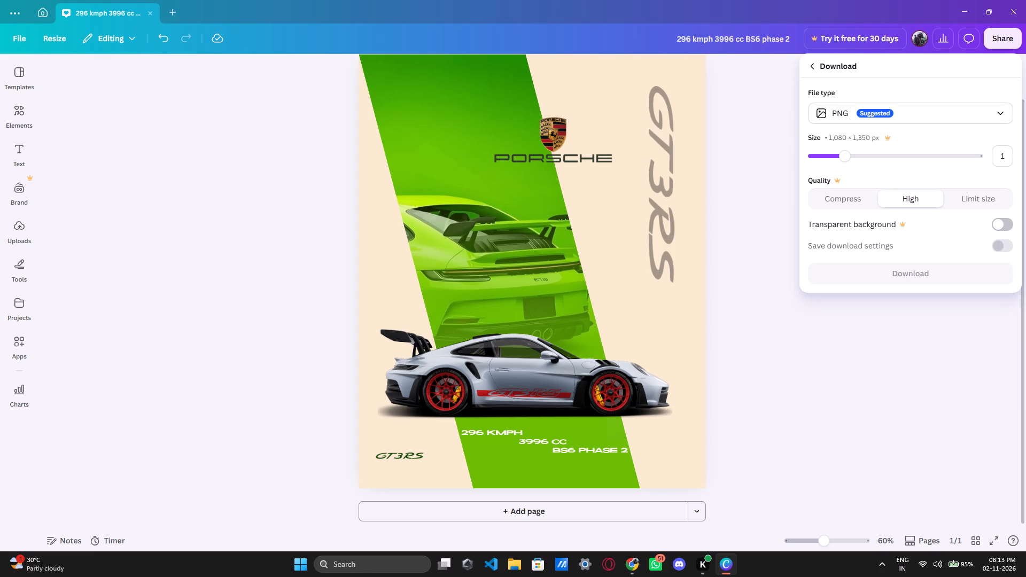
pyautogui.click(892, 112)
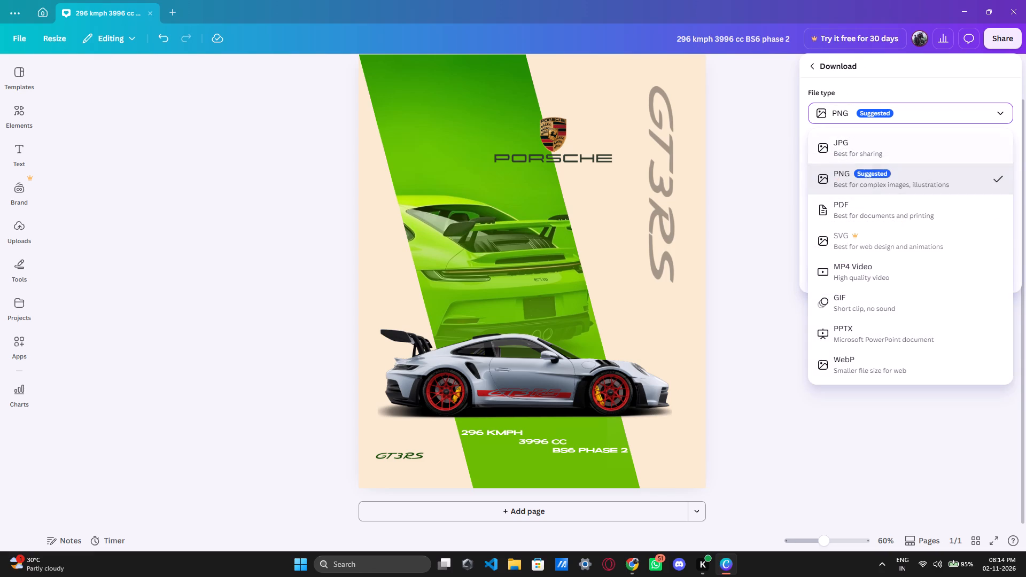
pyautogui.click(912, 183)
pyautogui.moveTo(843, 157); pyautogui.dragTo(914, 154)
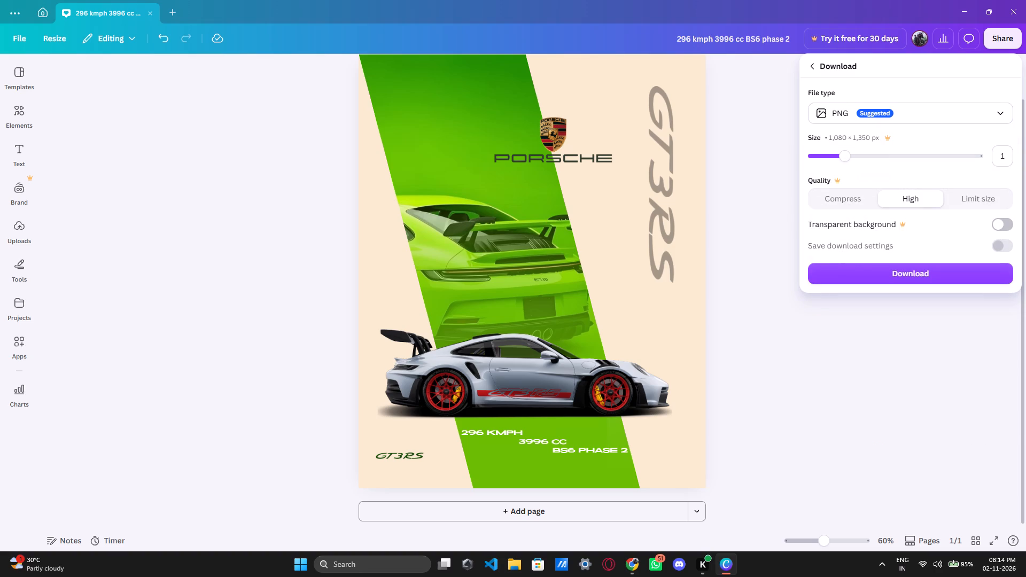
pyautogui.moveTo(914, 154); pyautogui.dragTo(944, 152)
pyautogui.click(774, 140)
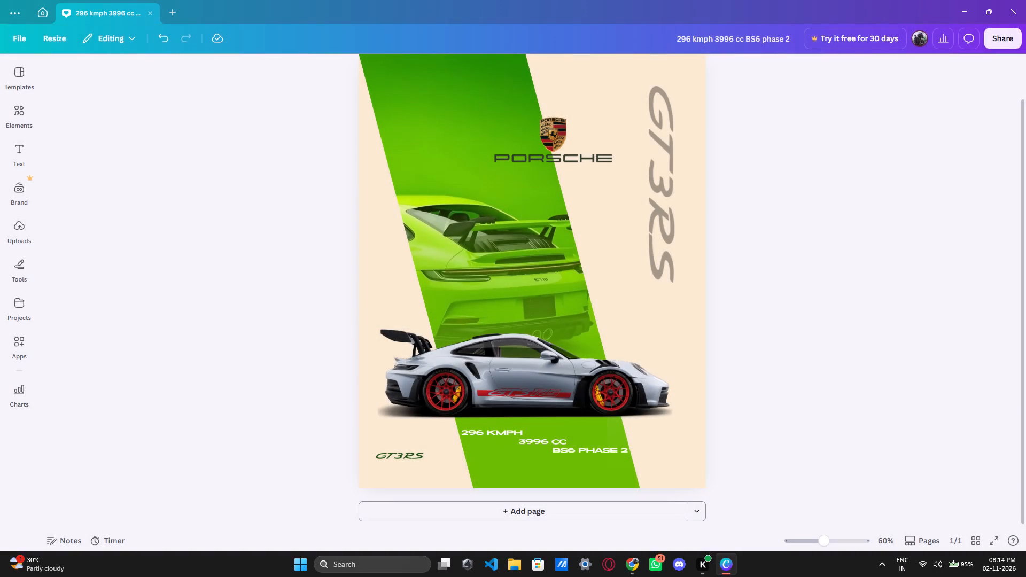
# Download the finished poster as a PNG at its default size of 1,080 × 1,350 px.
pyautogui.click(992, 41)
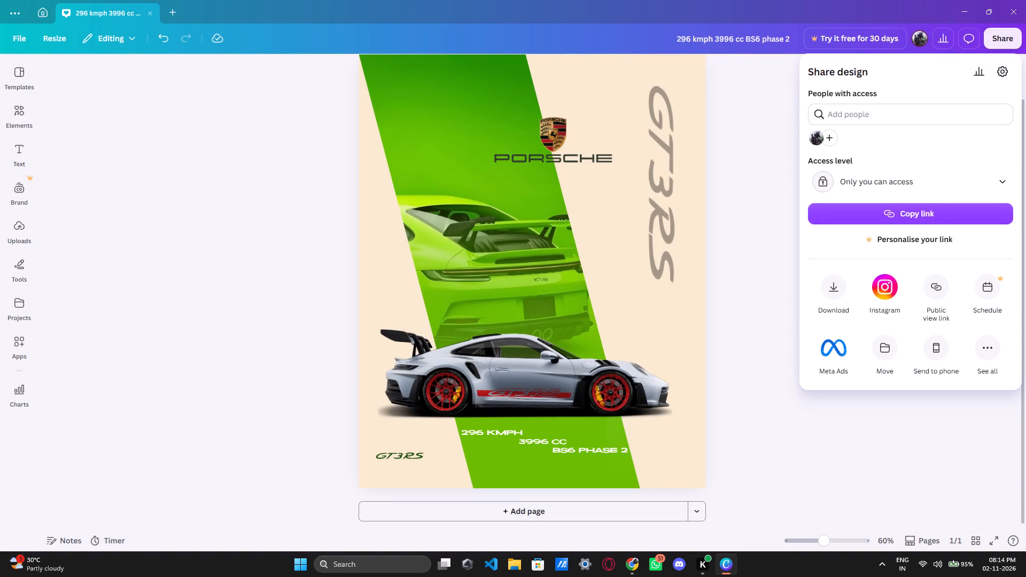
pyautogui.click(846, 285)
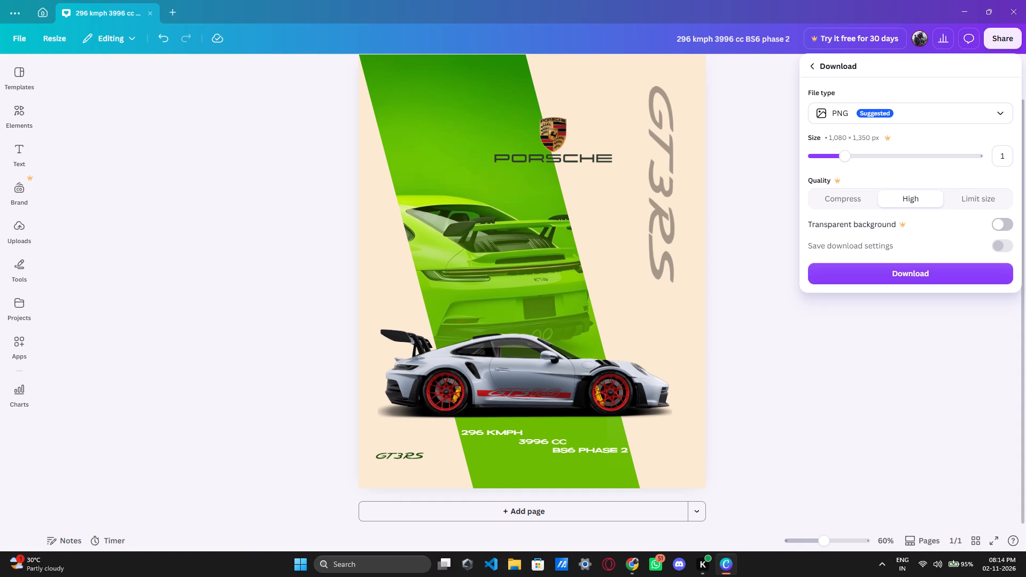
pyautogui.click(910, 272)
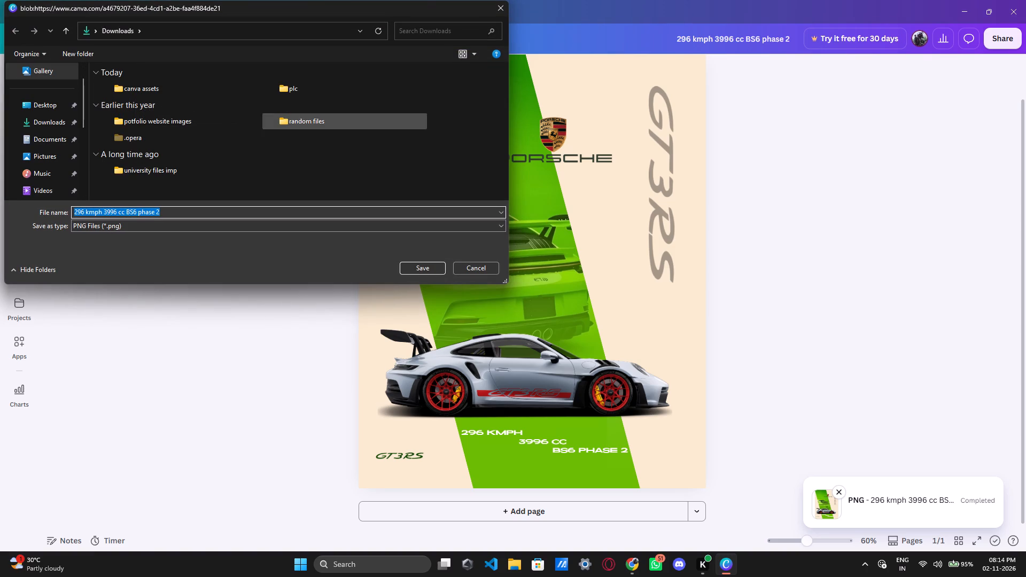
# Create a folder named "canva posters" inside Downloads while choosing the save location.
pyautogui.rightClick(394, 176)
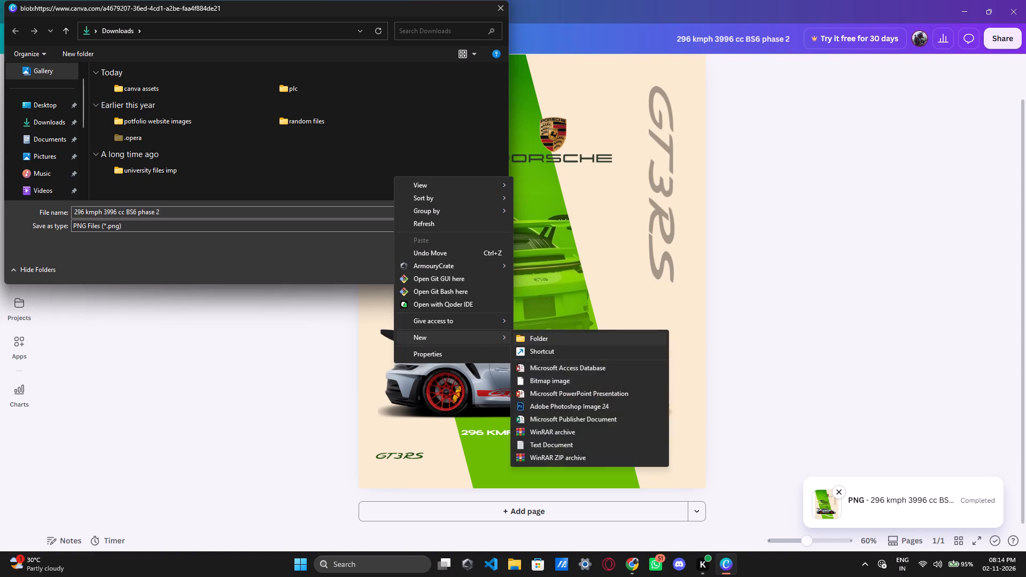
pyautogui.click(534, 334)
pyautogui.press('BackSpace')
pyautogui.press('BackSpace')
pyautogui.press('BackSpace')
pyautogui.write('canva posters')
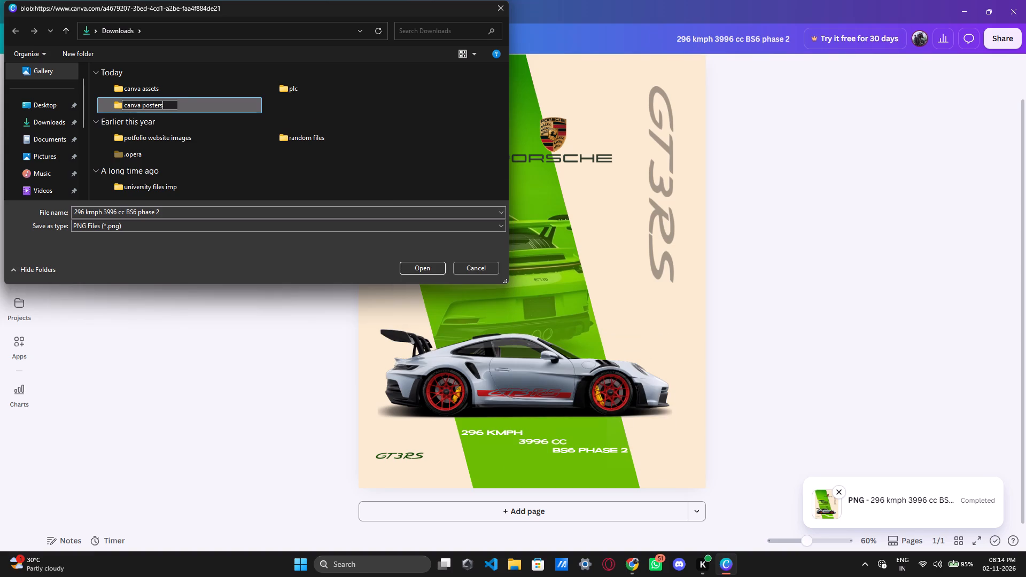
pyautogui.click(420, 269)
# Save the poster PNG in the canva posters folder under its suggested name and dismiss the download notification.
pyautogui.doubleClick(185, 106)
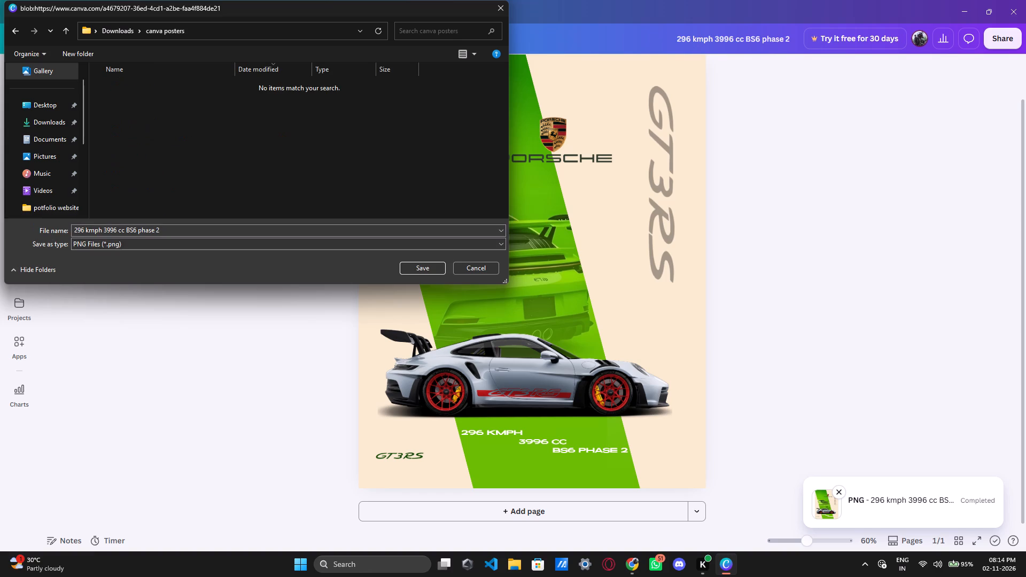
pyautogui.click(417, 270)
pyautogui.scroll(3, 842, 305)
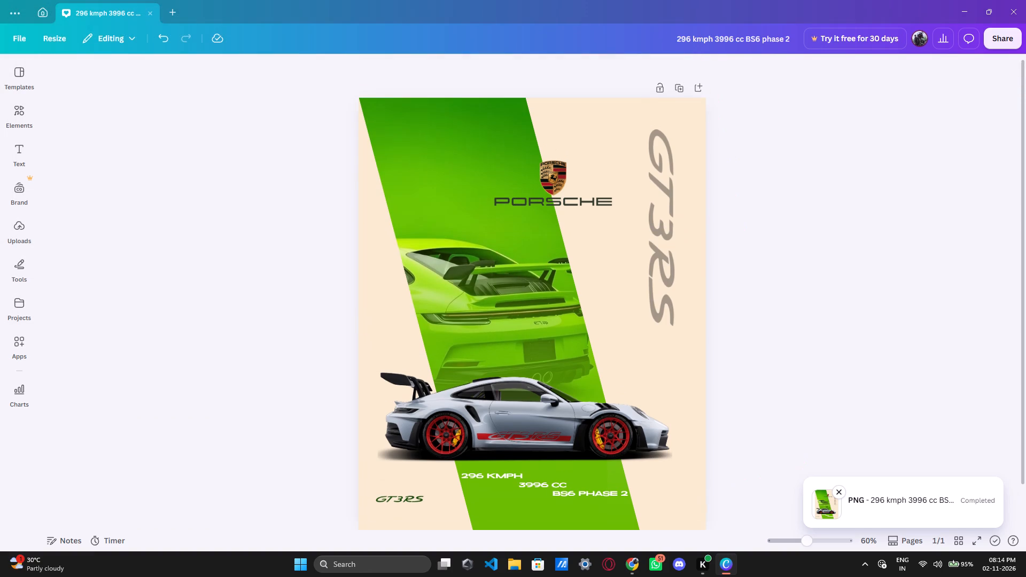
pyautogui.scroll(-3, 842, 305)
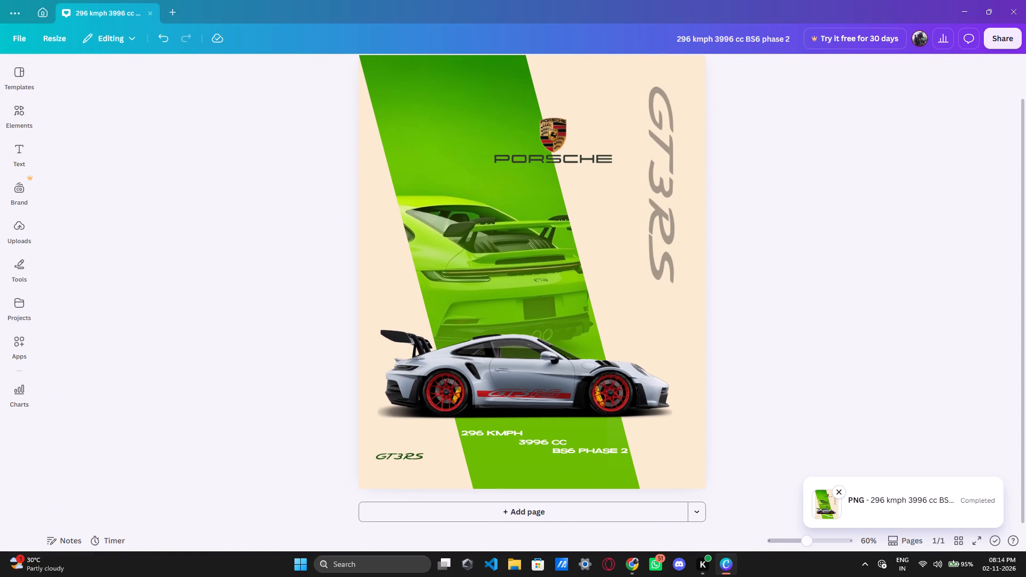
pyautogui.click(841, 493)
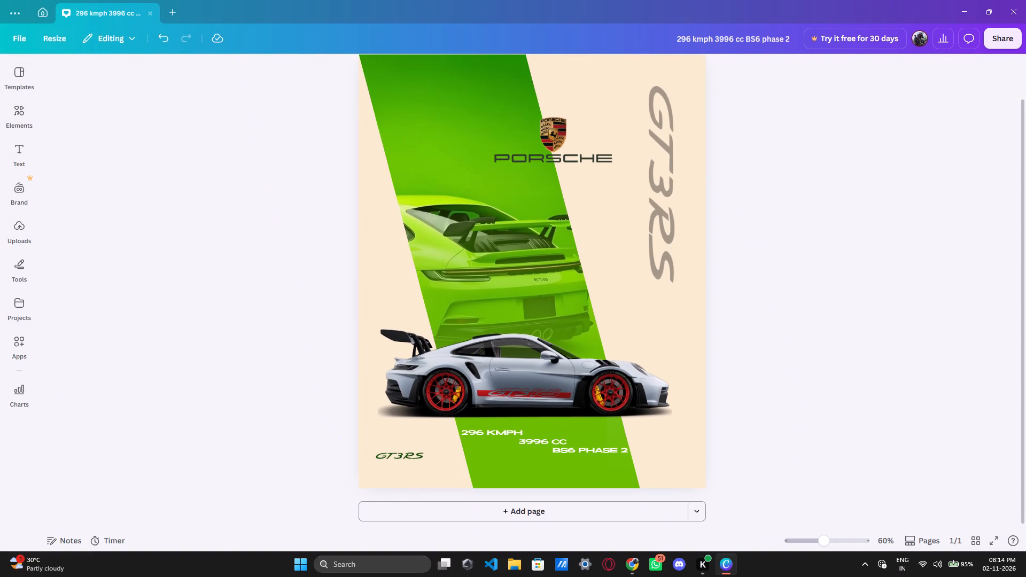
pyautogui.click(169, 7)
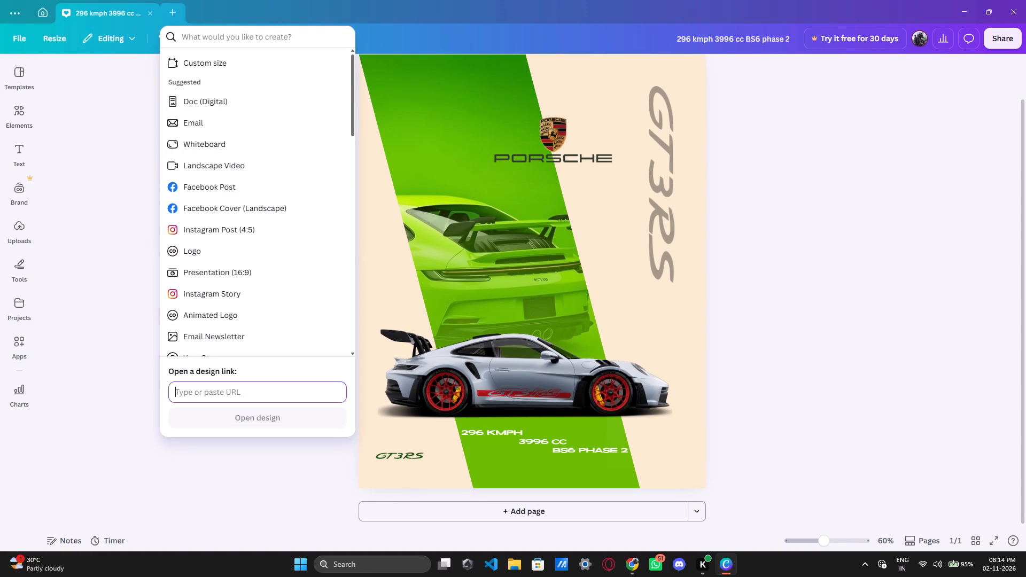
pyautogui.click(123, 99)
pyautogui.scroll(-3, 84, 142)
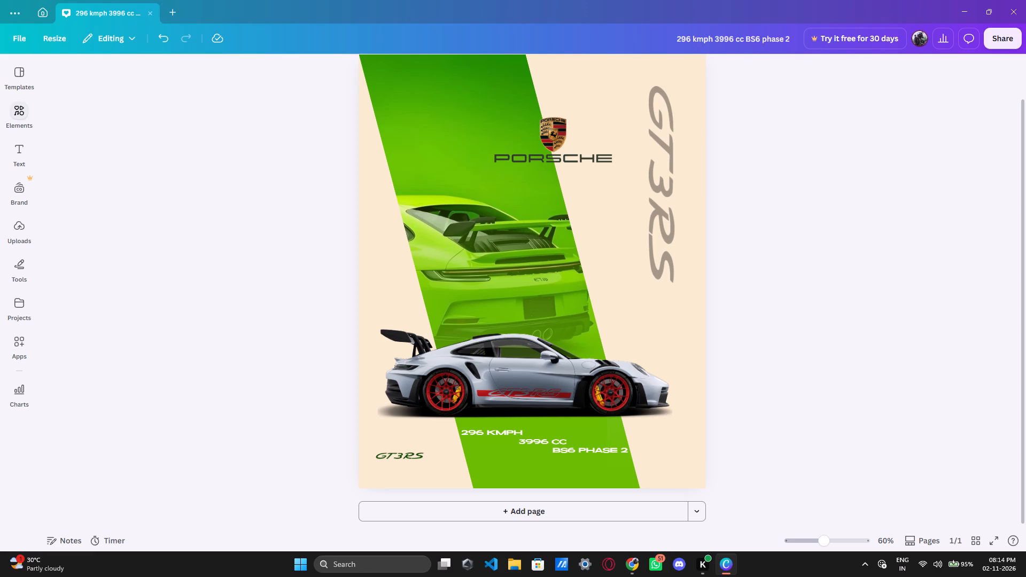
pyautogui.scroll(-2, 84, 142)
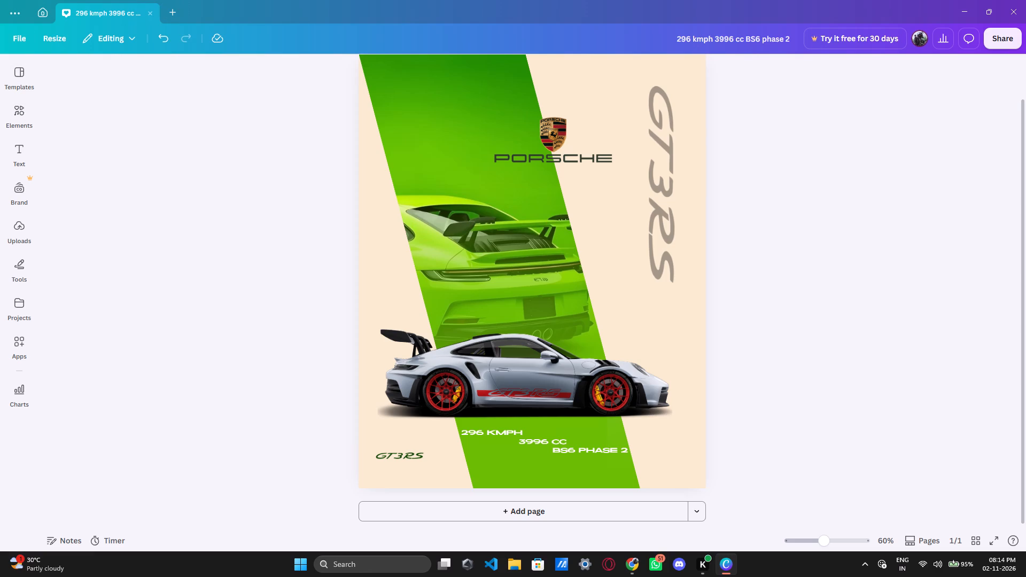
# Close the Porsche poster design and dismiss the Create a design window to reach the home page.
pyautogui.click(153, 14)
pyautogui.scroll(-4, 418, 246)
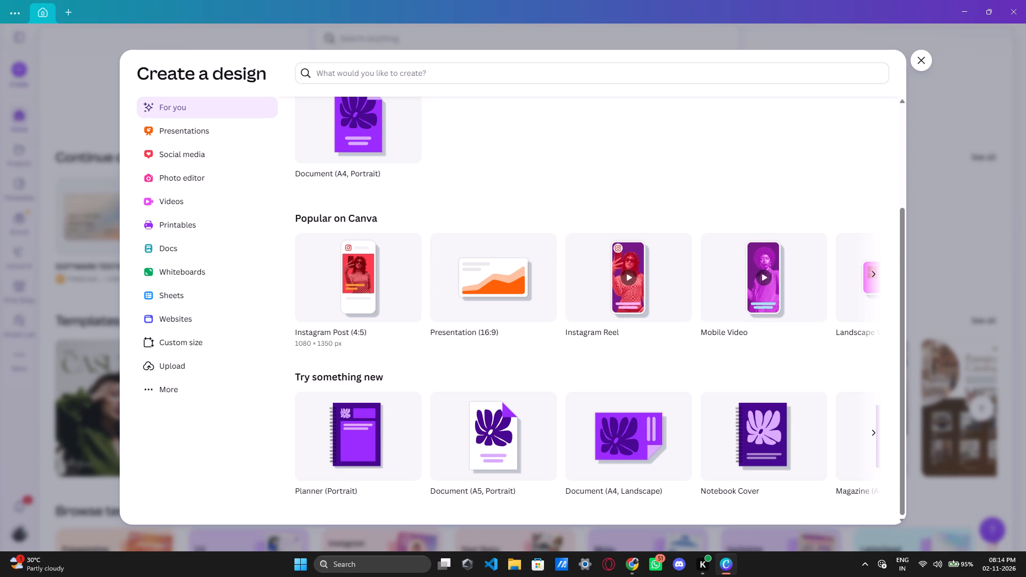
pyautogui.click(915, 64)
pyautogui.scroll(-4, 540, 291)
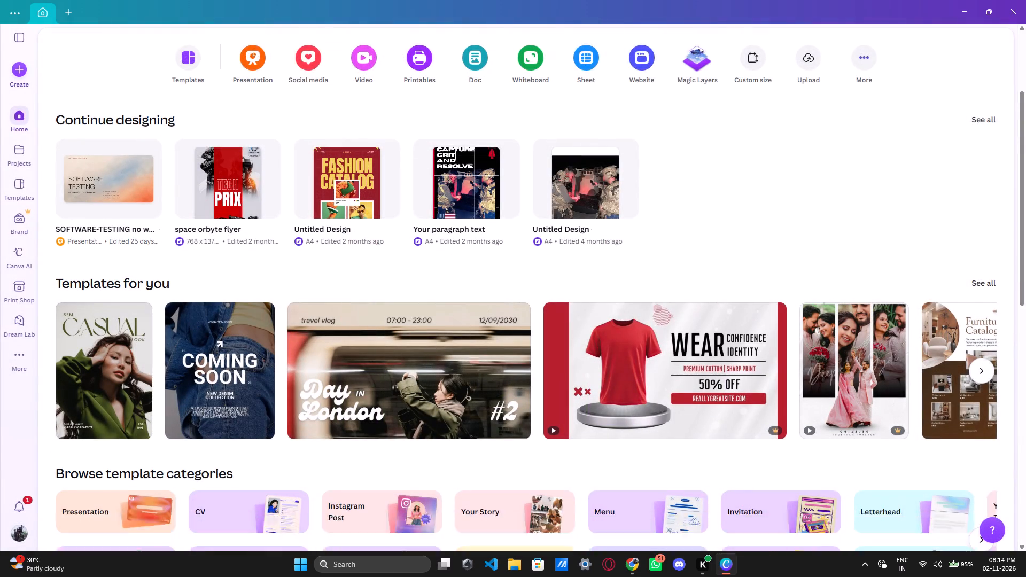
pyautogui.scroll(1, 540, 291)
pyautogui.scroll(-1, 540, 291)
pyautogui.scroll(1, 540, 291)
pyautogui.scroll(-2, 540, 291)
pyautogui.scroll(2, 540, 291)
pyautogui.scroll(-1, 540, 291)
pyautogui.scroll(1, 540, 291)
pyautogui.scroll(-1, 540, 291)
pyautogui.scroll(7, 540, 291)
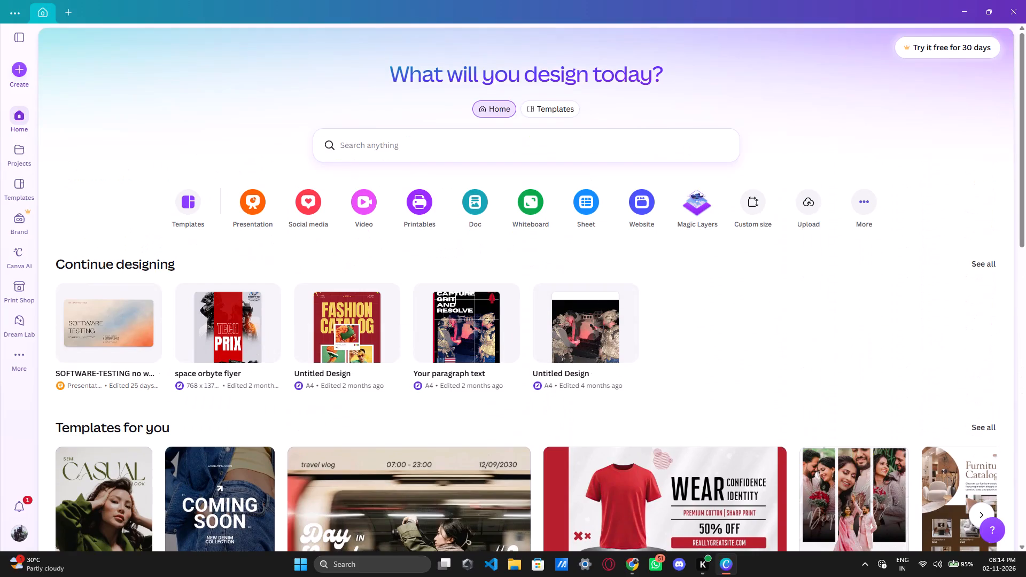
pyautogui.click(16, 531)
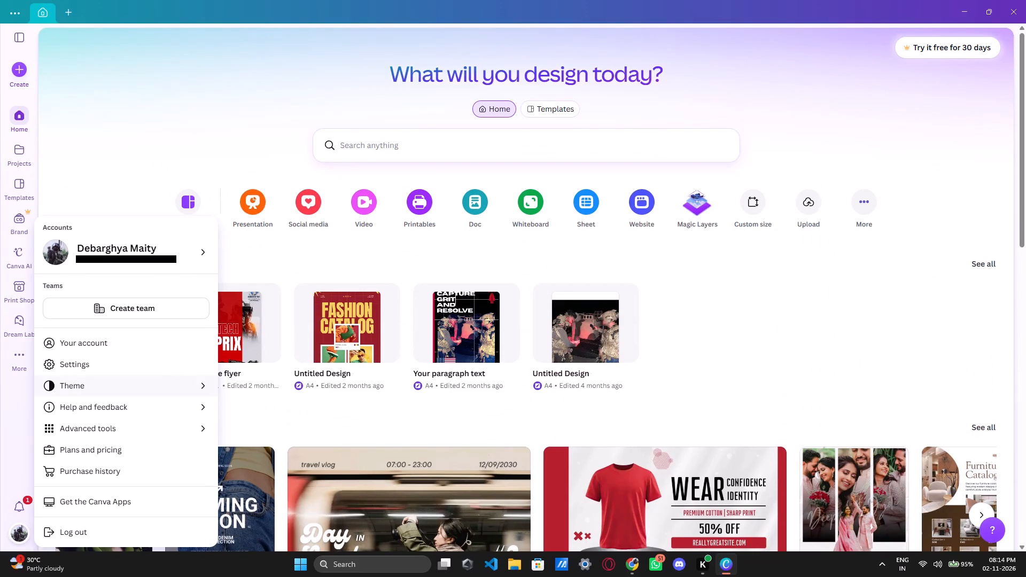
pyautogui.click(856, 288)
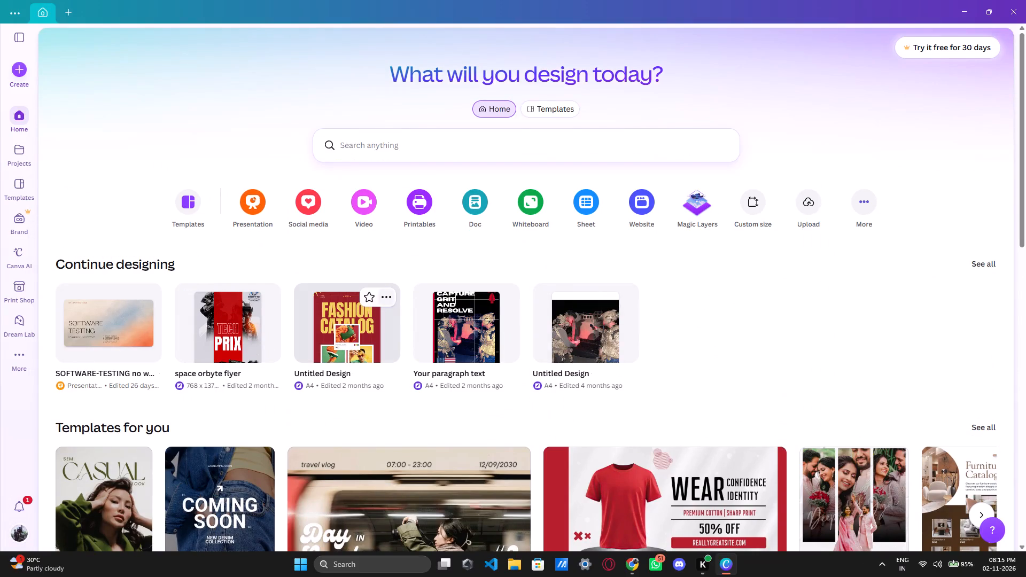
# Move the two A4 designs named Untitled Design, the fashion catalog and the four-month-old one, to Trash.
pyautogui.click(386, 295)
pyautogui.scroll(-3, 479, 482)
pyautogui.click(455, 531)
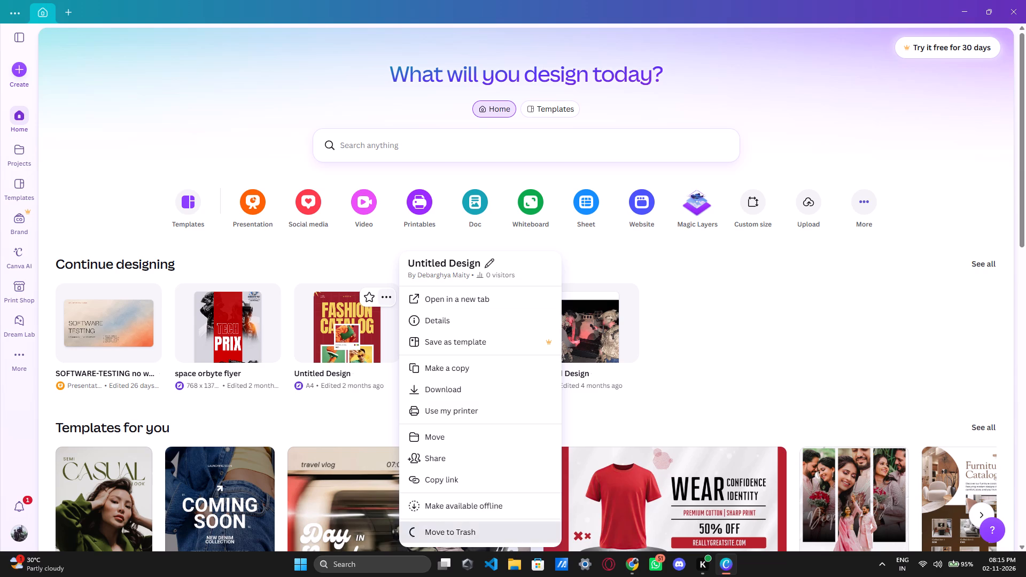
pyautogui.click(500, 291)
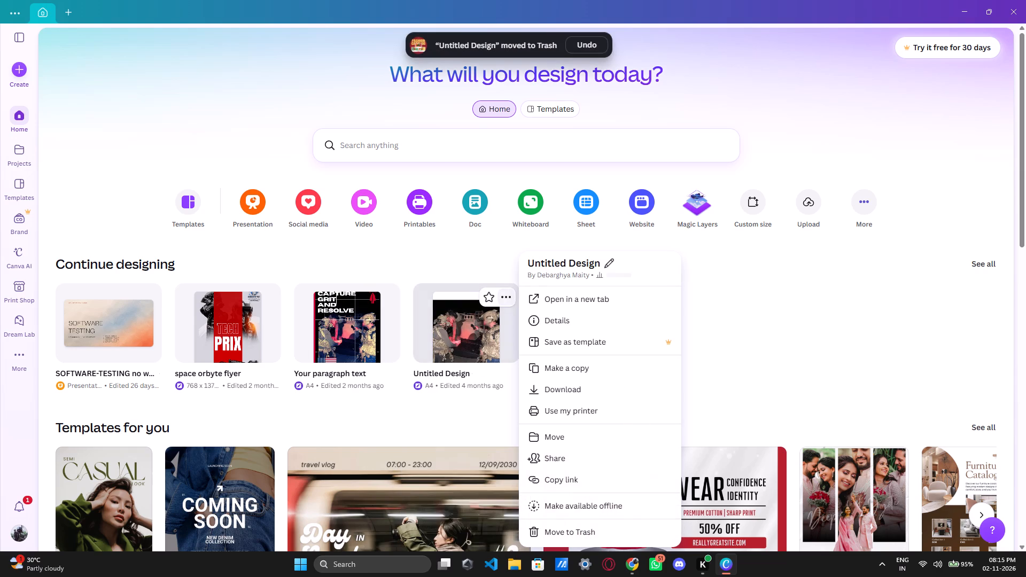
pyautogui.click(563, 535)
# Move the A4 design named Your paragraph text to Trash.
pyautogui.click(386, 291)
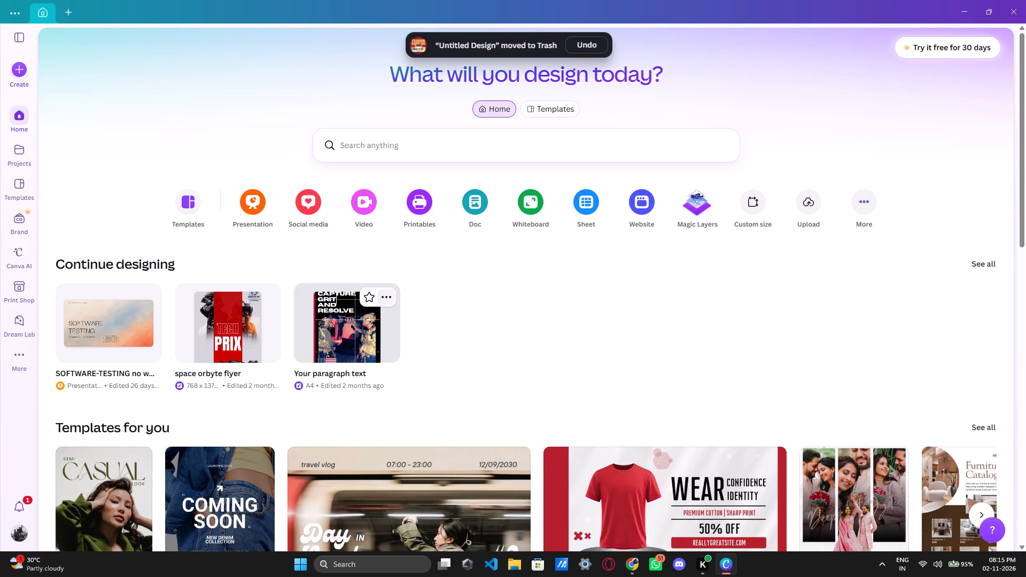
pyautogui.click(439, 529)
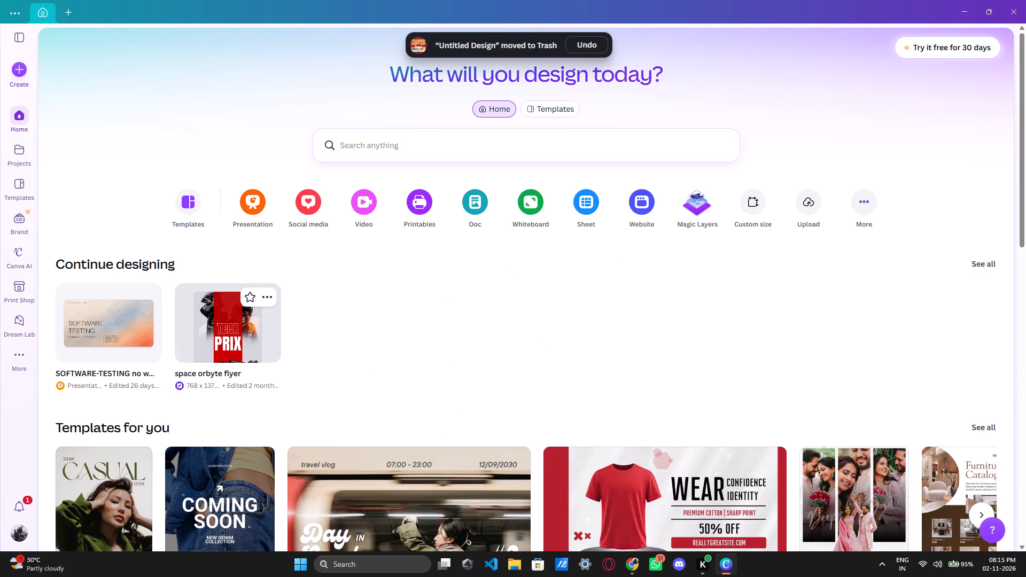
# Open the space orbyte flyer design and download it as a PNG into the canva posters folder under its suggested name.
pyautogui.click(247, 321)
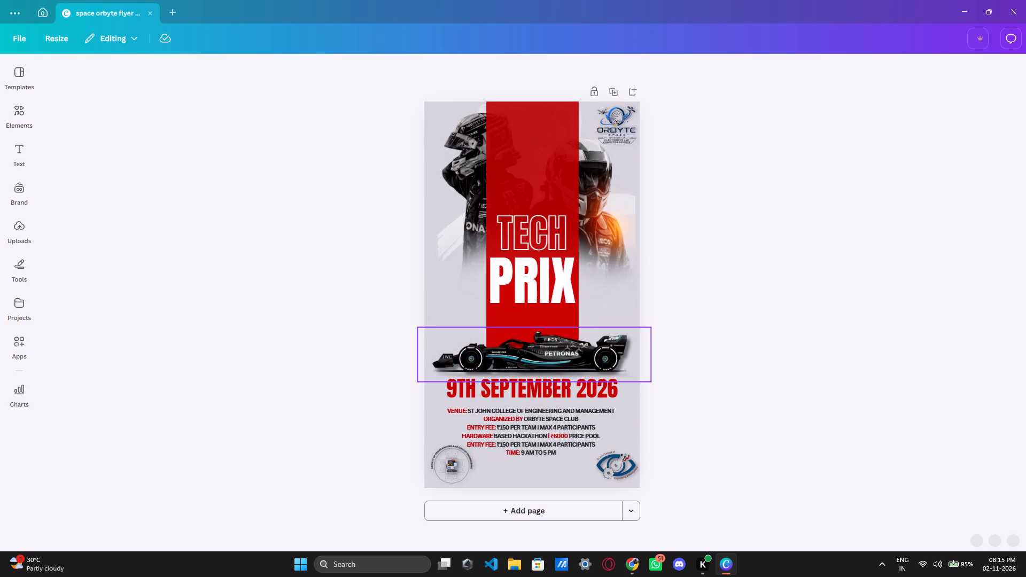
pyautogui.click(998, 38)
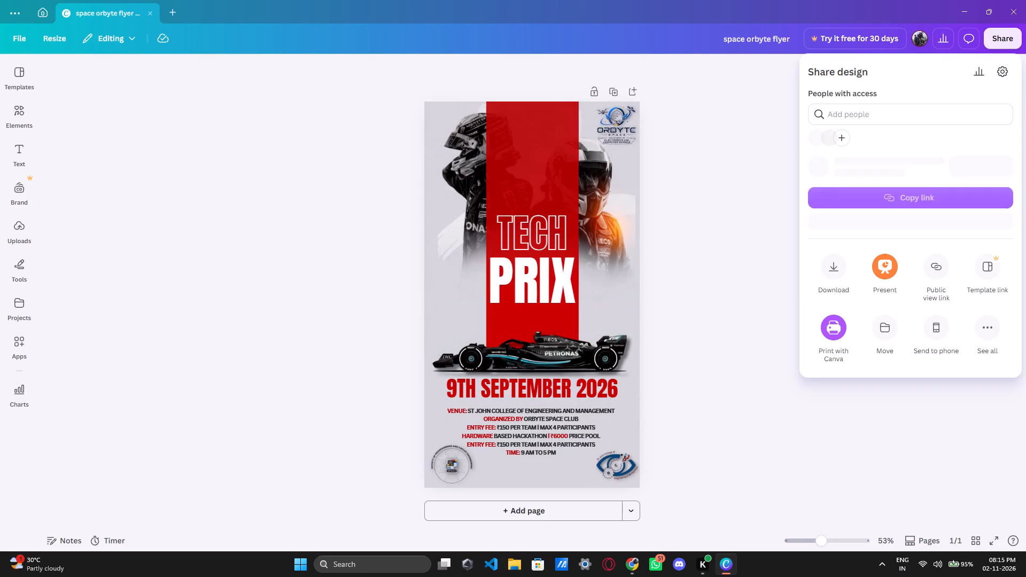
pyautogui.click(837, 296)
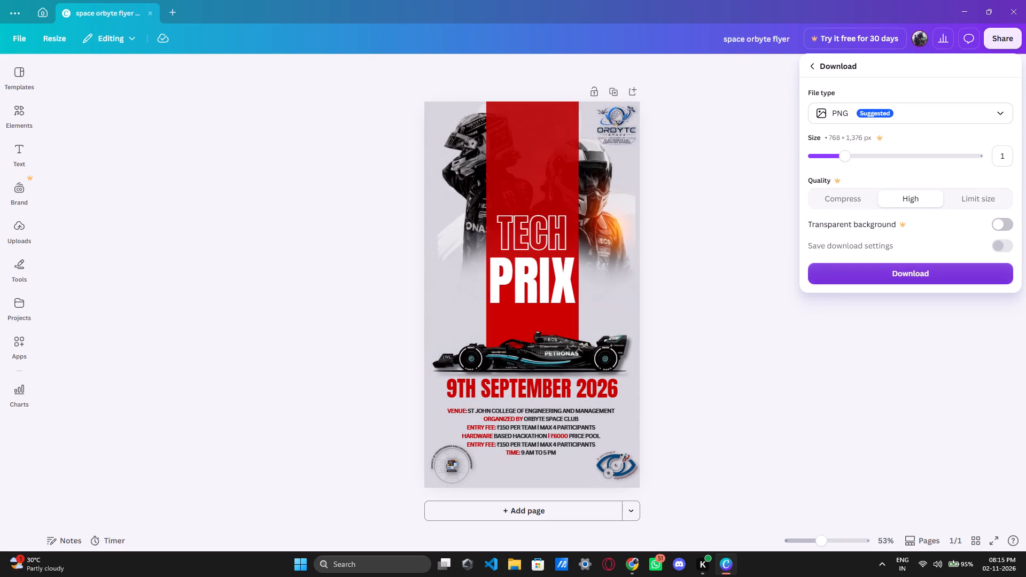
pyautogui.click(896, 268)
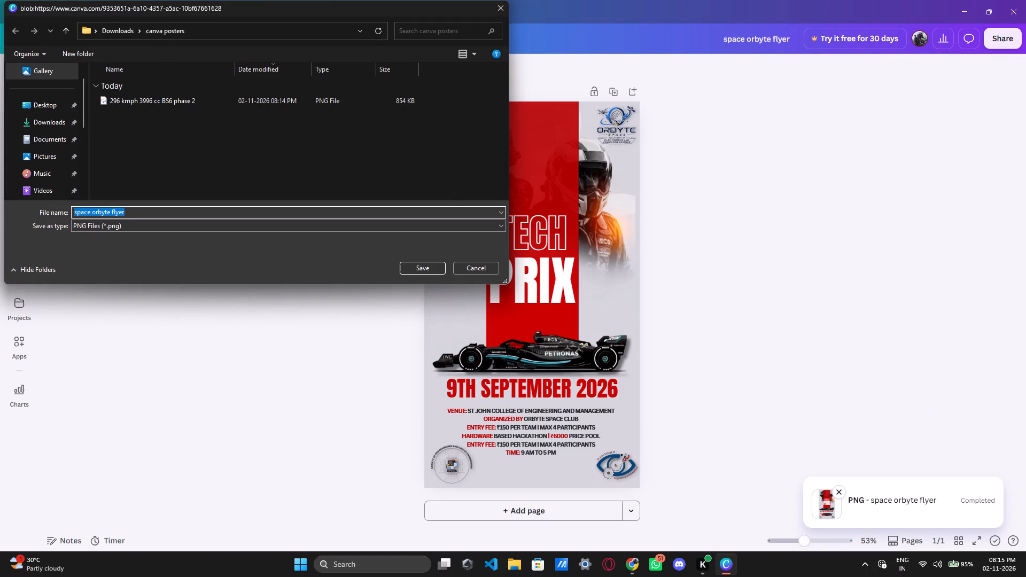
pyautogui.click(422, 266)
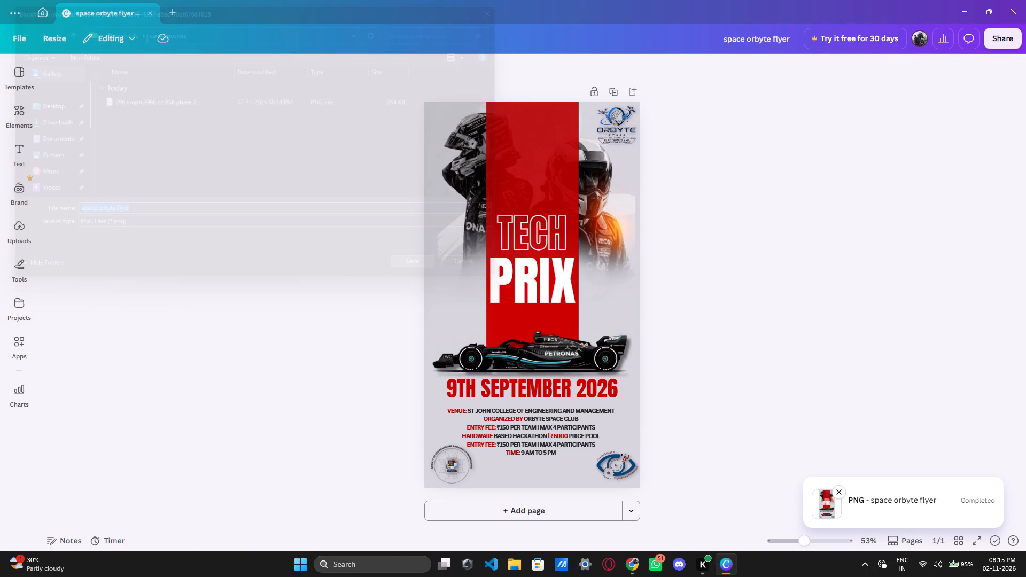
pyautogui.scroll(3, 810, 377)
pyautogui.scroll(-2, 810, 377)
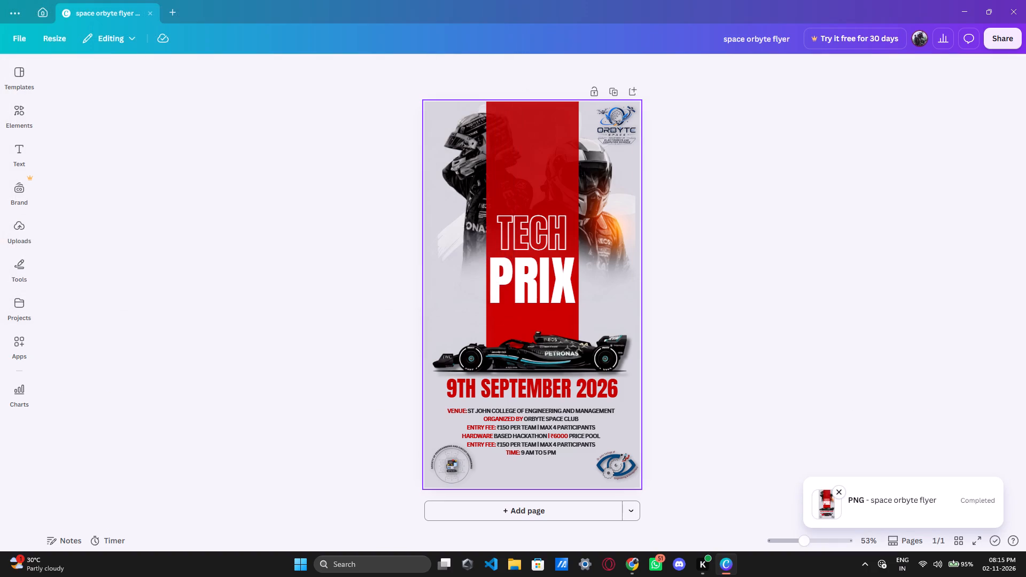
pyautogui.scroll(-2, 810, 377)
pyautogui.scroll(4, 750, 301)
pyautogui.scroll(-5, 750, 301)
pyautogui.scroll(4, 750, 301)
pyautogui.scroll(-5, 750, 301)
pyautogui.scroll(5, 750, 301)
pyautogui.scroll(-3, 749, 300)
# Close the Canva application window.
pyautogui.click(1025, 0)
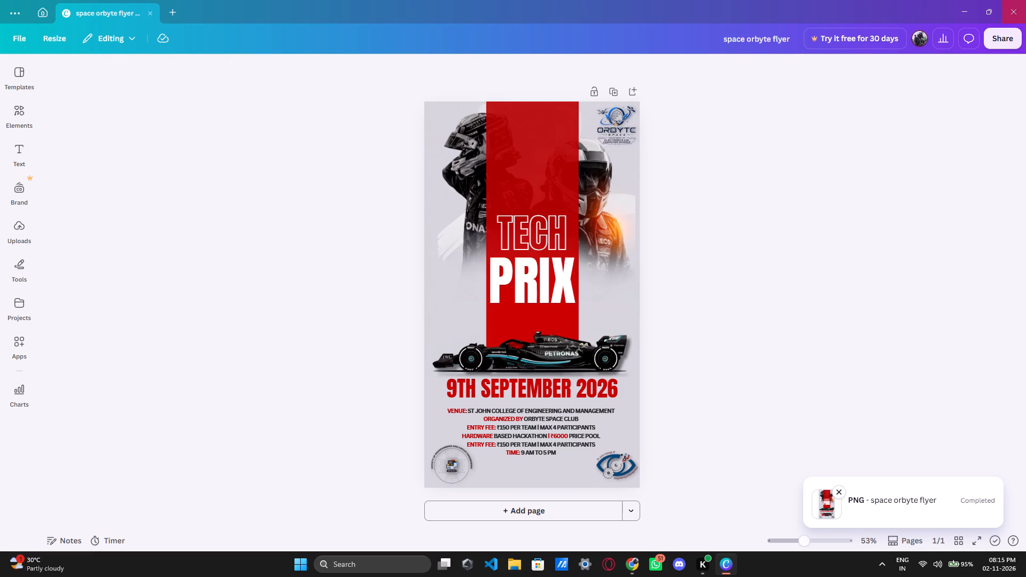